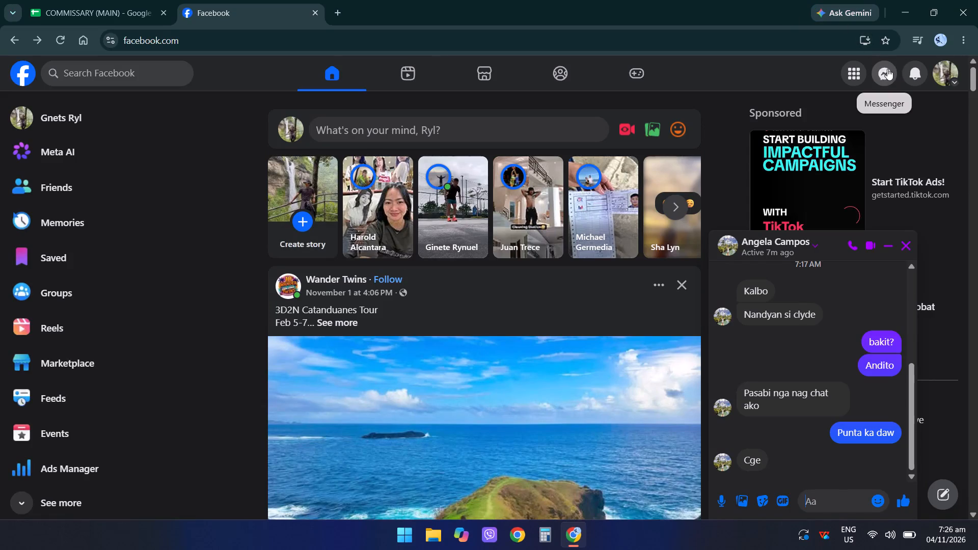
Check the recent conversations in the Messenger chat list.
click(887, 69)
scroll(880, 174, up, 1)
scroll(872, 294, left, 1)
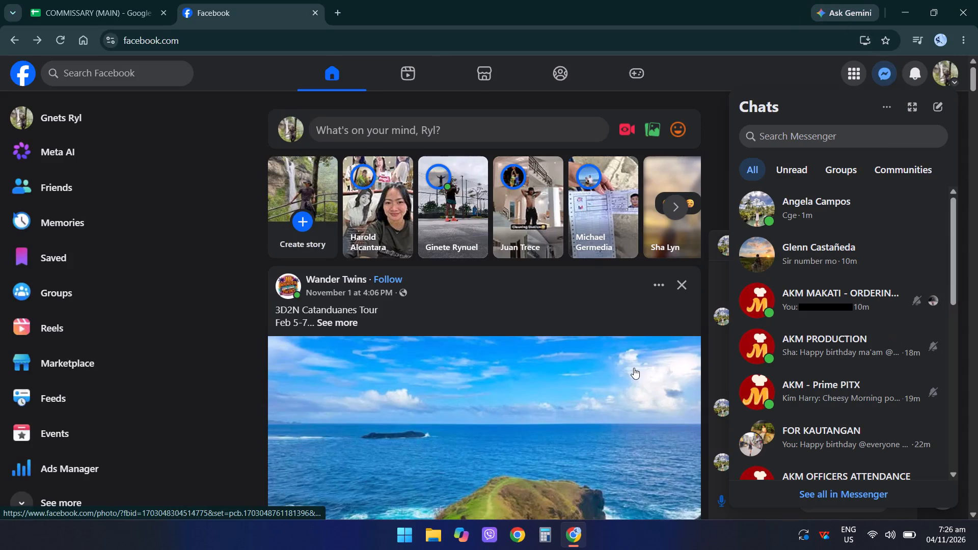
scroll(634, 368, left, 1)
scroll(618, 343, down, 1)
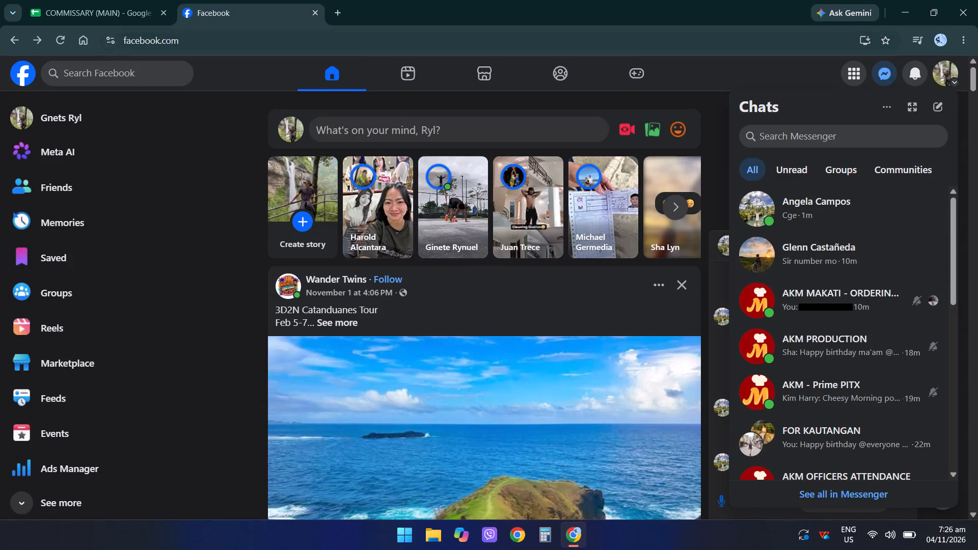
Open the Google Sheets home page in a new browser tab from the Google apps list.
click(337, 16)
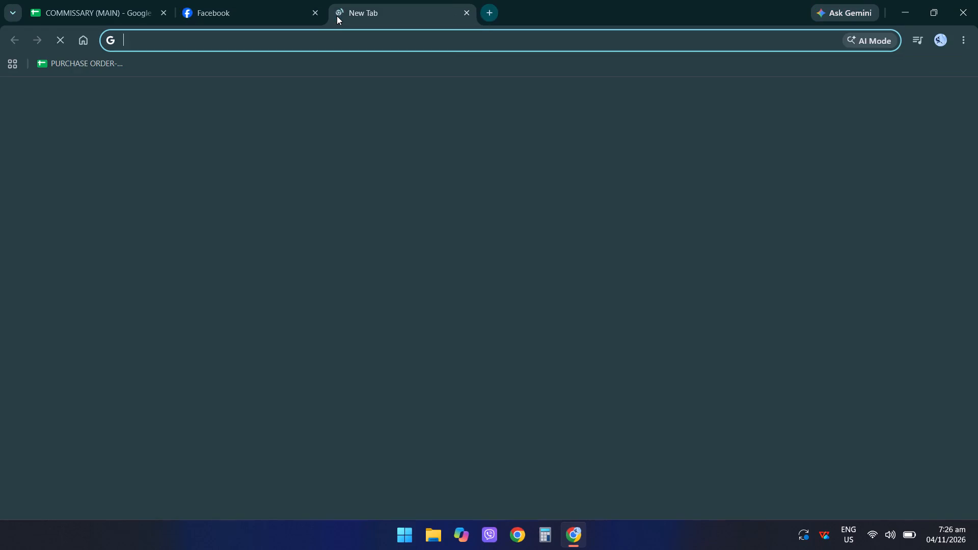
scroll(307, 155, left, 1)
scroll(195, 134, right, 1)
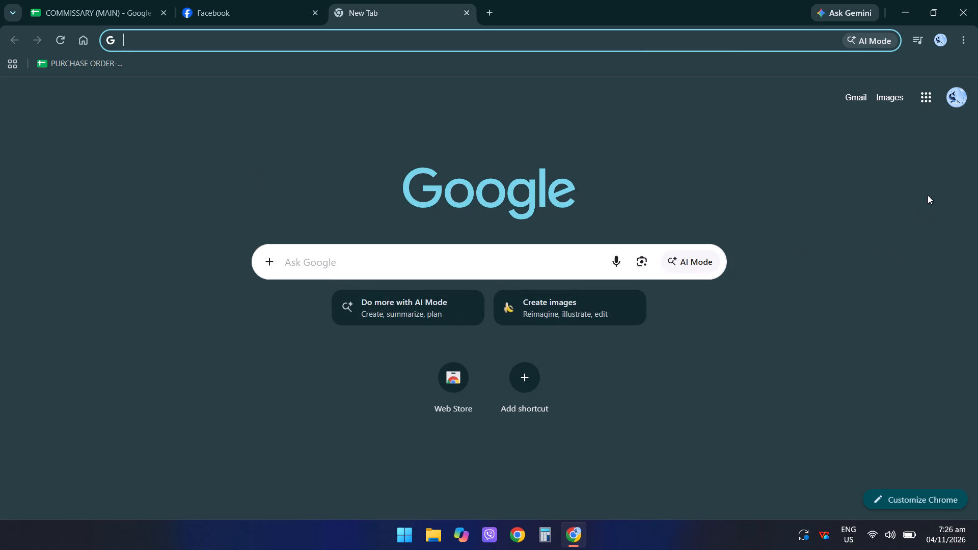
click(919, 93)
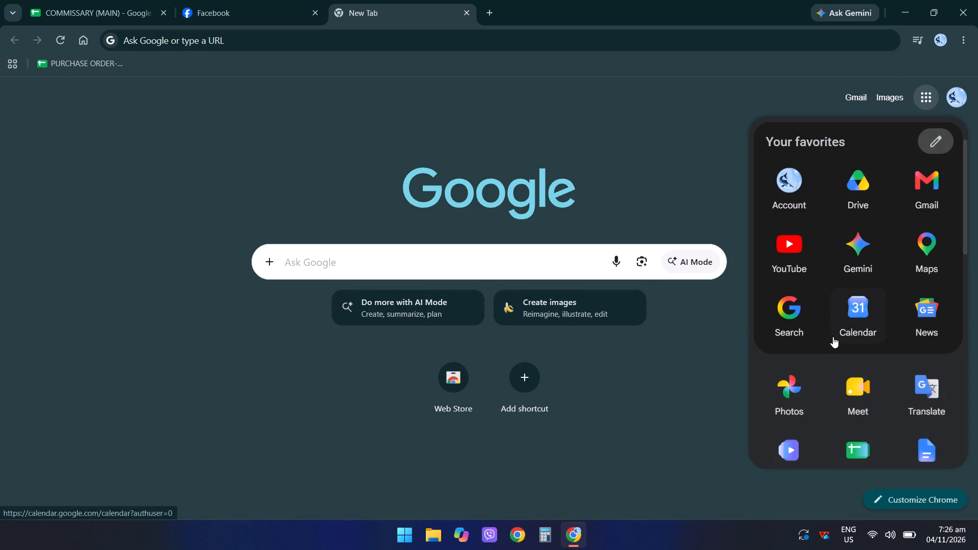
scroll(833, 351, down, 1)
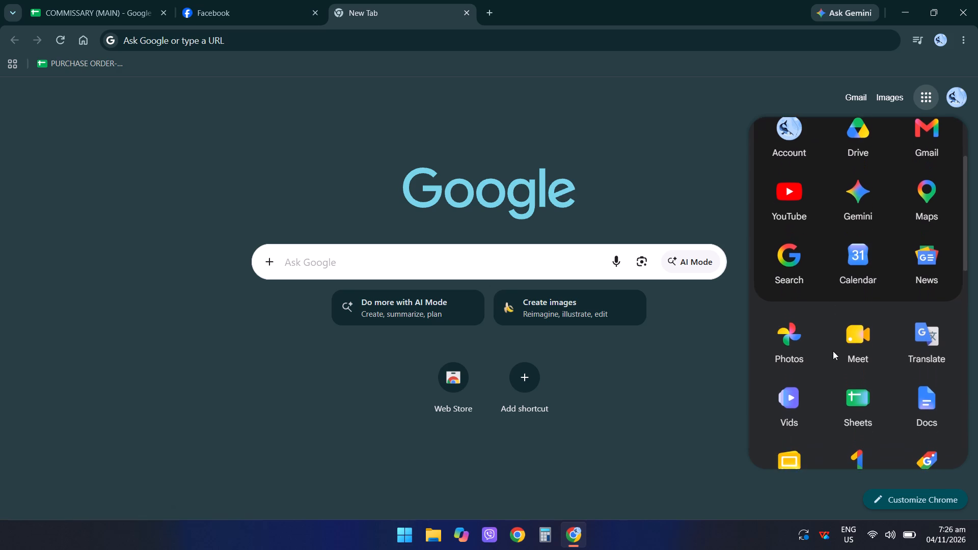
scroll(833, 351, down, 1)
click(855, 372)
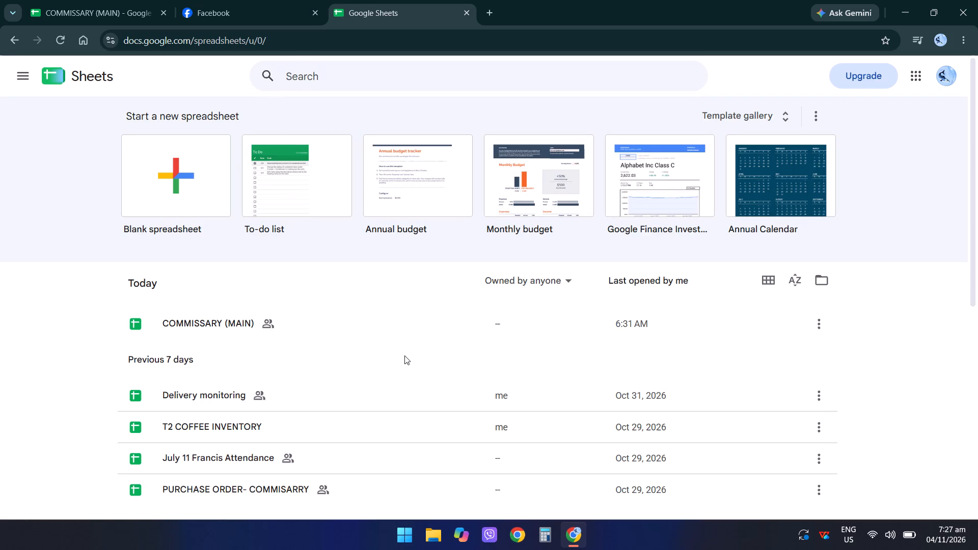
Open the T2 COFFEE INVENTORY spreadsheet from the list of recent files.
scroll(404, 355, down, 4)
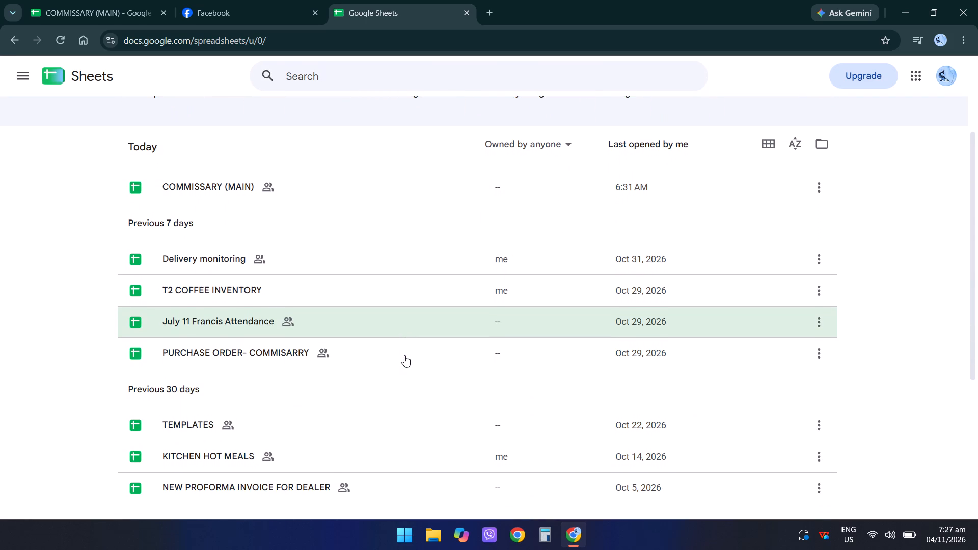
click(333, 303)
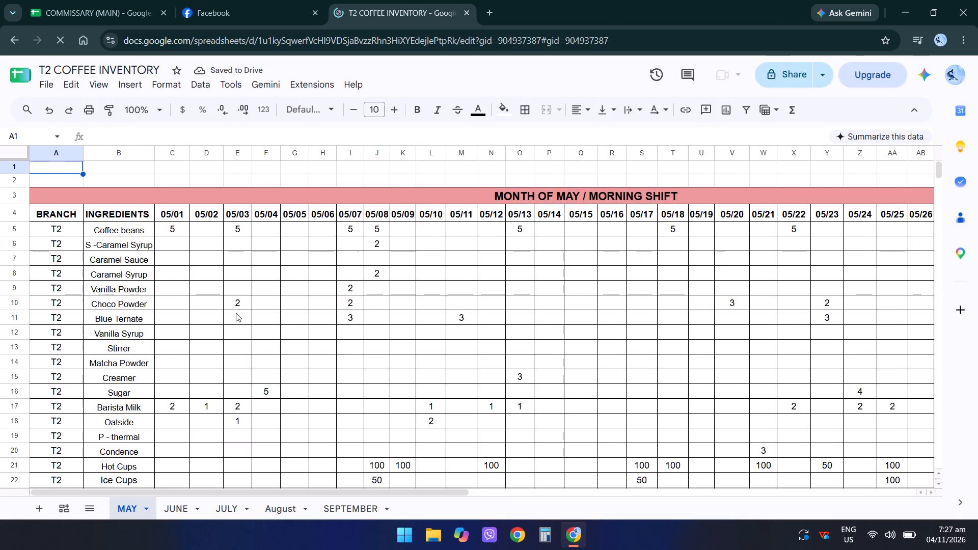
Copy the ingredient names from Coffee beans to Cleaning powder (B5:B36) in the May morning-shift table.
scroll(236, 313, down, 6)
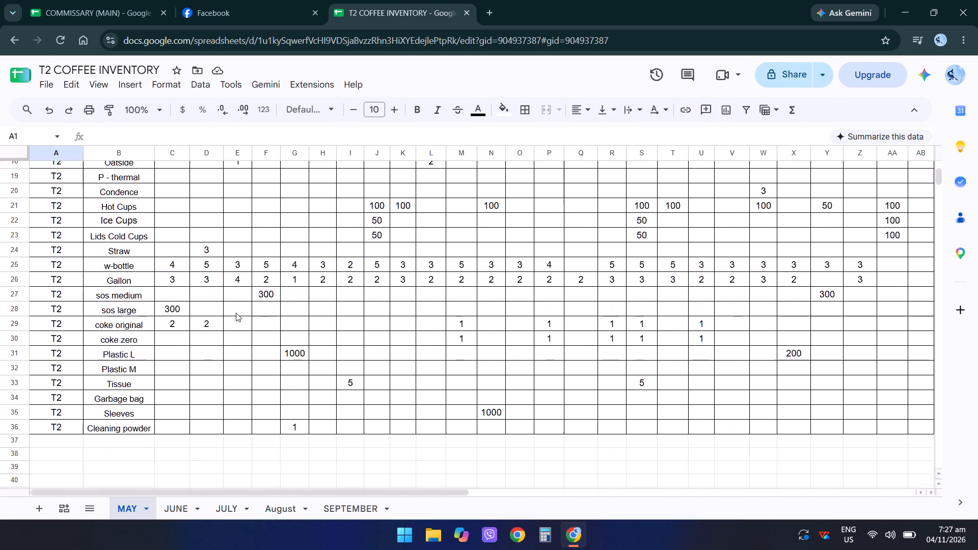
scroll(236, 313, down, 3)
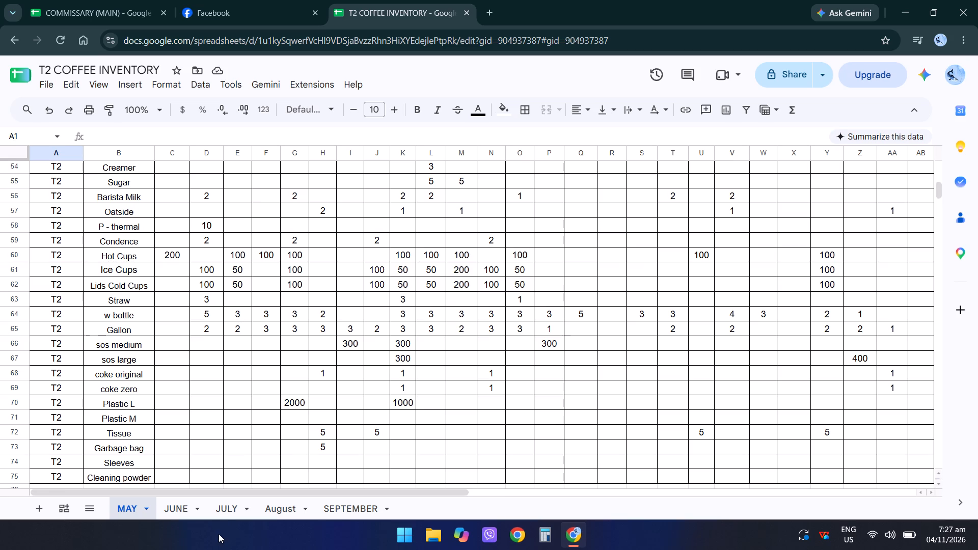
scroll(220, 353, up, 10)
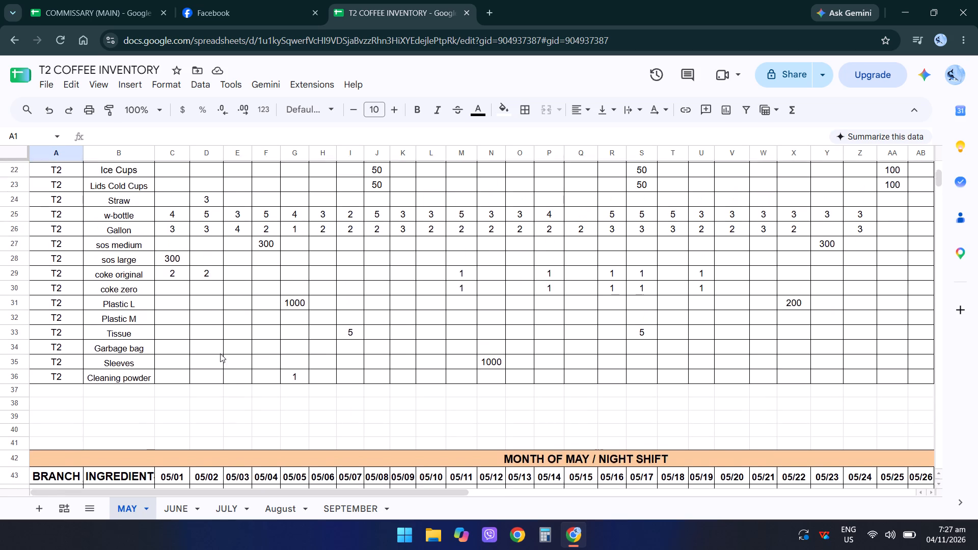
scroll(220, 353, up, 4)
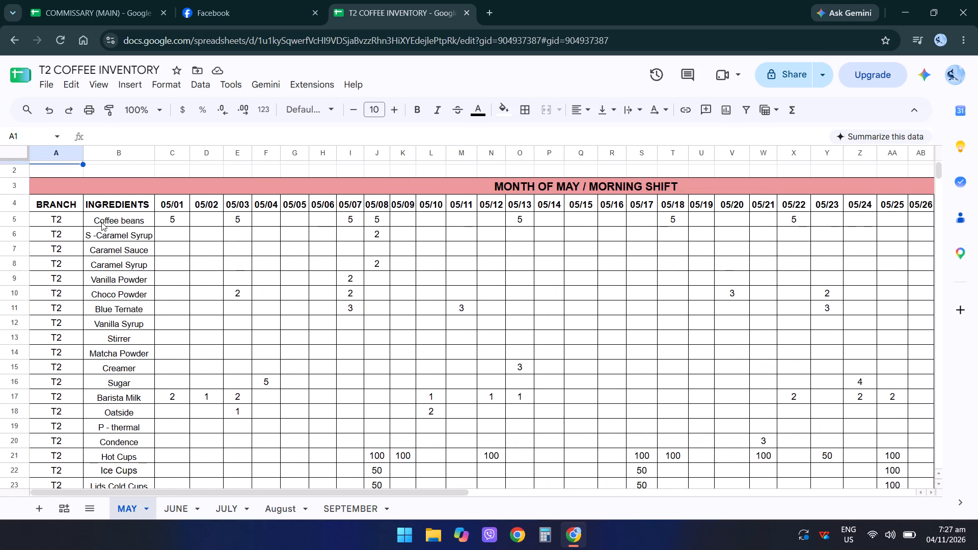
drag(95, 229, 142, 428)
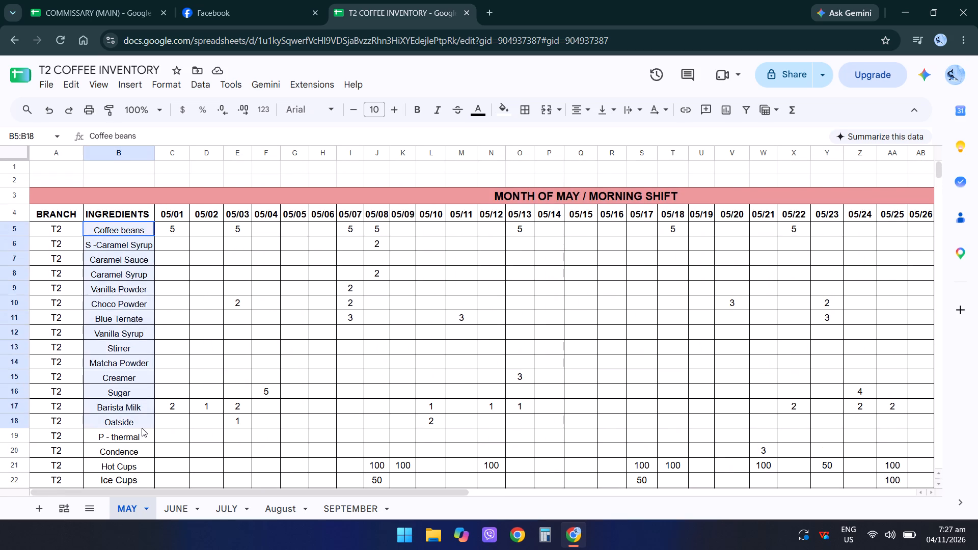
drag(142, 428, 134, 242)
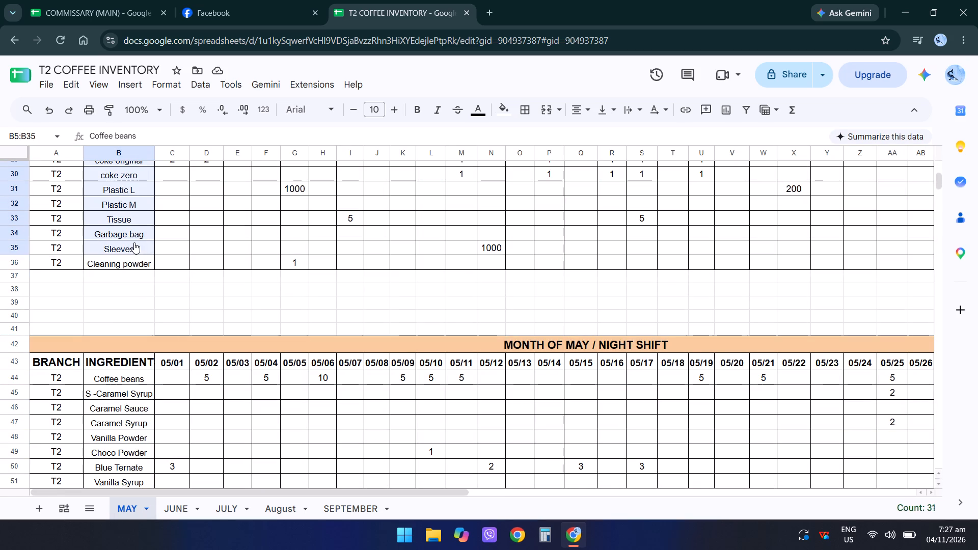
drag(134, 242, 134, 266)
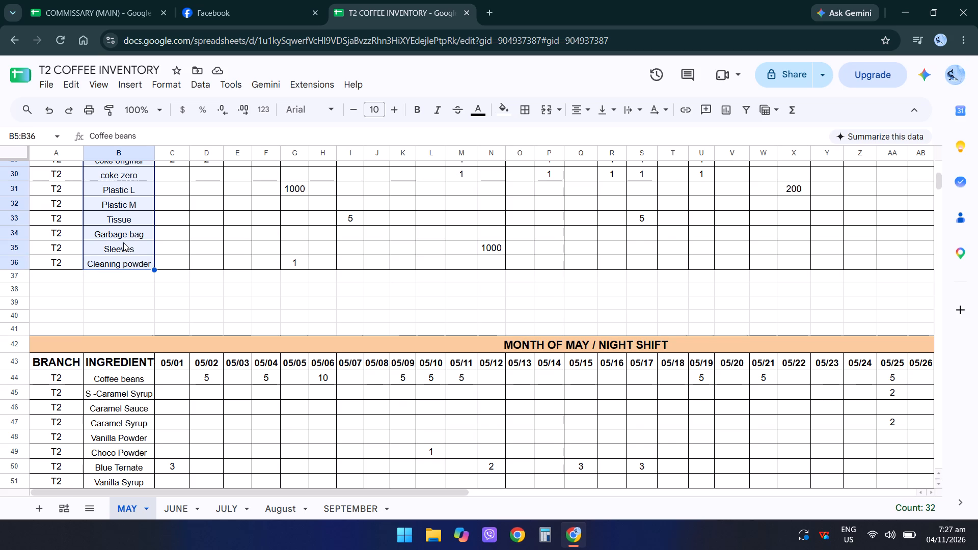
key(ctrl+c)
Look over the area below the May night-shift table and the separate ingredient list there.
scroll(172, 321, down, 3)
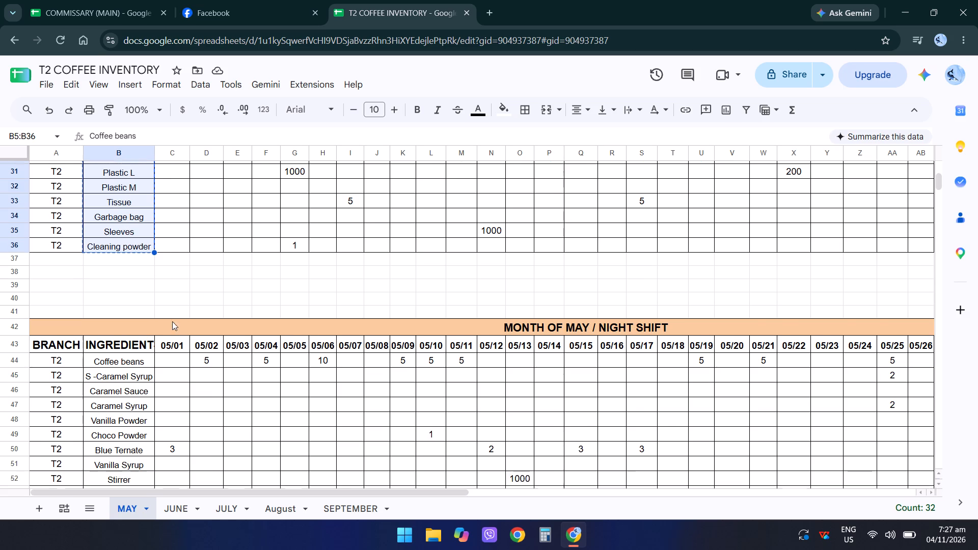
scroll(172, 321, down, 10)
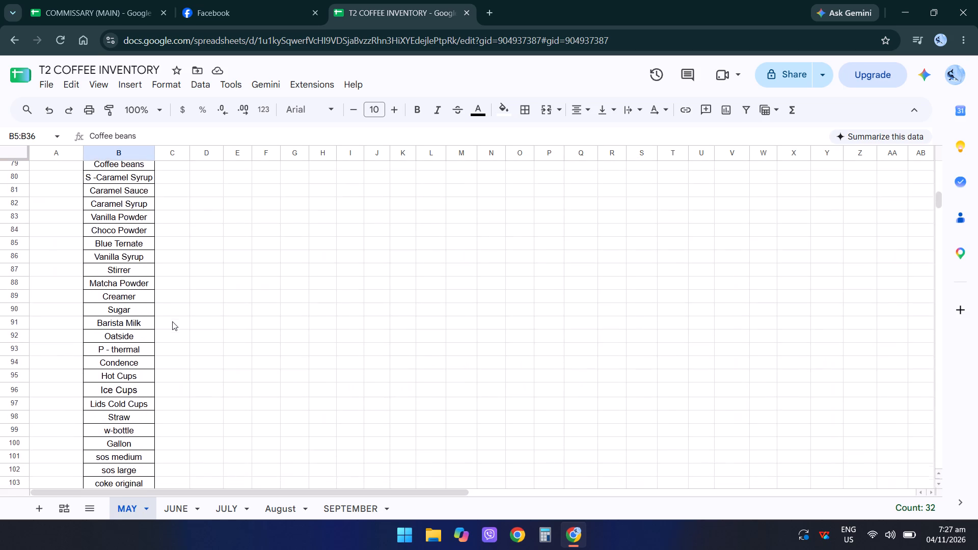
scroll(172, 321, down, 2)
scroll(172, 321, up, 3)
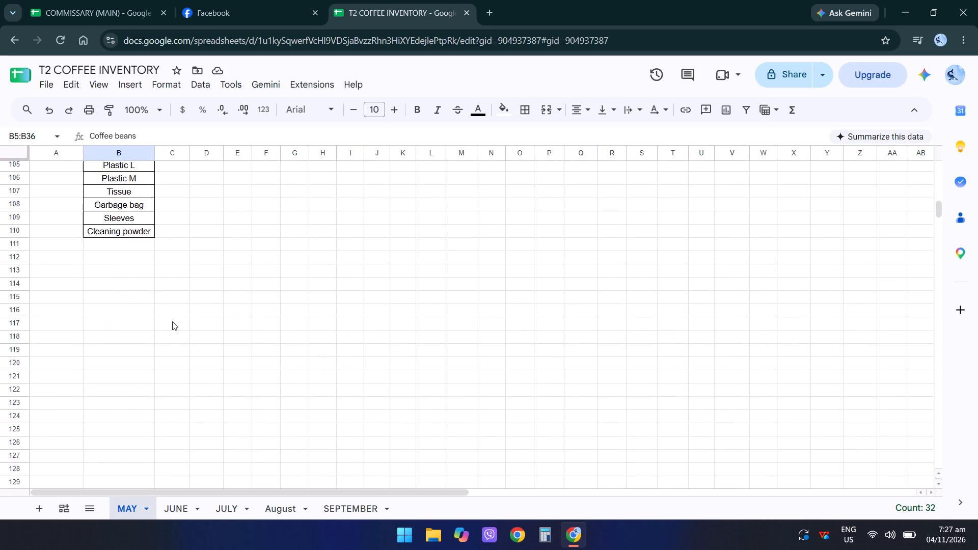
scroll(172, 321, up, 3)
scroll(172, 321, down, 1)
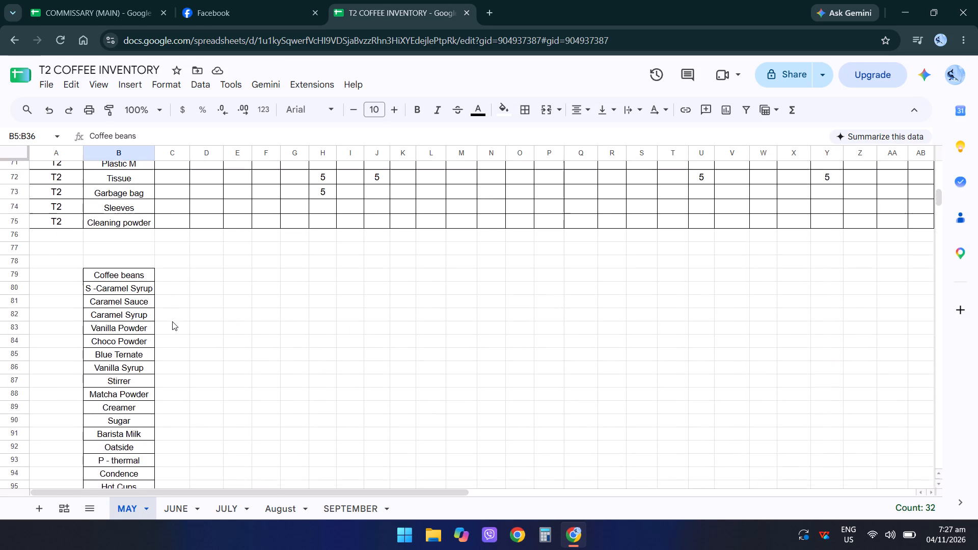
scroll(172, 321, down, 1)
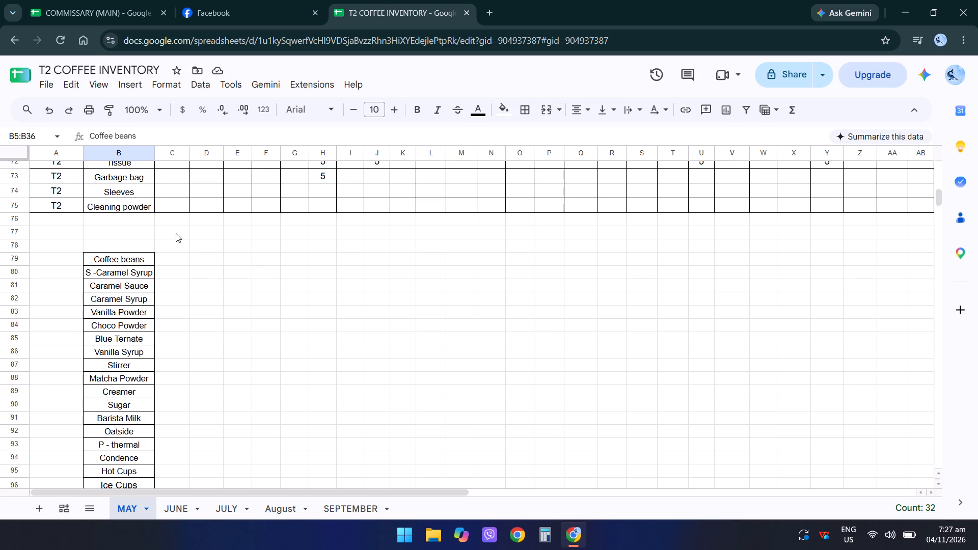
Apply all borders to B78:D110, covering the lower ingredient list, the row above it and two adjacent columns.
click(132, 246)
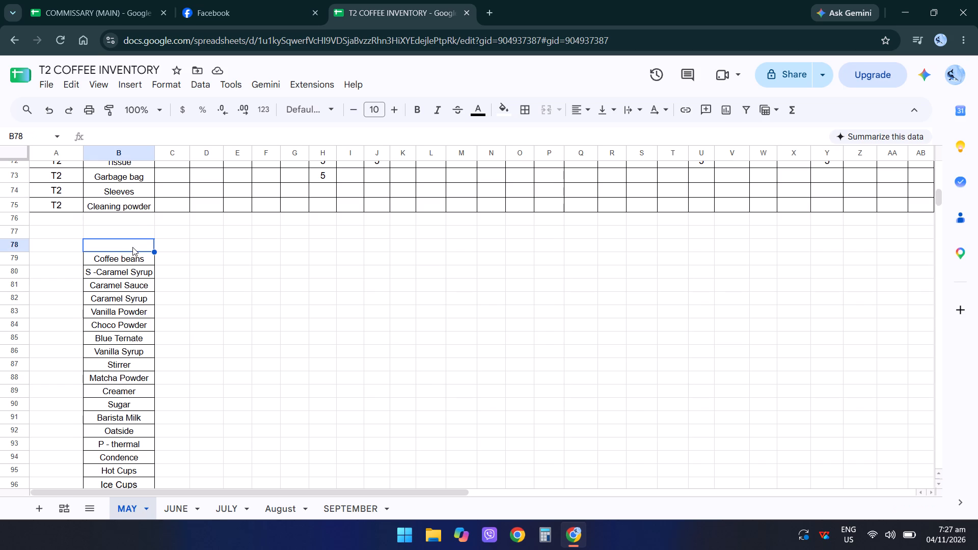
click(203, 263)
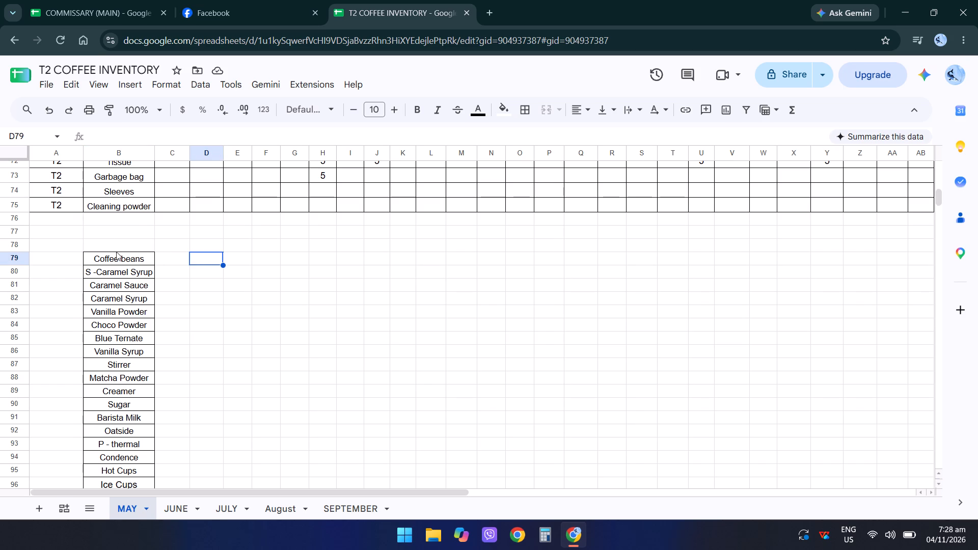
drag(101, 245, 225, 291)
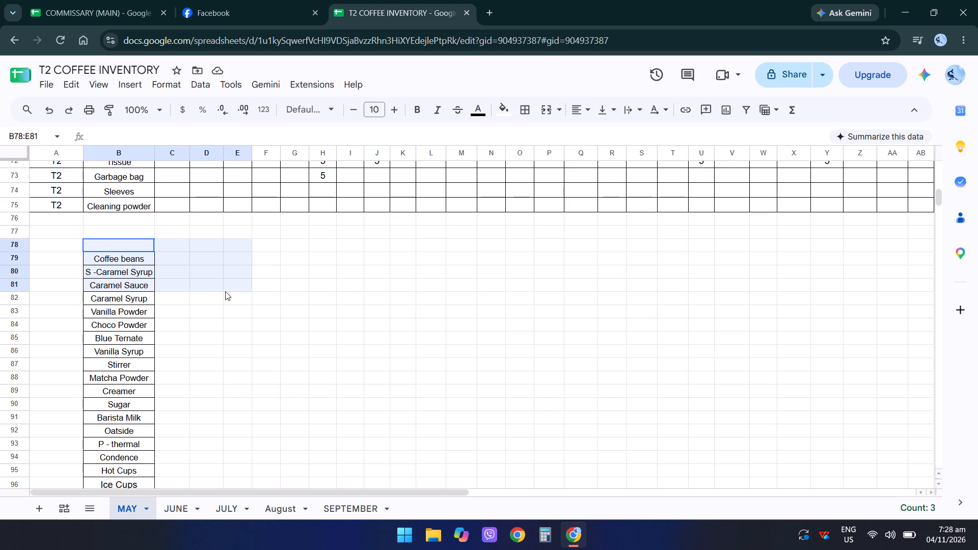
drag(225, 291, 211, 290)
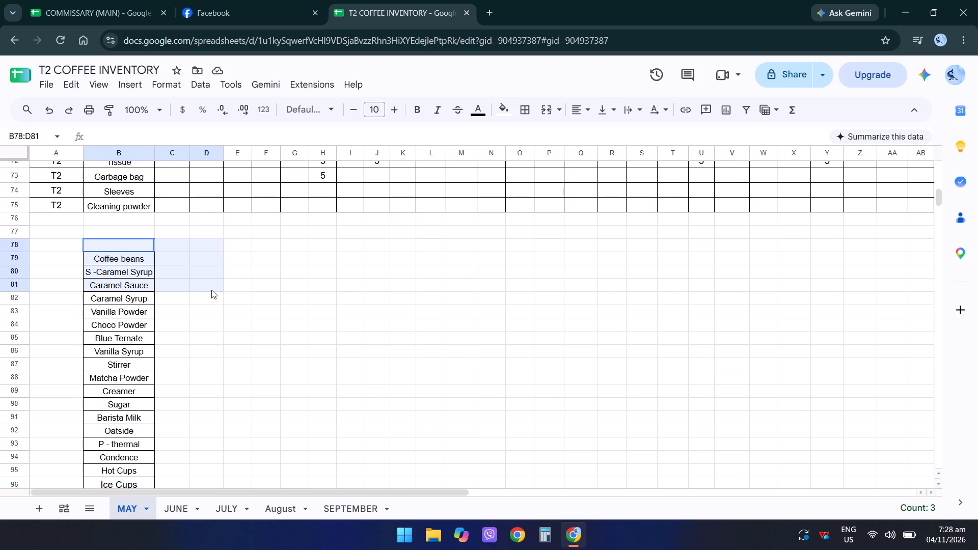
drag(211, 290, 226, 408)
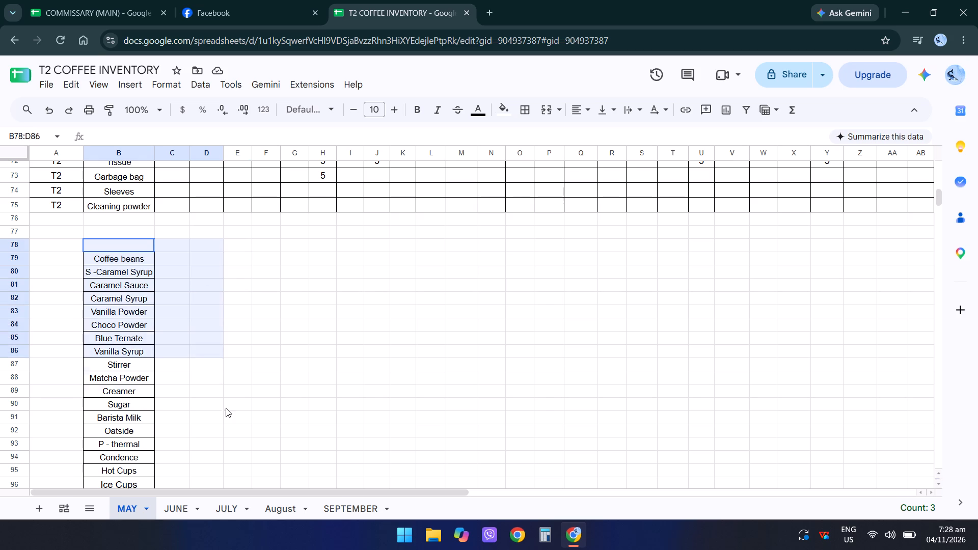
drag(226, 408, 184, 281)
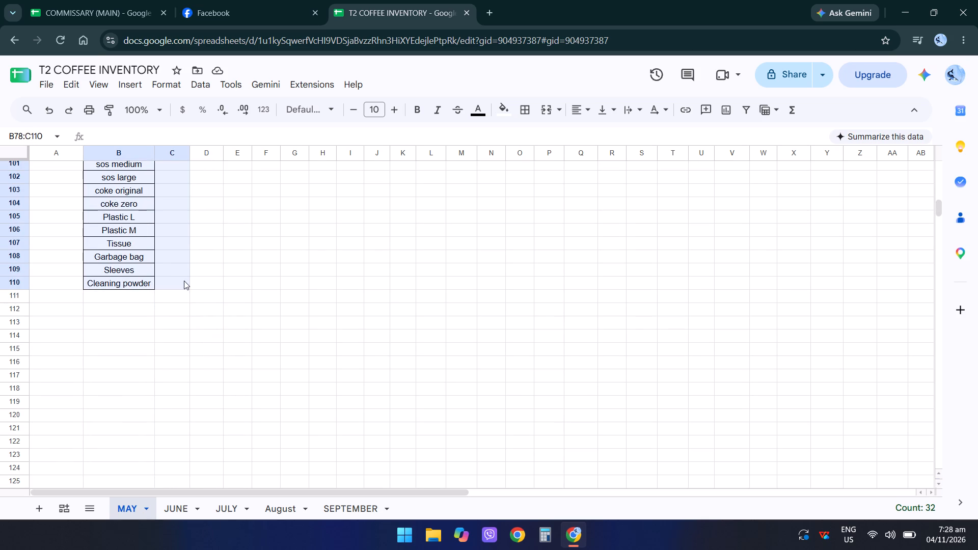
drag(184, 281, 206, 285)
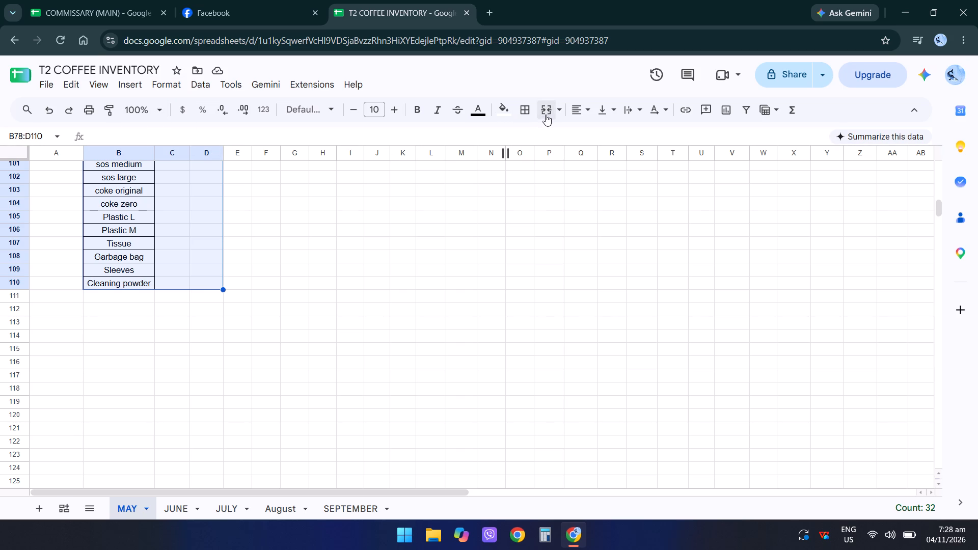
click(524, 115)
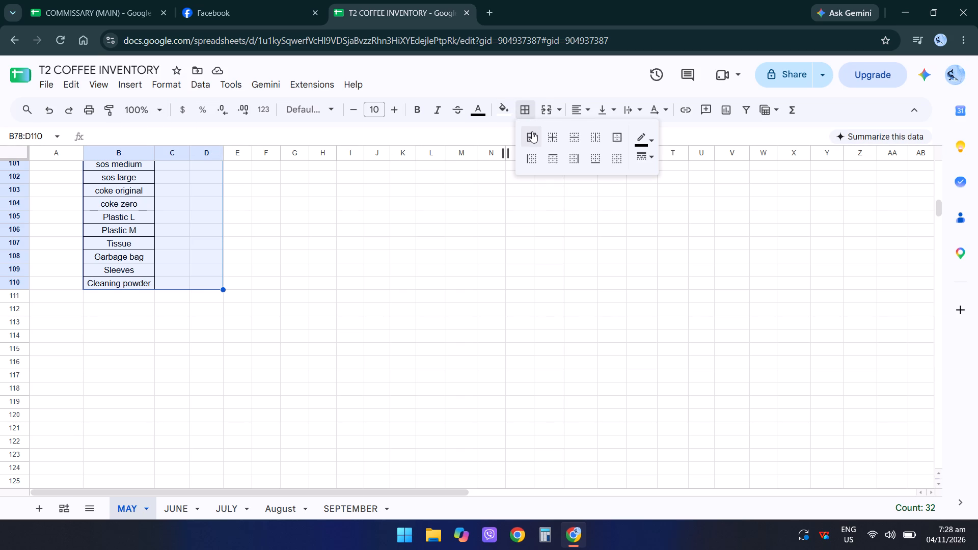
click(531, 131)
scroll(451, 363, up, 6)
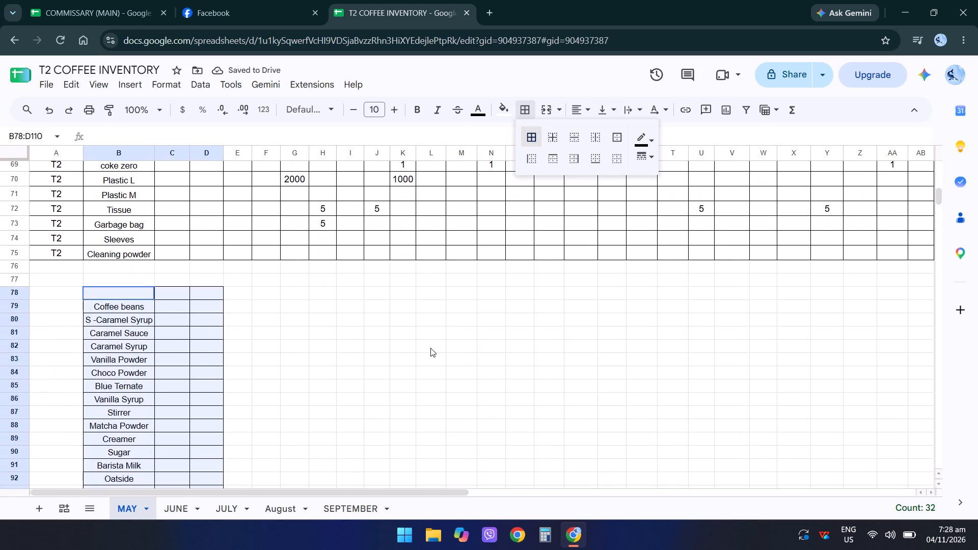
click(413, 275)
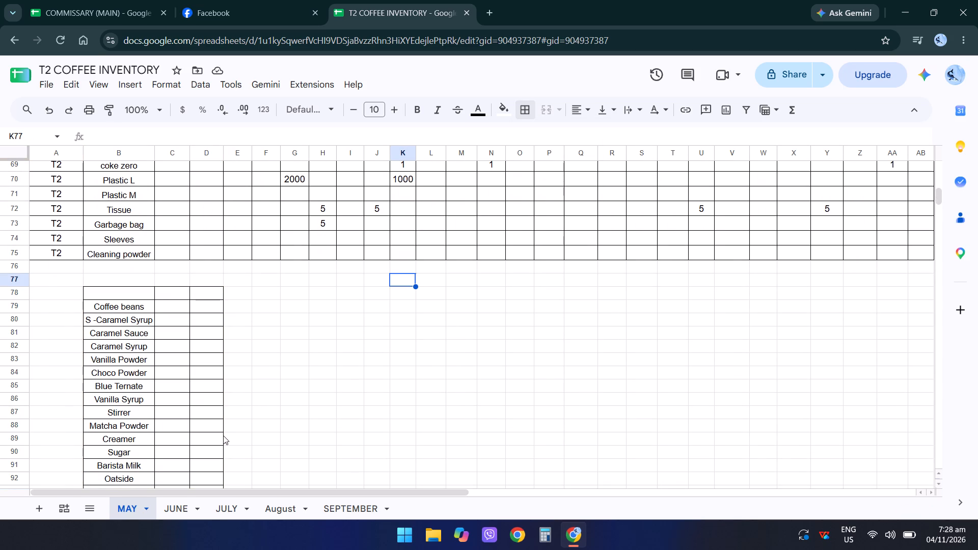
Enter the heading STOCKS in cell B78 above the lower ingredient list and centre it horizontally.
click(130, 291)
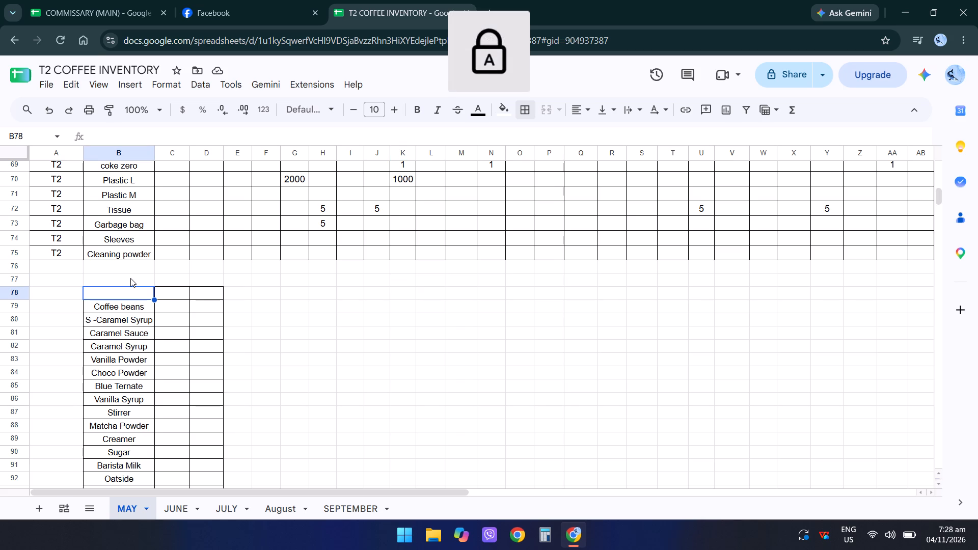
text(sT)
key(BackSpace)
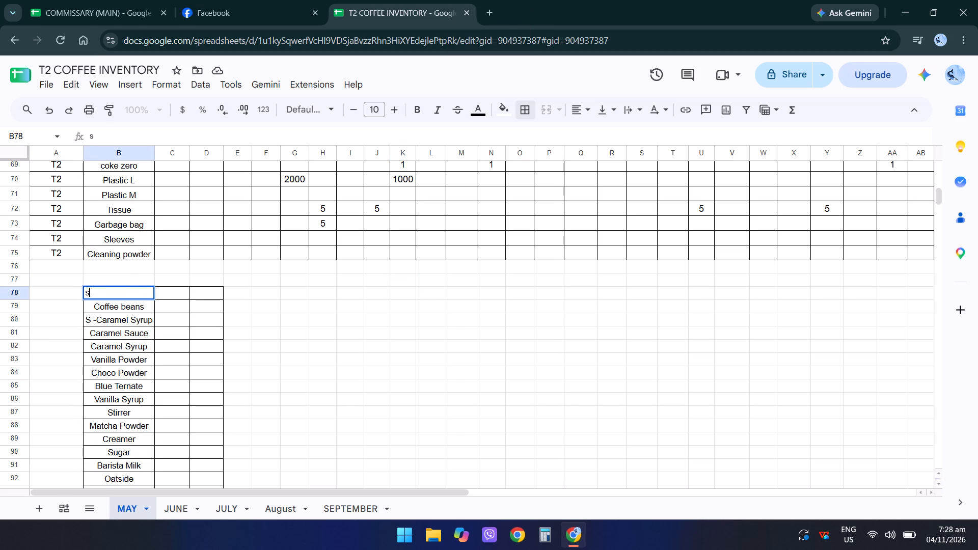
key(BackSpace)
text(STOC)
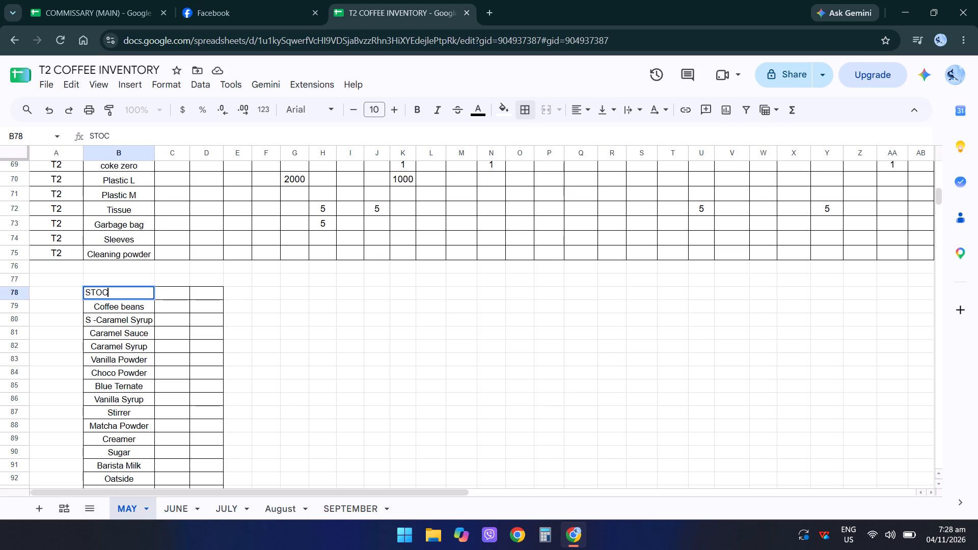
text(KS)
key(Return)
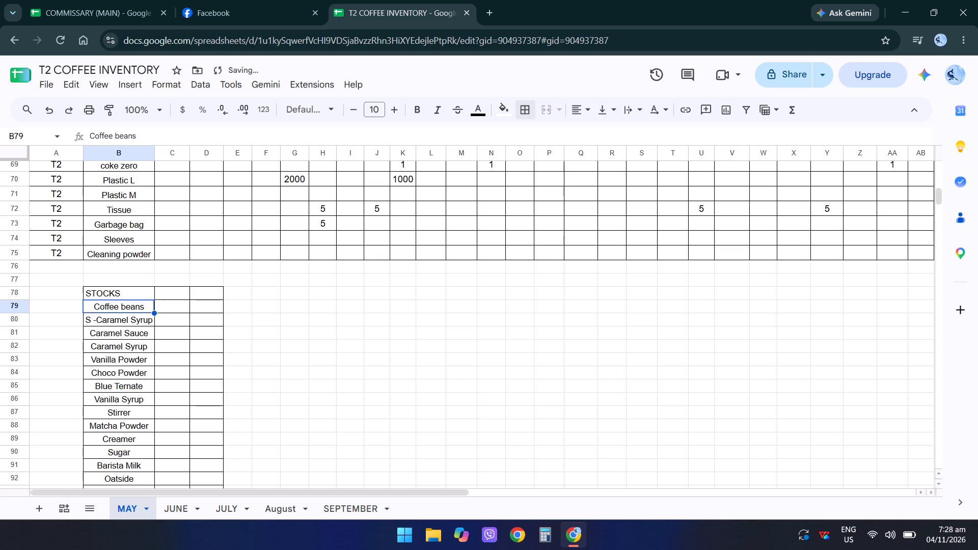
click(113, 294)
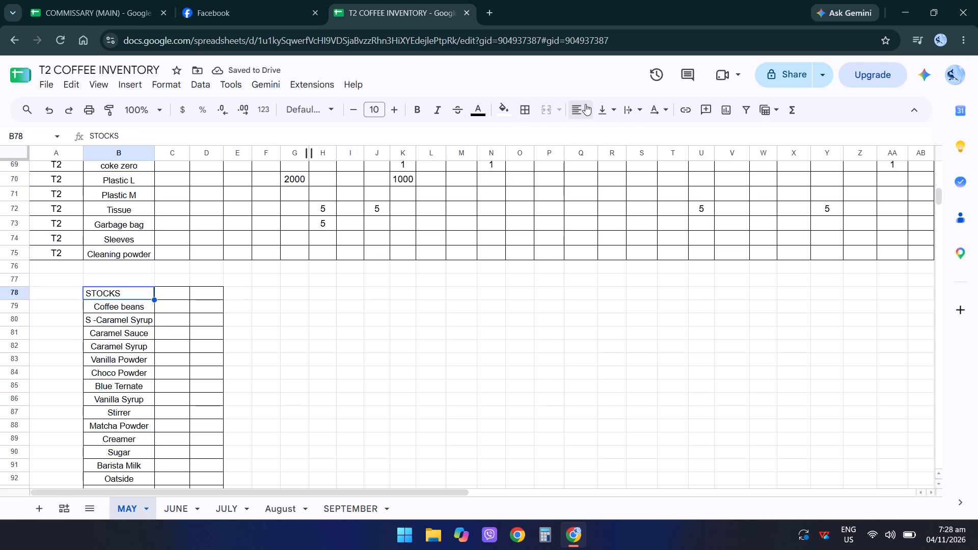
drag(585, 104, 602, 133)
click(602, 133)
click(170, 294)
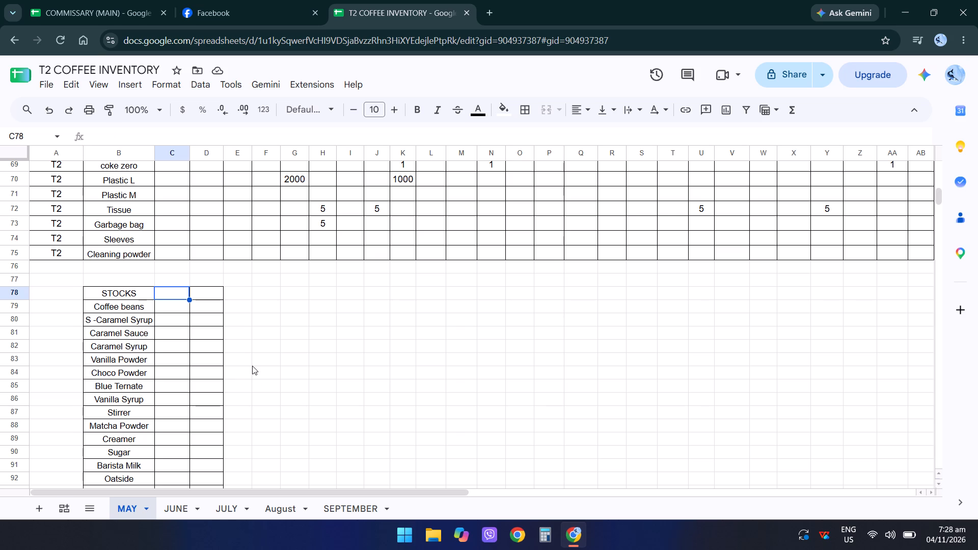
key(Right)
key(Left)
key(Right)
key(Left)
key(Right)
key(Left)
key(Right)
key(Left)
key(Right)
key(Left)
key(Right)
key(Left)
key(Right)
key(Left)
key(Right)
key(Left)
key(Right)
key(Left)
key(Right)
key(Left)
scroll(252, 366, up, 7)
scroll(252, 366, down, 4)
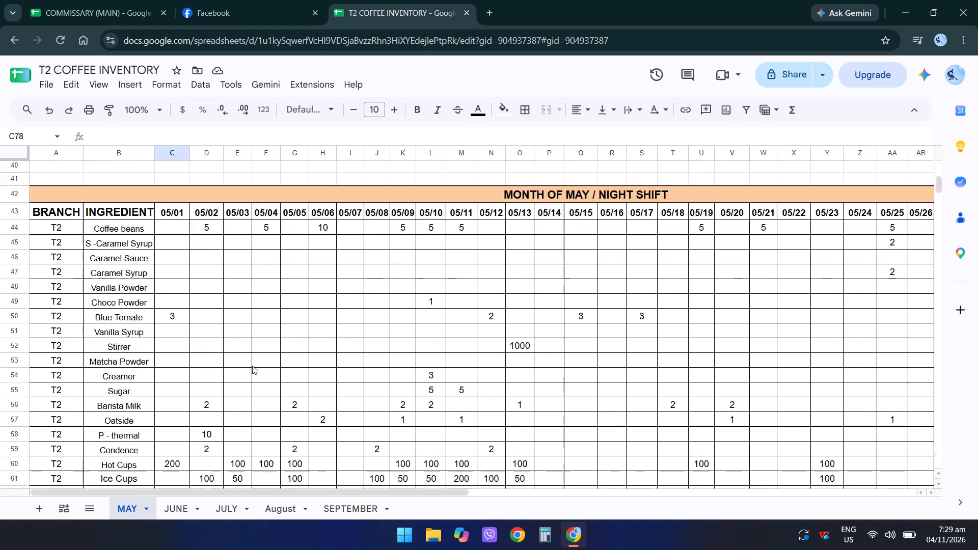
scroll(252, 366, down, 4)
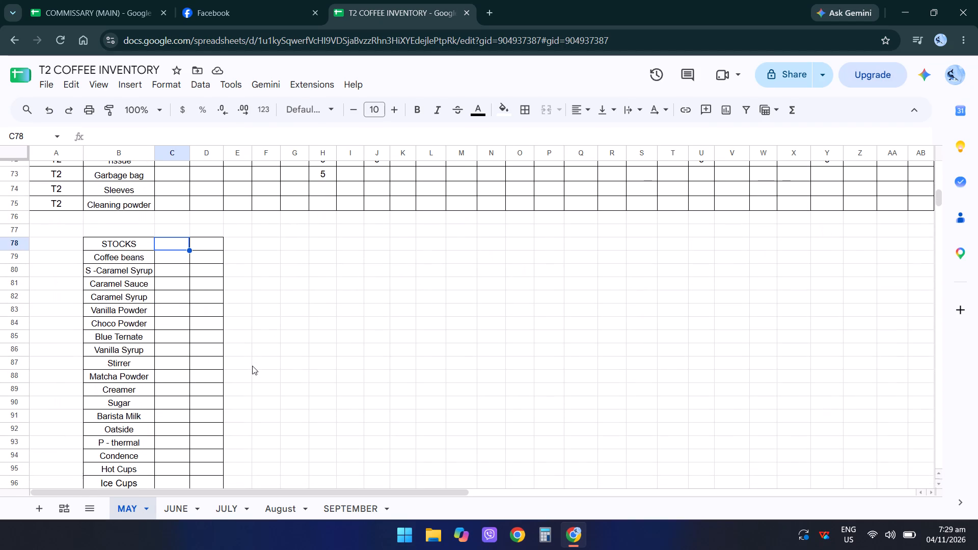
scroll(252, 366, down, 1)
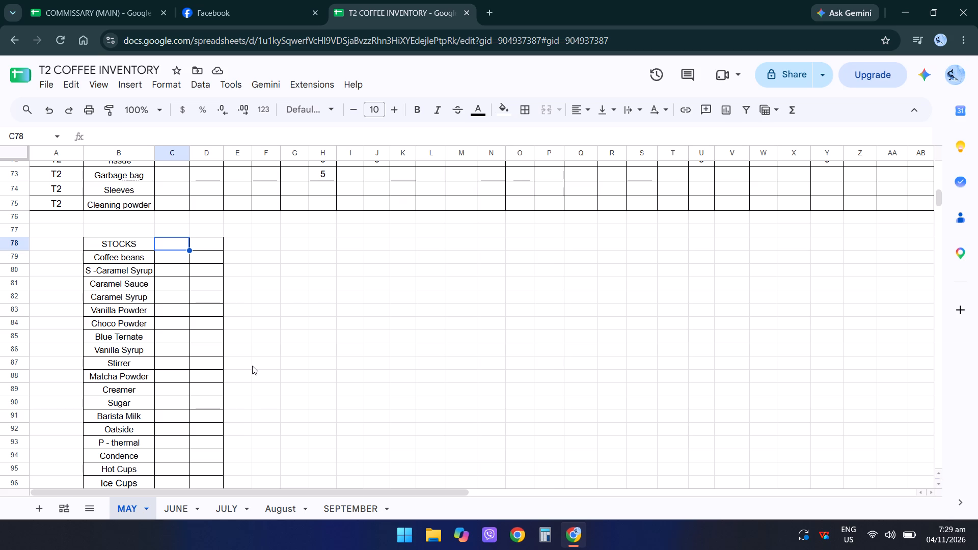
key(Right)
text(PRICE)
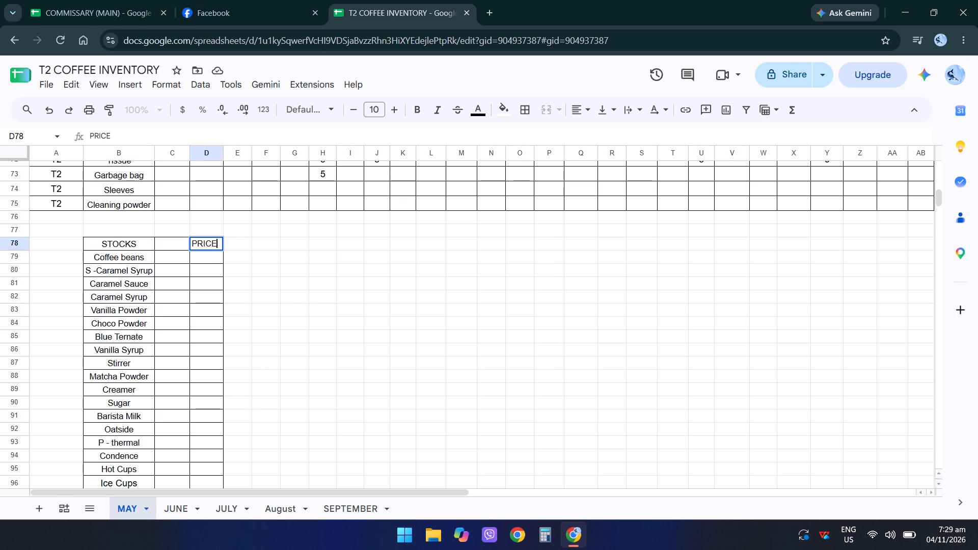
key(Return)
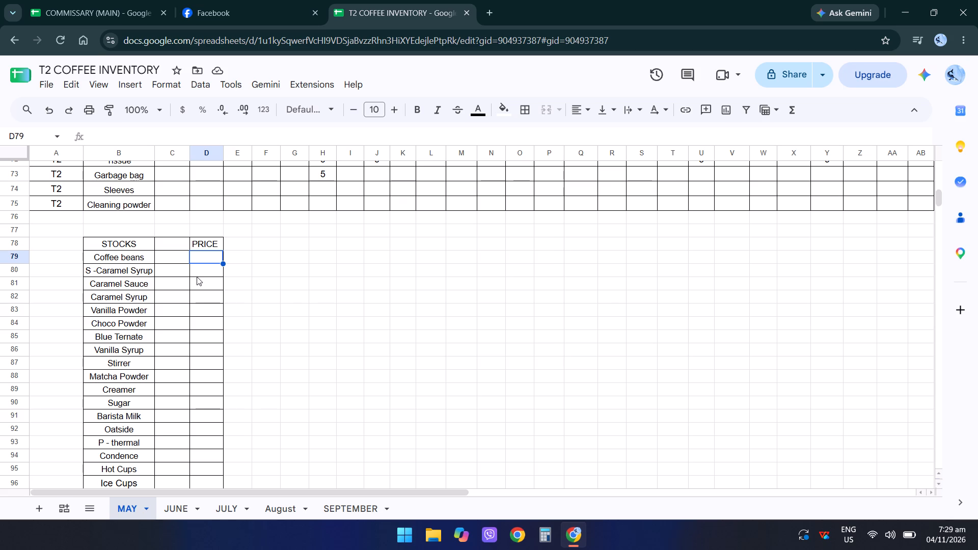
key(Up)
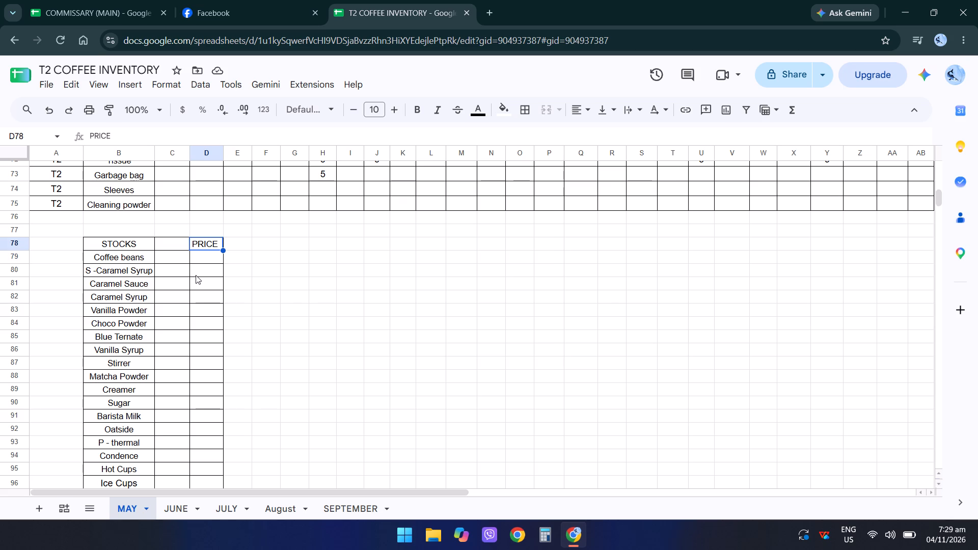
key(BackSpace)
Enter the headings QTY in cell C78 and PRICE in cell D78, beside the STOCKS heading.
key(Left)
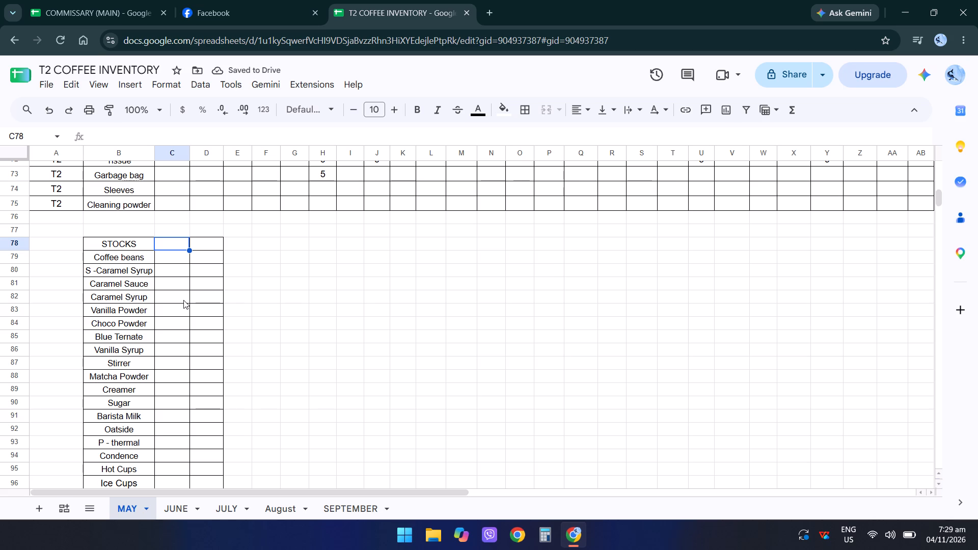
text(QR)
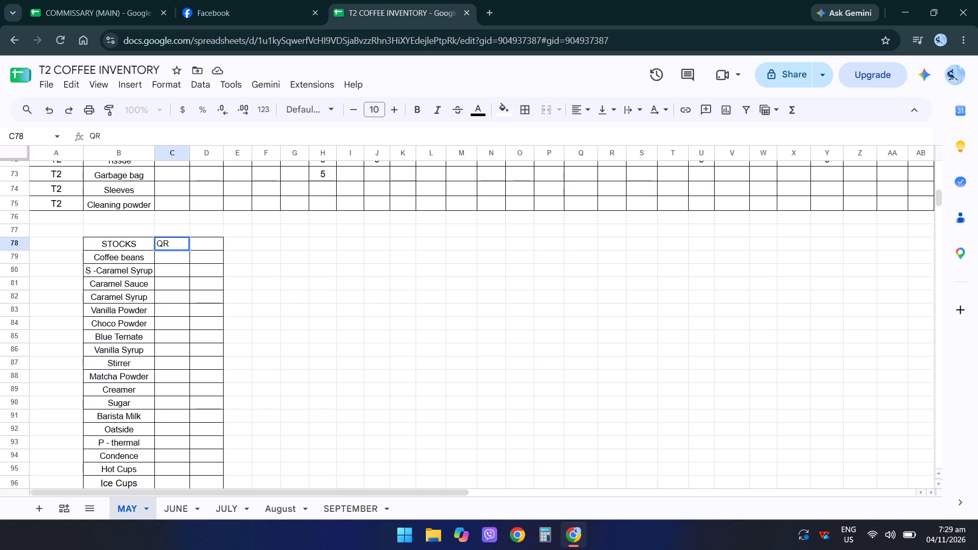
key(BackSpace)
key(t)
key(y)
scroll(183, 300, up, 2)
key(Right)
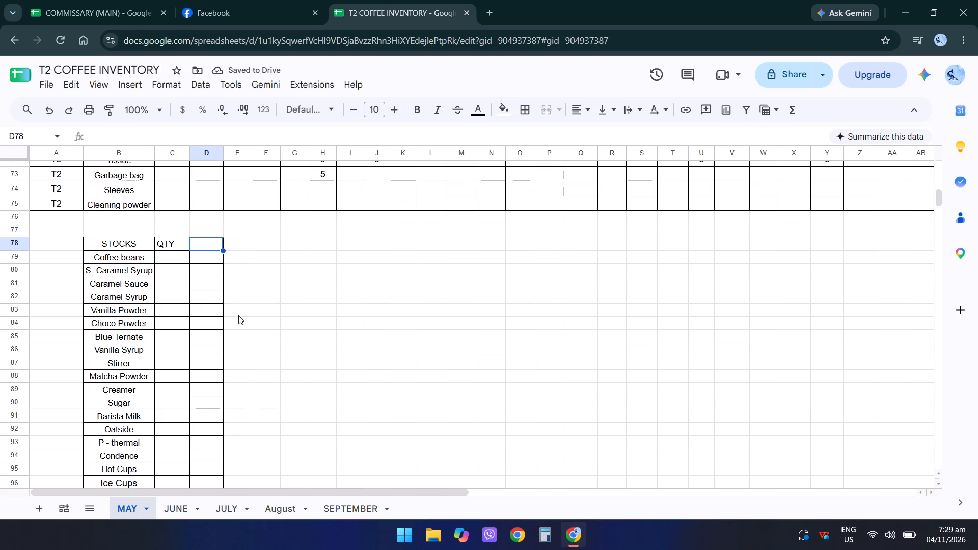
text(PR)
text(ICE)
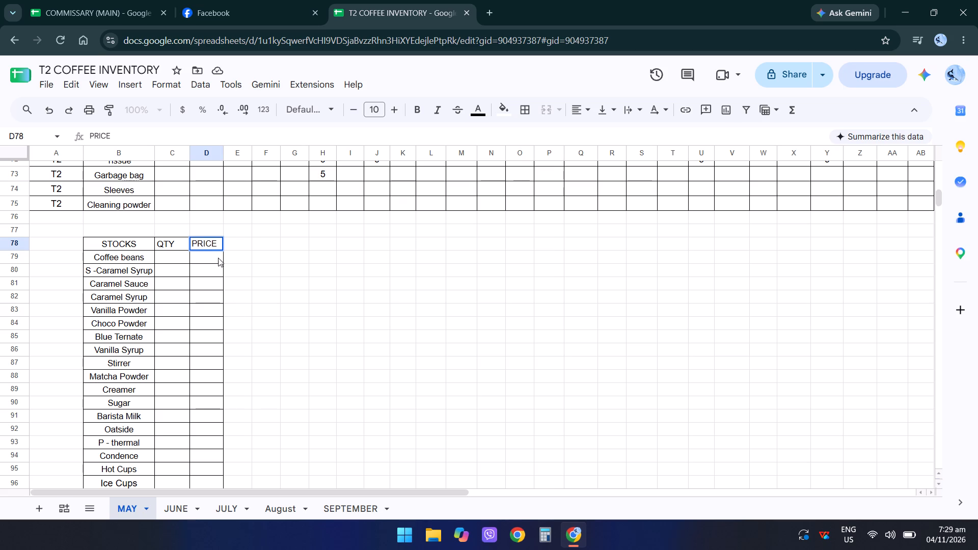
click(238, 239)
Apply all borders to E78:E110, adding a fourth column to the stocks table.
click(238, 239)
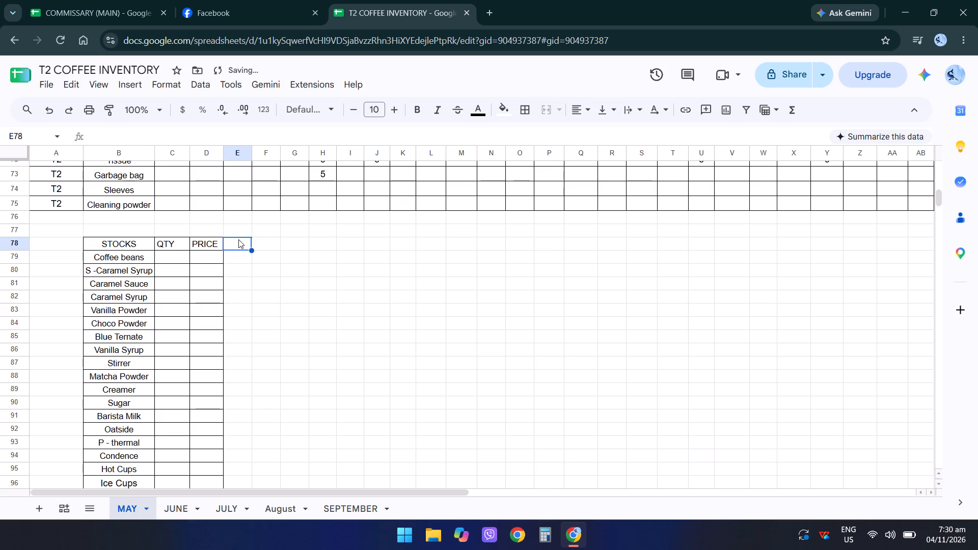
drag(238, 239, 237, 417)
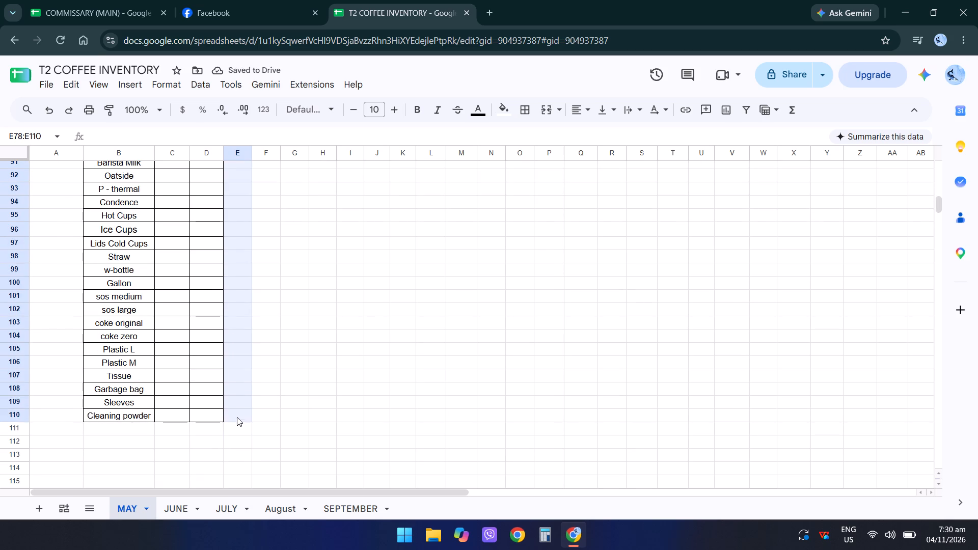
drag(237, 417, 237, 420)
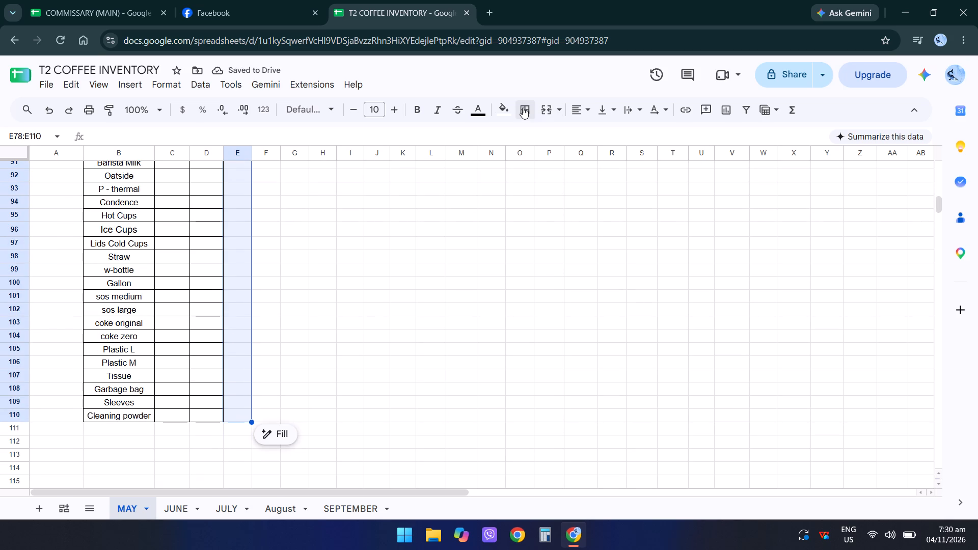
click(522, 106)
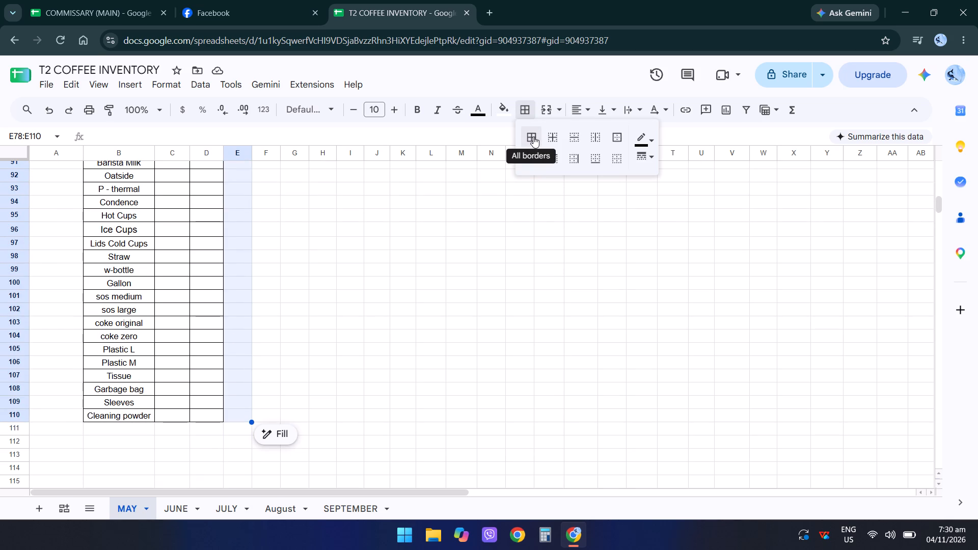
click(533, 136)
Enter the heading TOTAL in cell E78, beside the PRICE heading.
scroll(452, 240, up, 5)
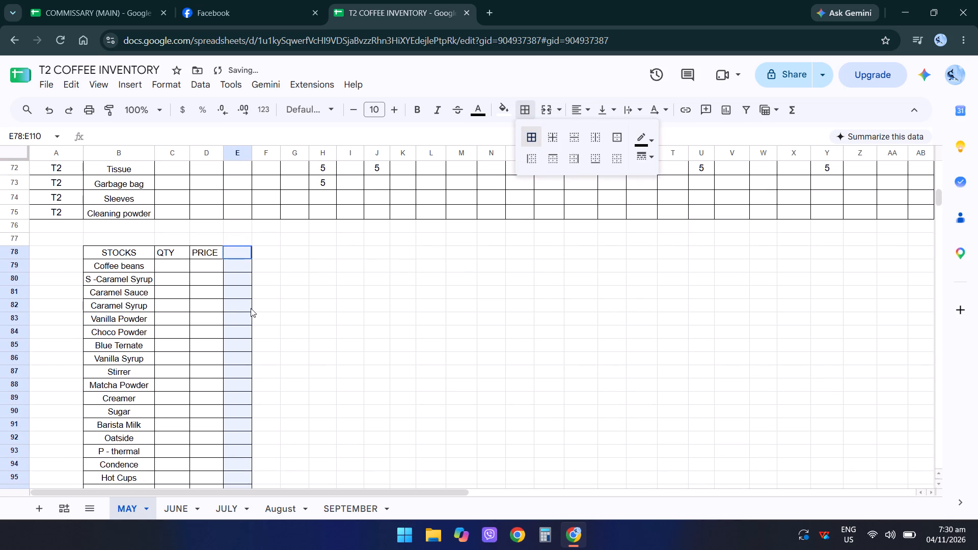
click(238, 253)
click(238, 253)
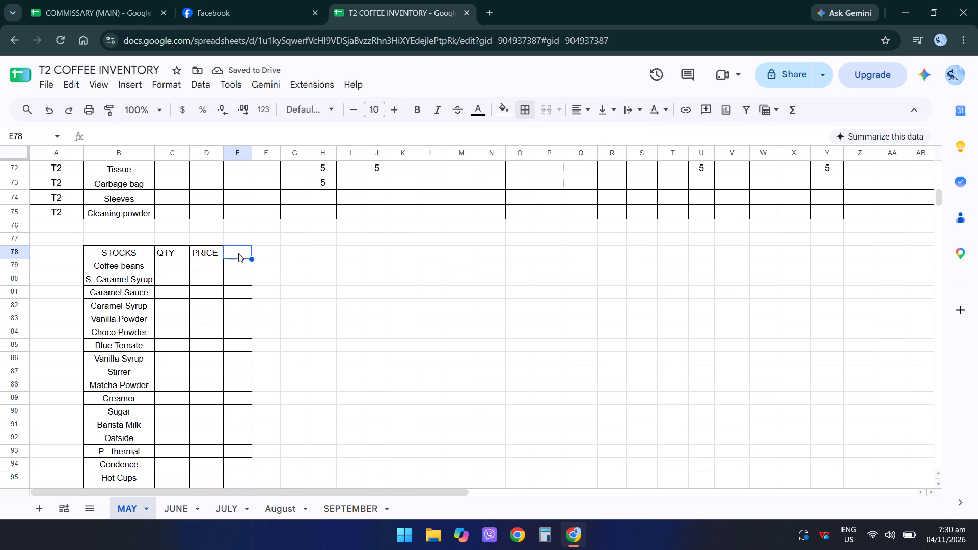
key(t)
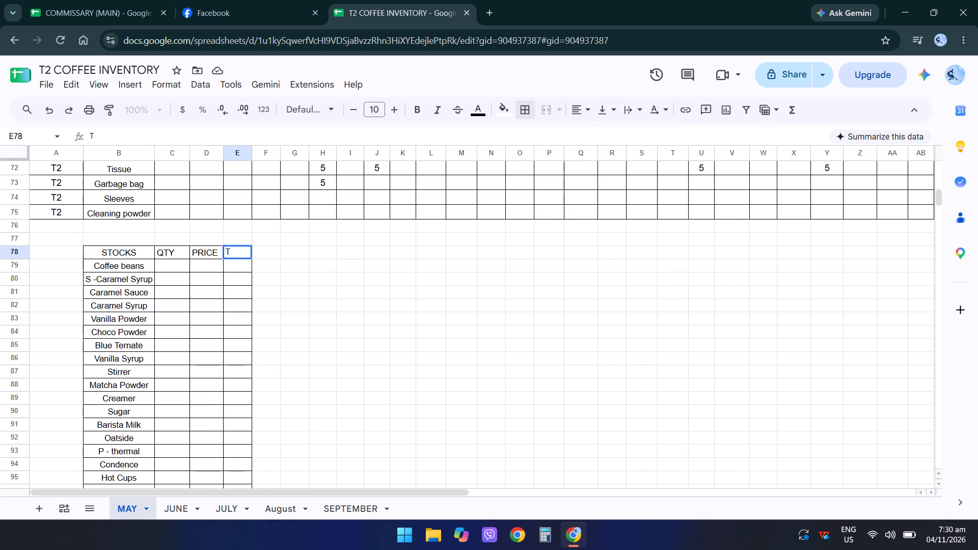
text(PTAL)
key(BackSpace)
key(BackSpace)
key(BackSpace)
key(BackSpace)
key(BackSpace)
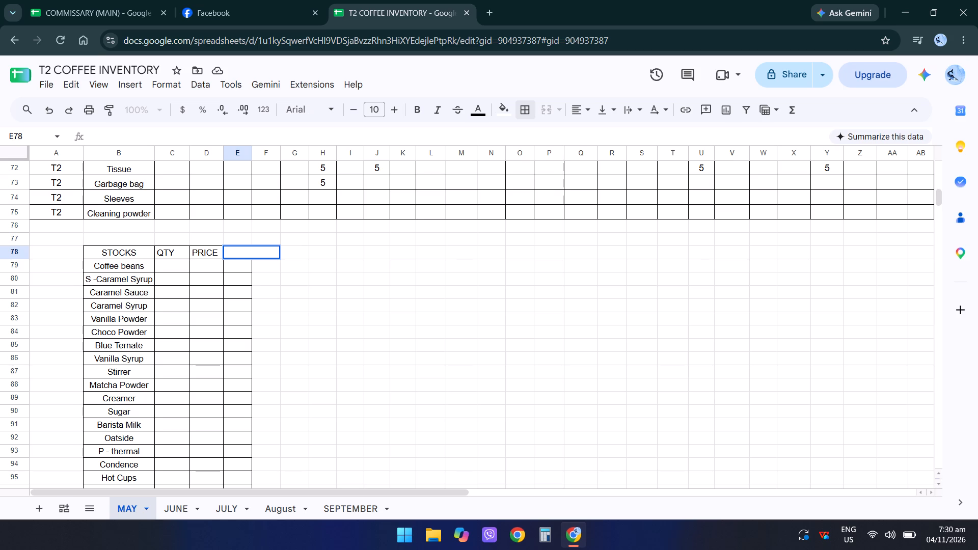
text(TOTAL)
key(Return)
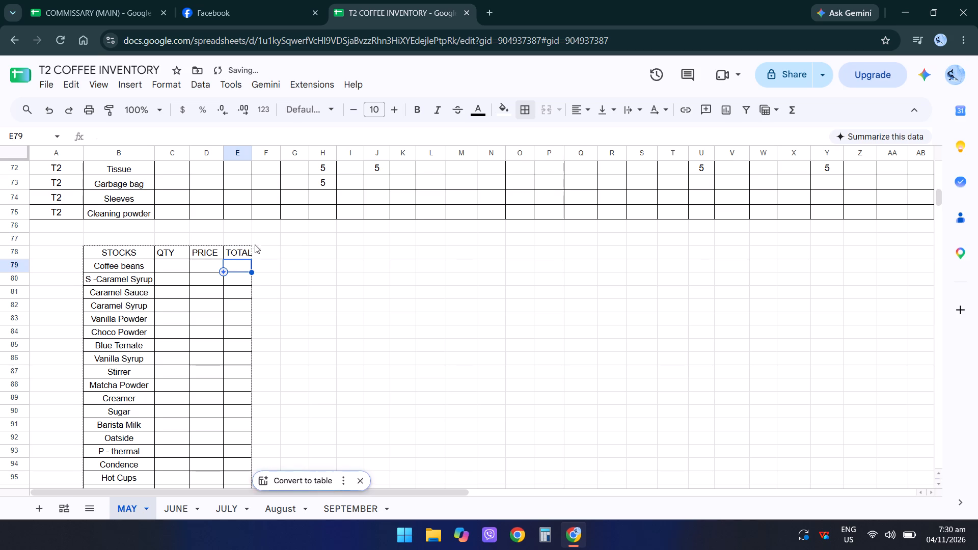
Widen column E slightly so the TOTAL heading fits inside its cell.
drag(253, 155, 258, 155)
click(263, 274)
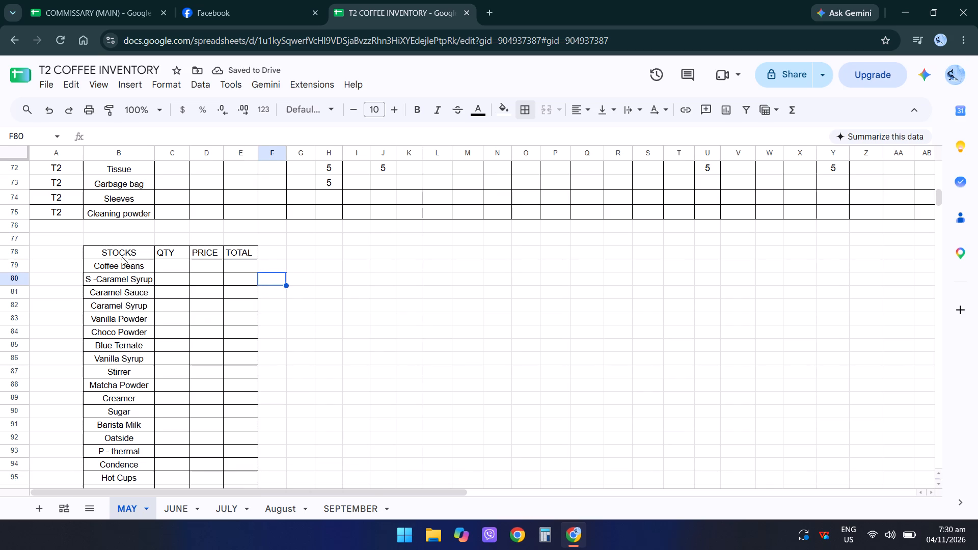
Centre the whole stocks table, B78:E110, horizontally.
drag(116, 254, 202, 327)
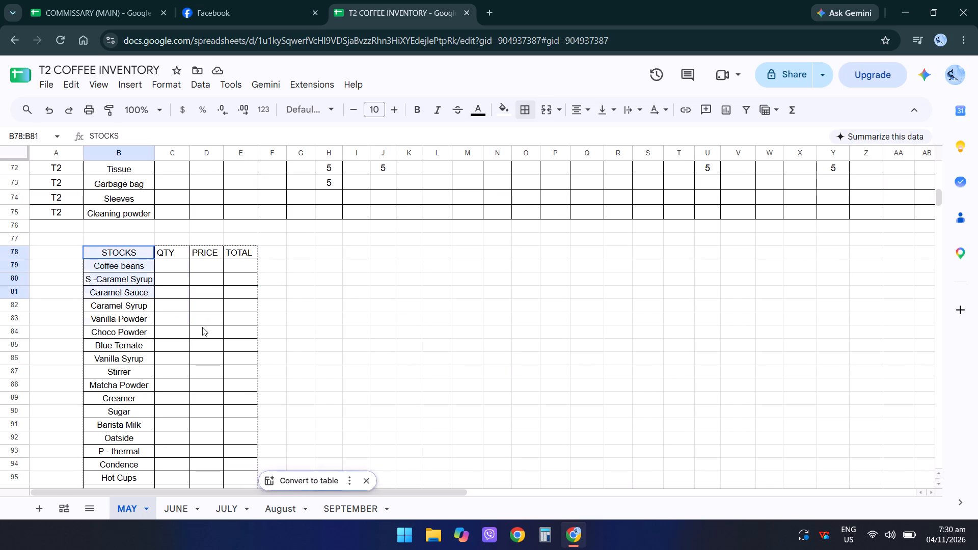
drag(202, 327, 235, 498)
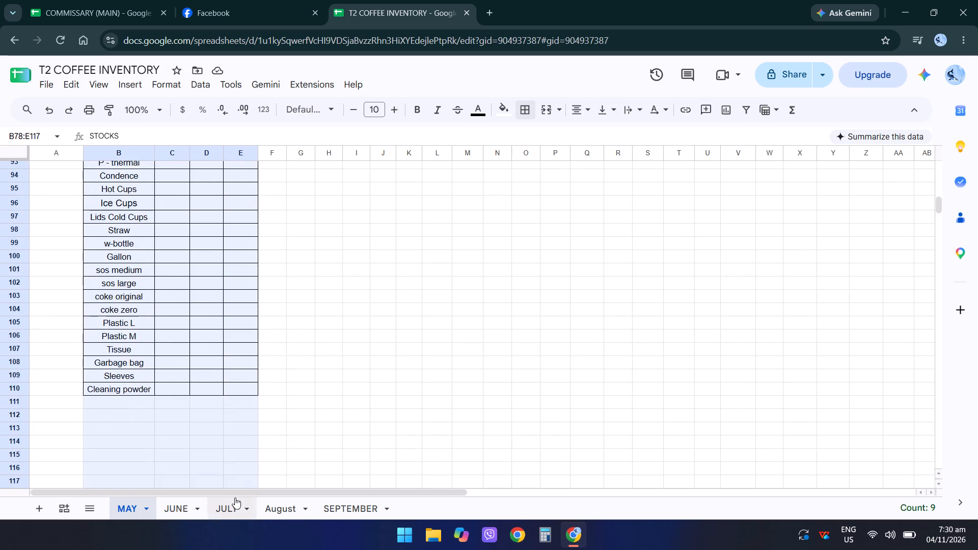
drag(235, 498, 245, 388)
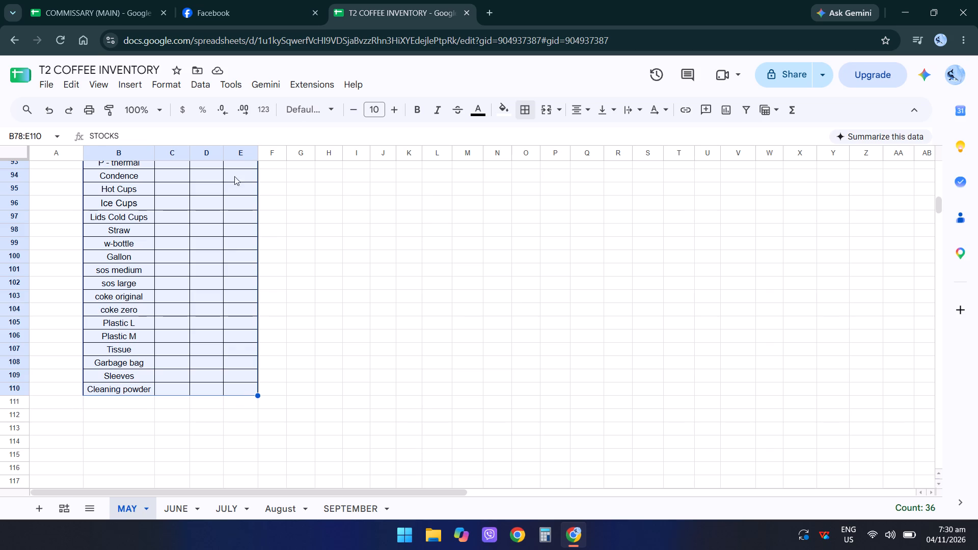
click(583, 108)
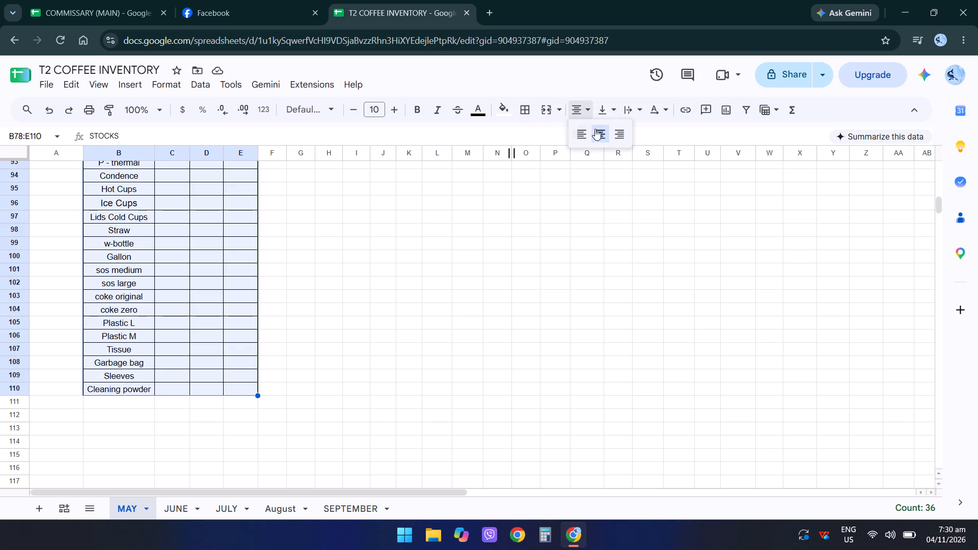
click(601, 134)
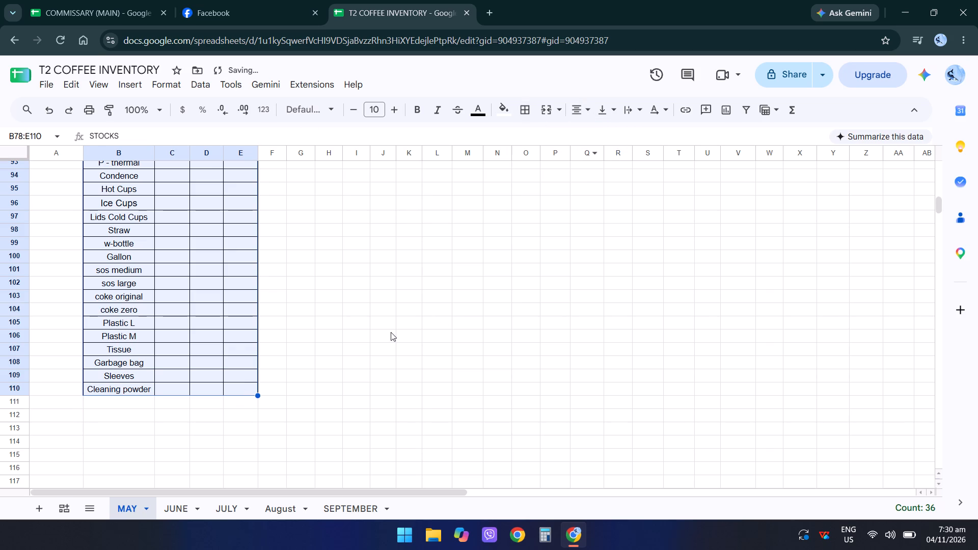
click(391, 332)
Fill the stocks table's header cells, B78:E78, with a light orange background.
scroll(401, 485, up, 3)
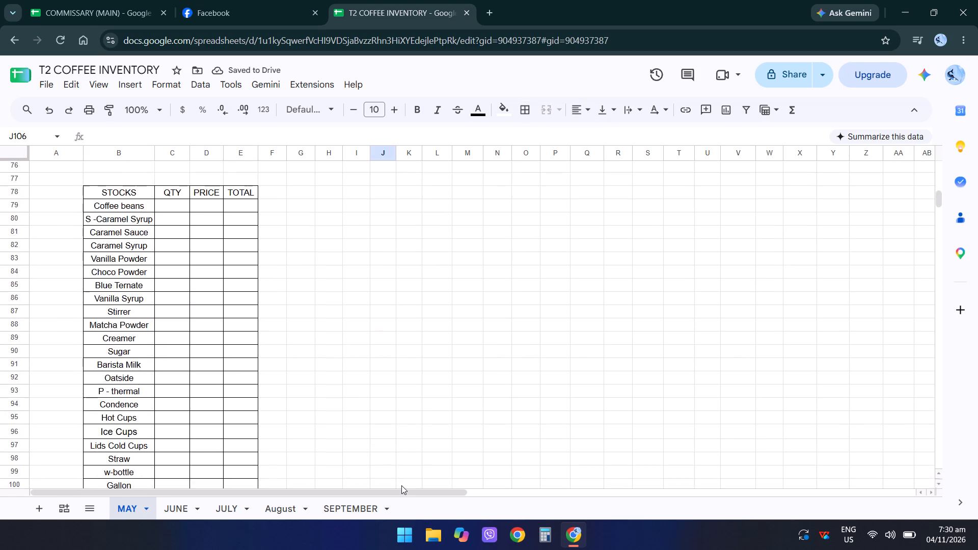
scroll(401, 485, up, 2)
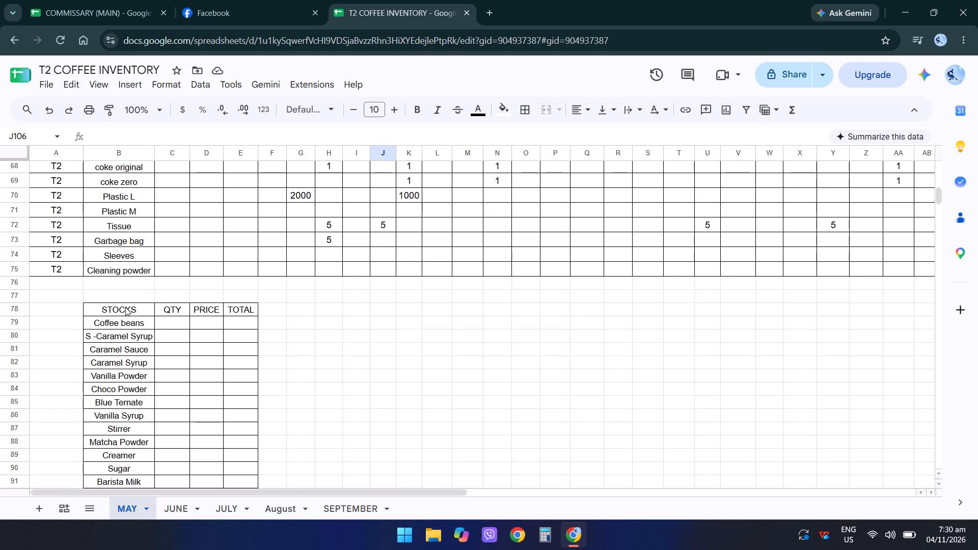
drag(125, 307, 234, 308)
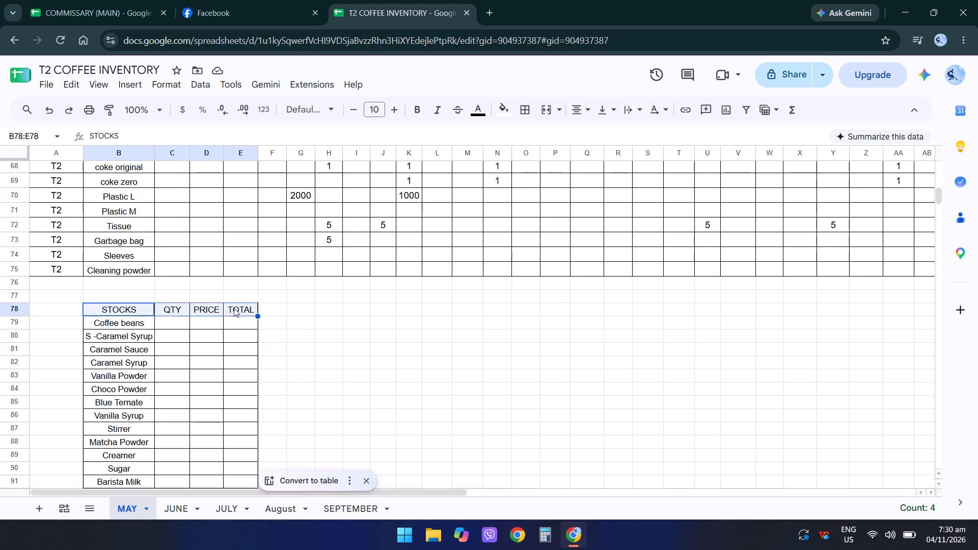
click(506, 106)
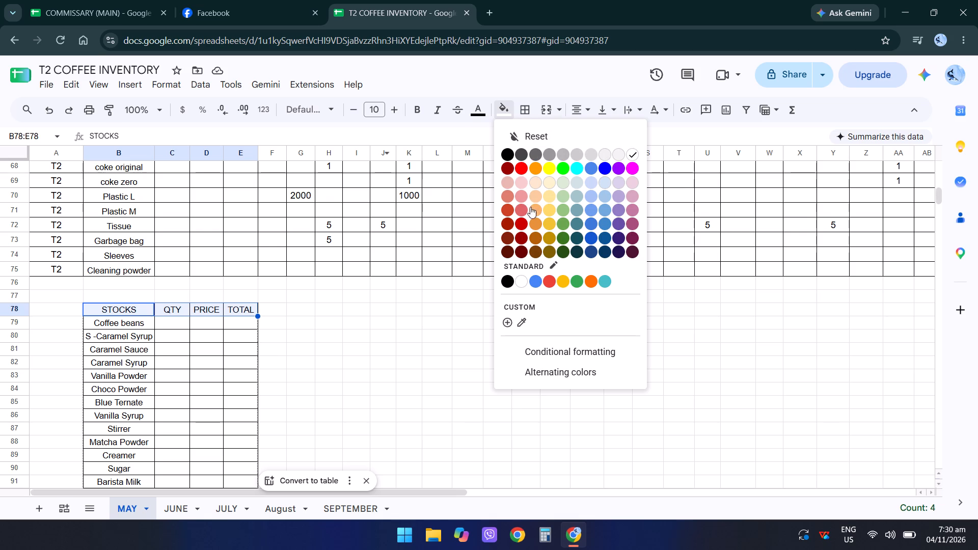
click(538, 213)
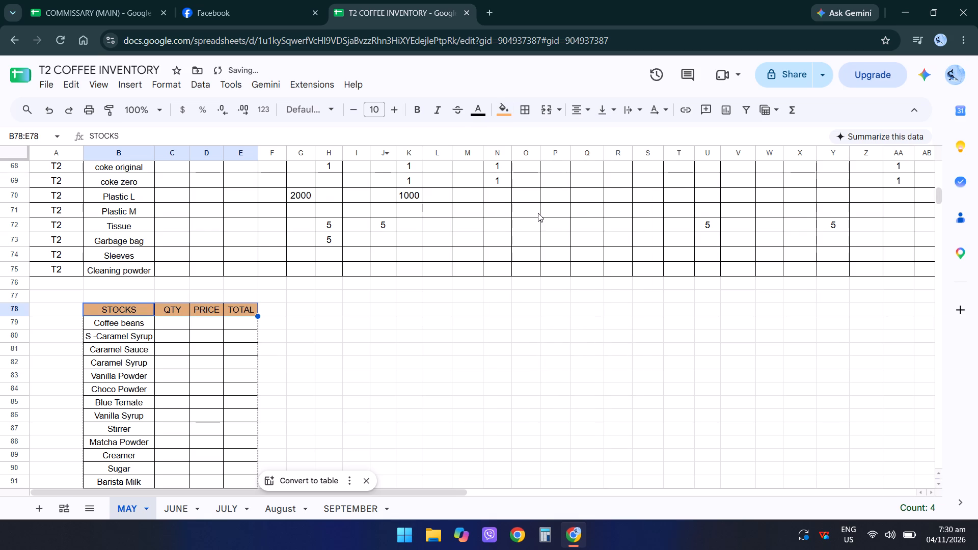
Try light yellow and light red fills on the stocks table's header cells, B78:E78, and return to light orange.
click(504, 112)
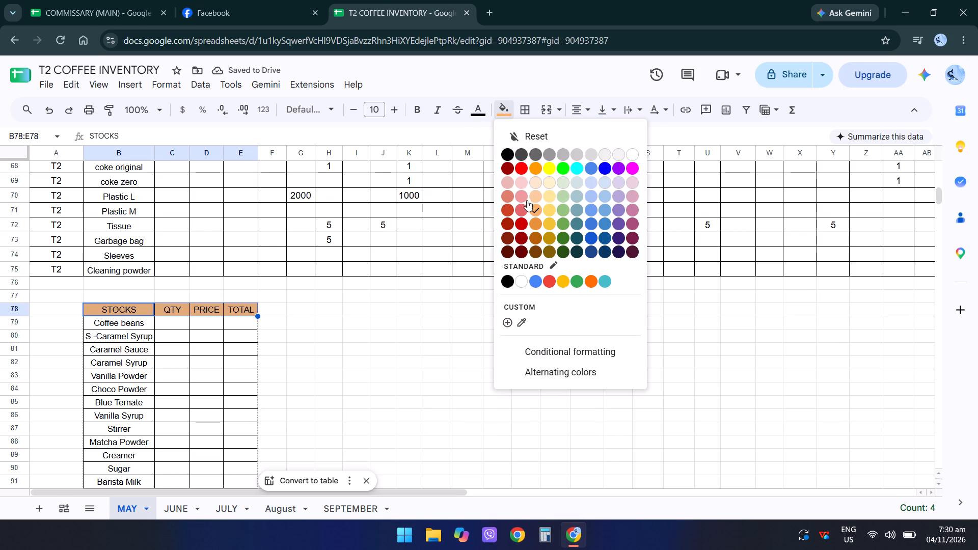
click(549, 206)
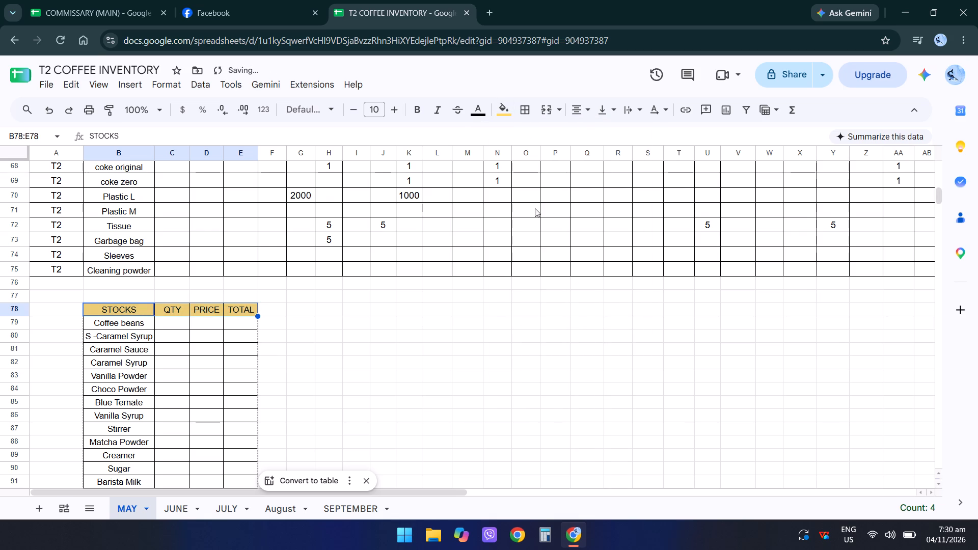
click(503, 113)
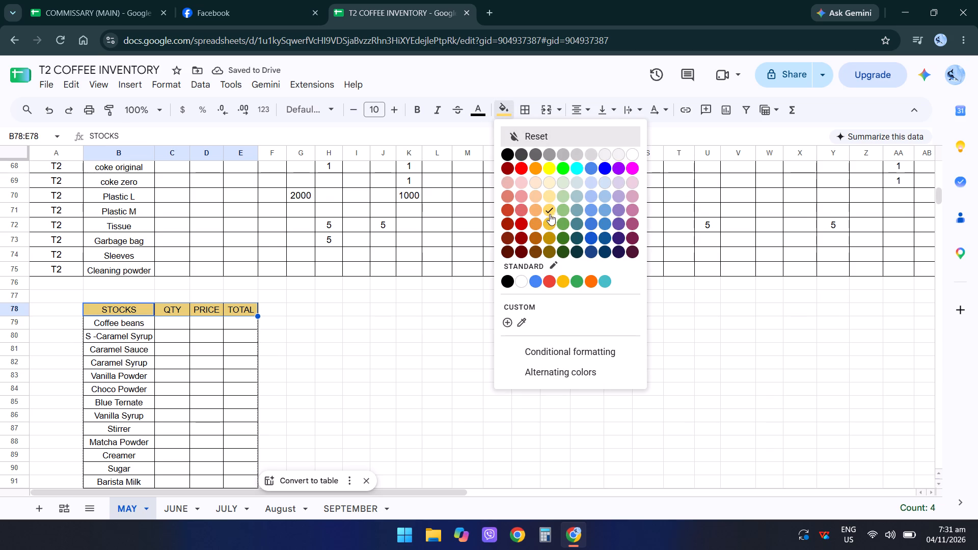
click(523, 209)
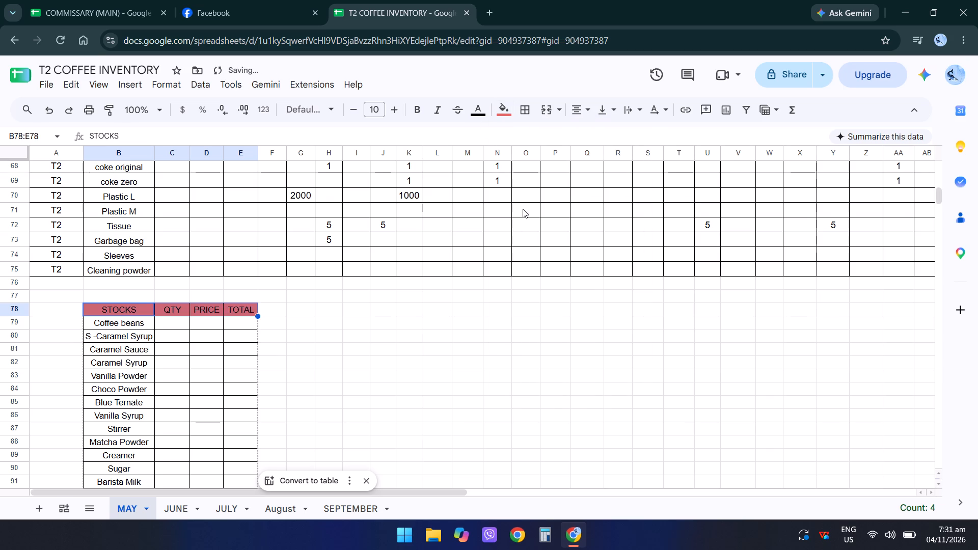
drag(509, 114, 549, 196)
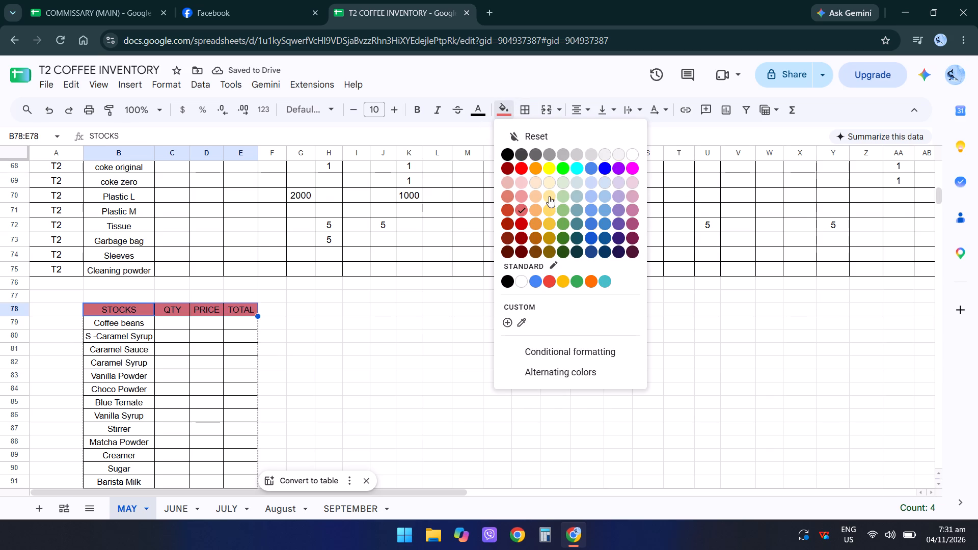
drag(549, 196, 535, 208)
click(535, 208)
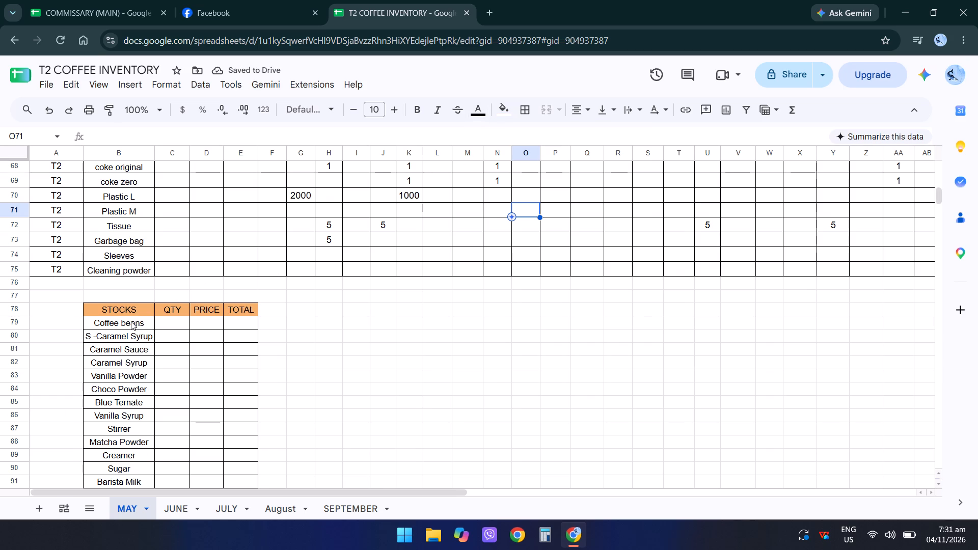
Fill the stock item names, B79:B110, with a muted light cyan background.
drag(131, 321, 133, 478)
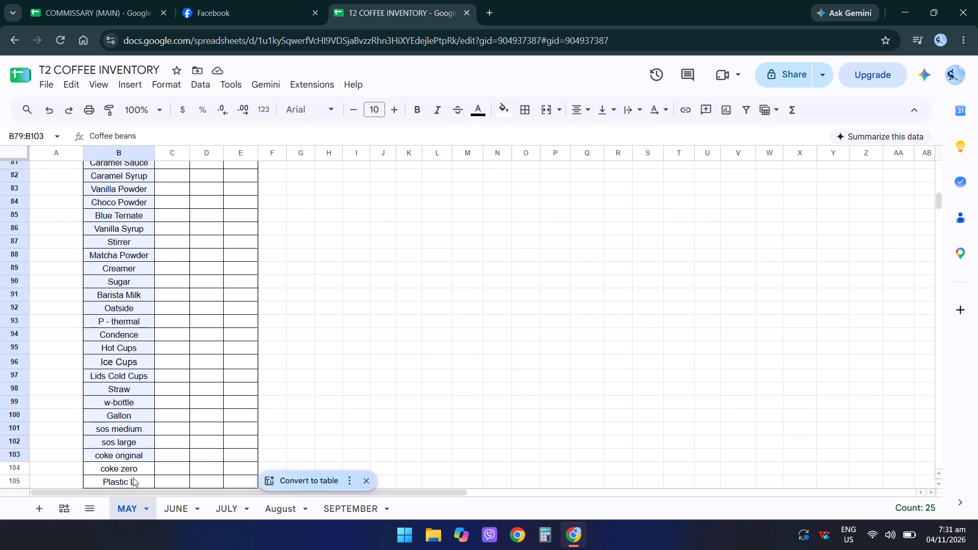
drag(133, 478, 147, 472)
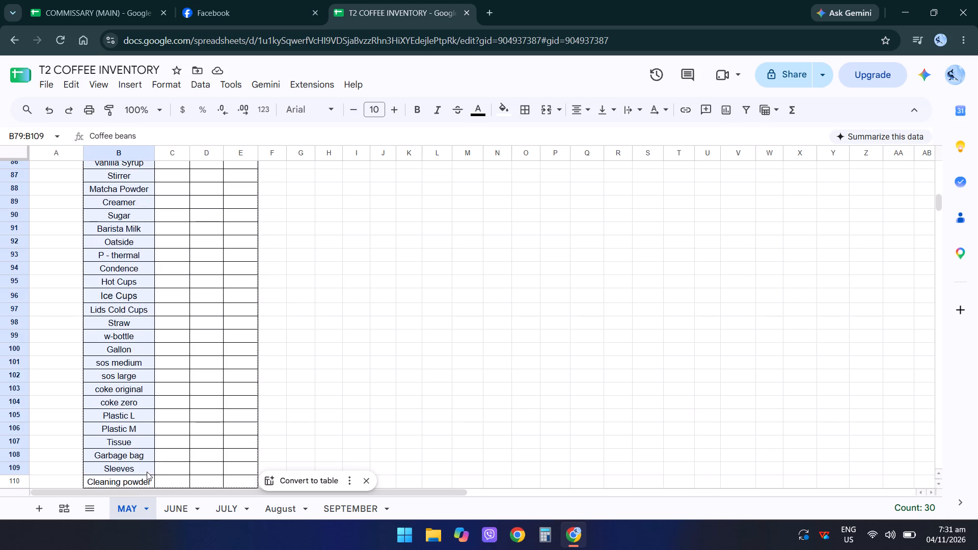
drag(147, 472, 146, 418)
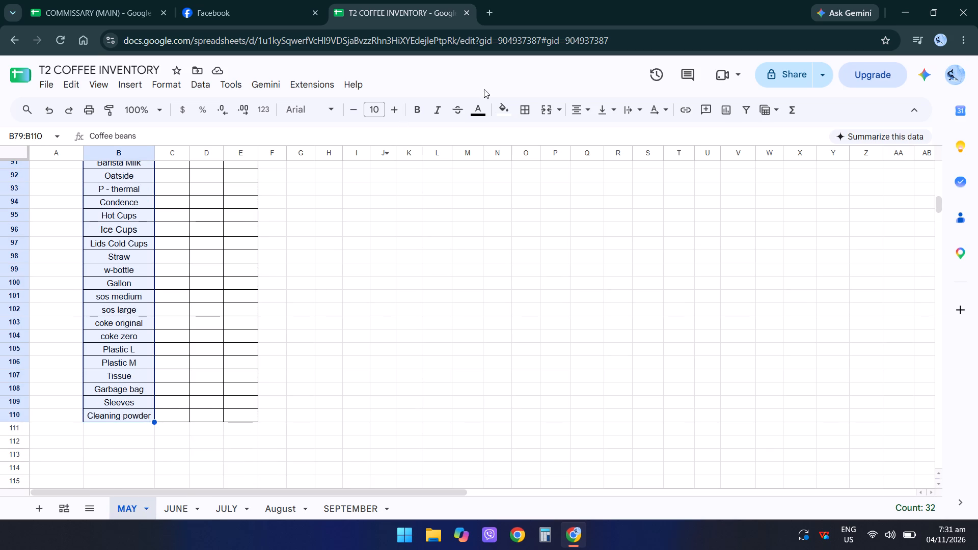
click(504, 115)
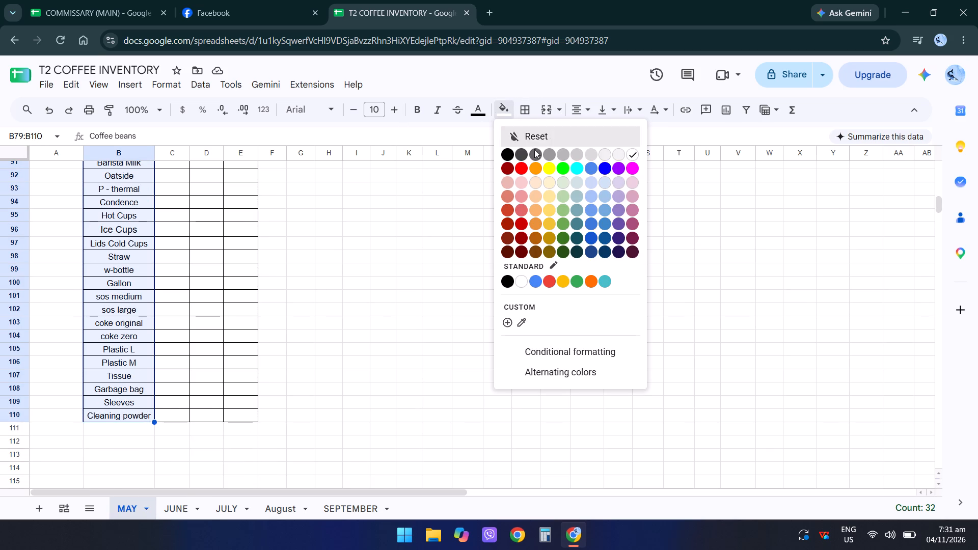
click(580, 199)
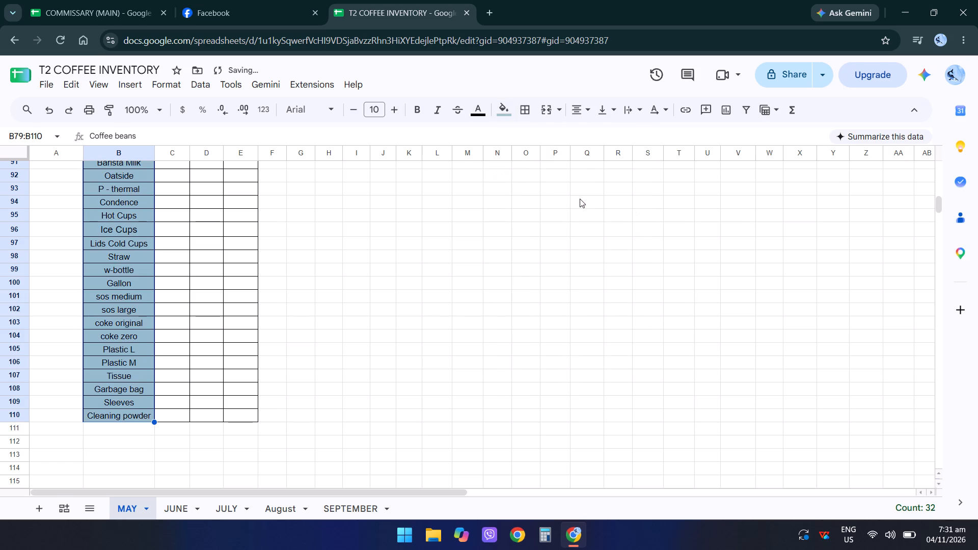
click(425, 235)
Open the print settings for the stocks table and restrict the printout to the selected cells B78:E110.
scroll(425, 235, up, 4)
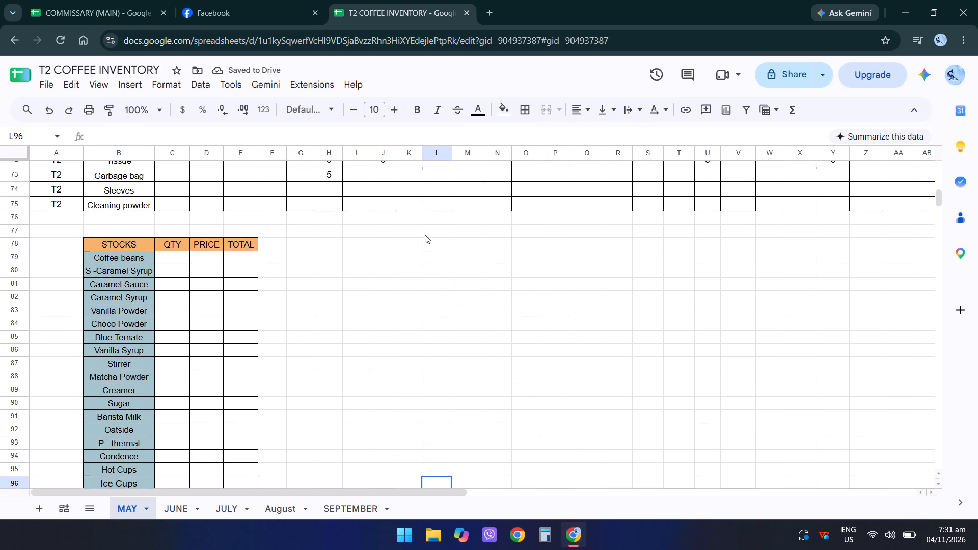
scroll(425, 235, down, 3)
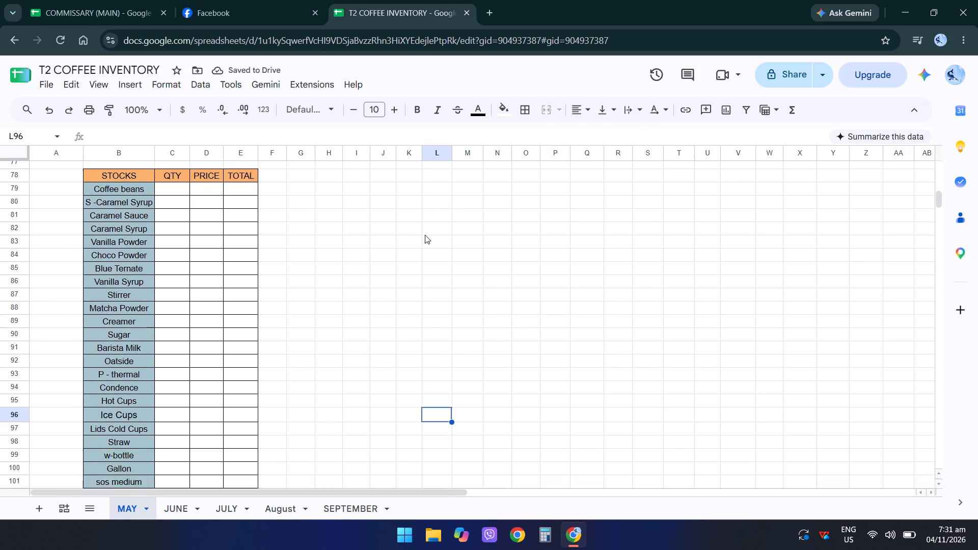
scroll(425, 235, down, 1)
scroll(425, 235, up, 6)
scroll(188, 227, up, 2)
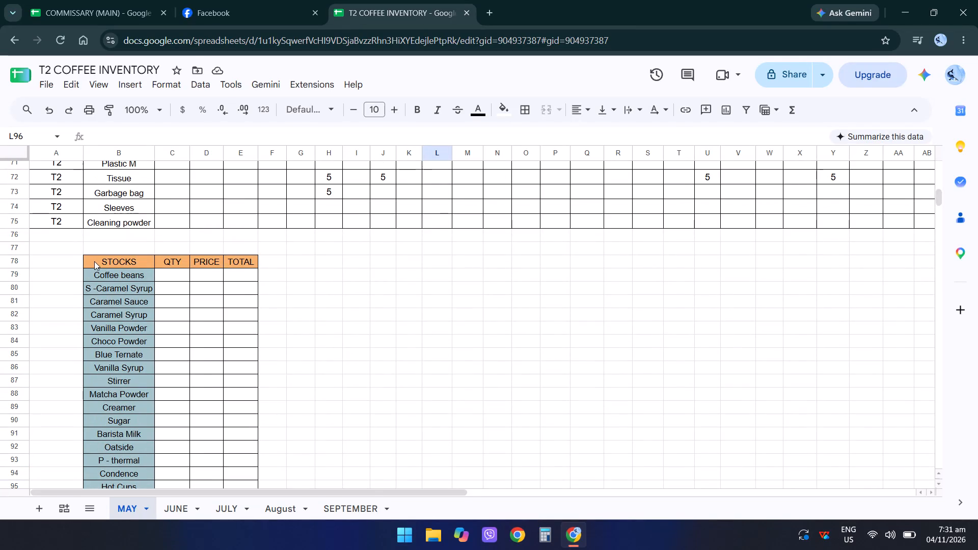
drag(94, 261, 230, 412)
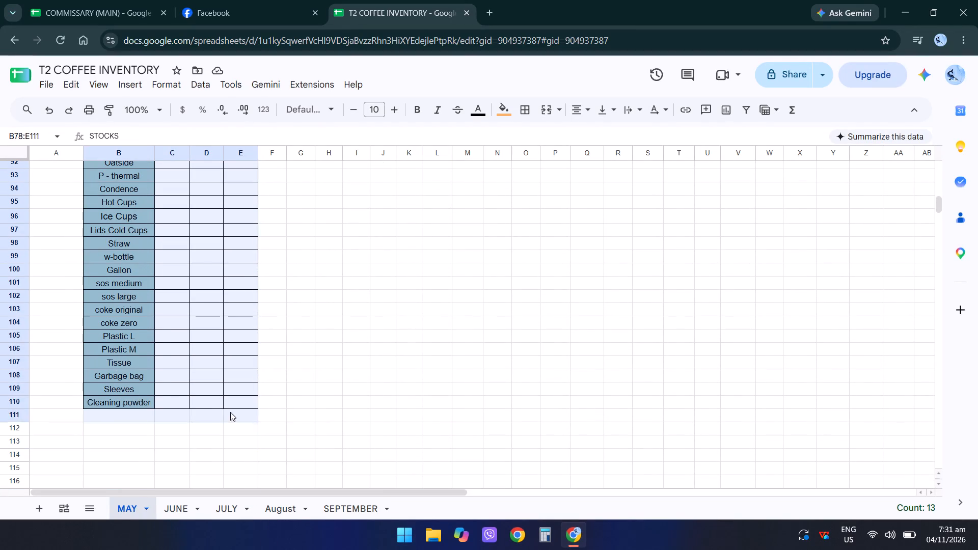
drag(230, 412, 254, 401)
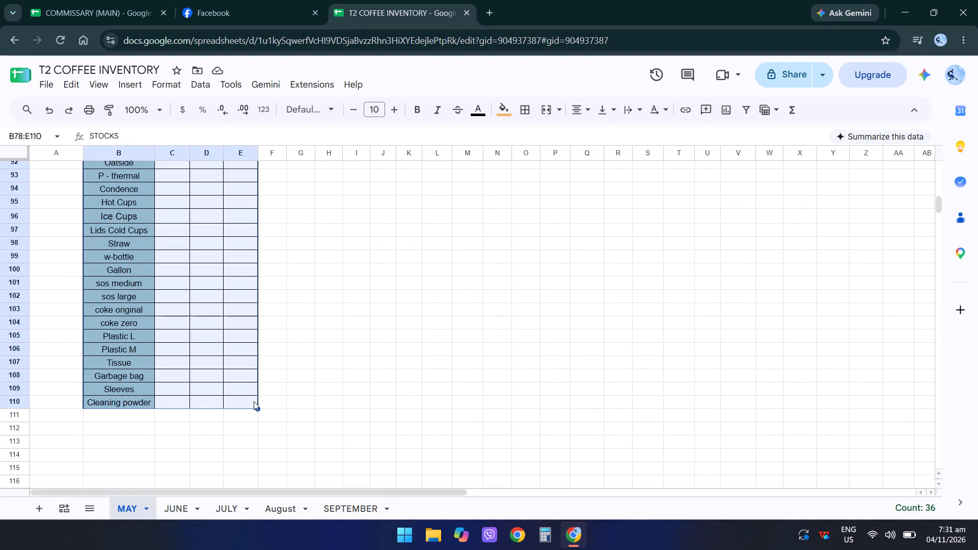
key(ctrl+p)
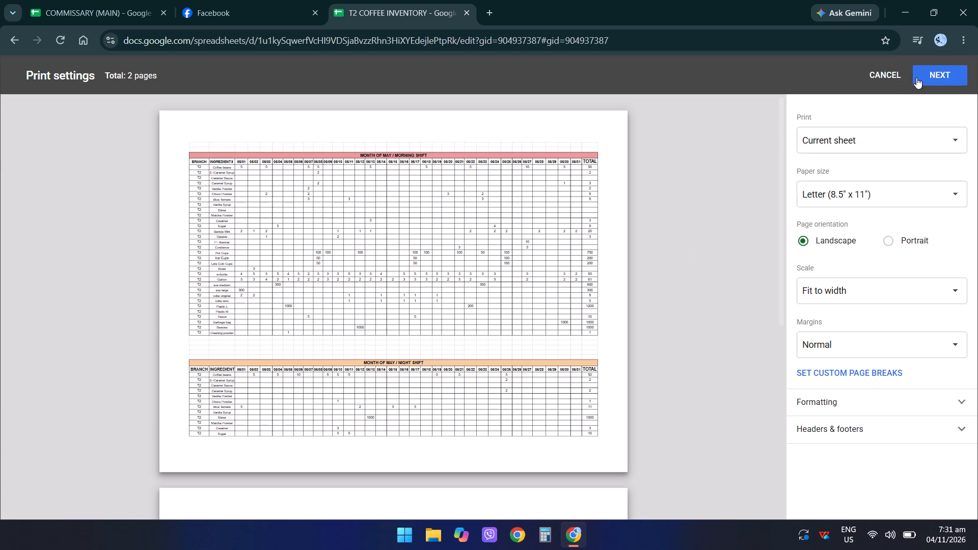
click(879, 142)
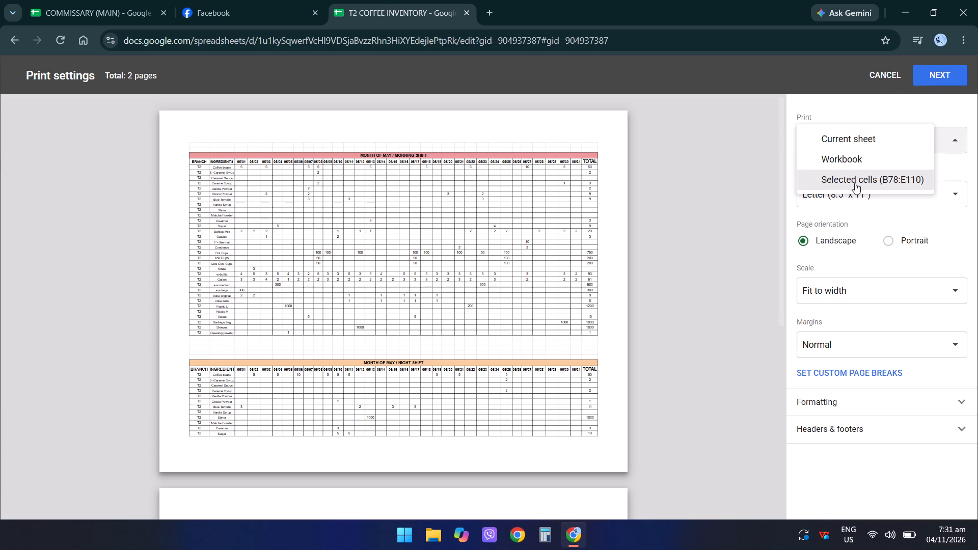
click(855, 183)
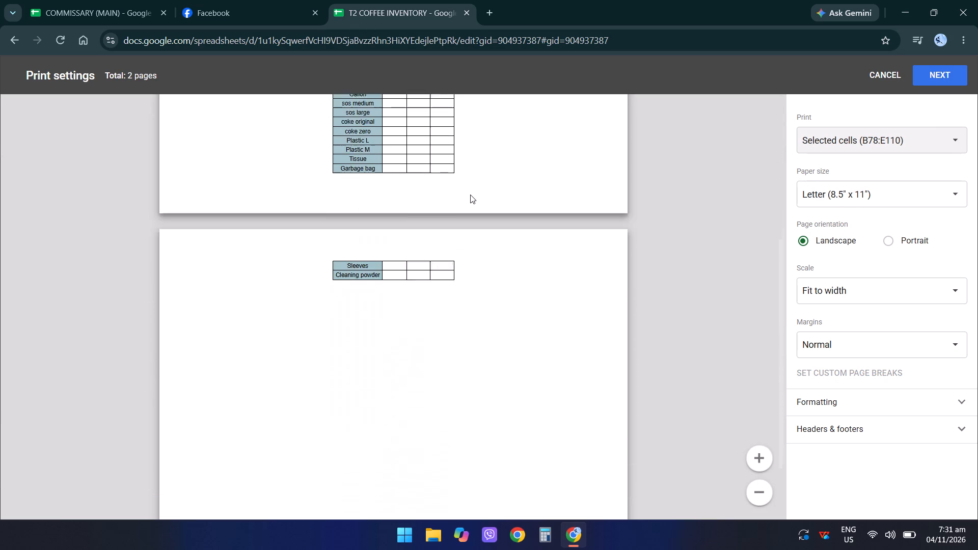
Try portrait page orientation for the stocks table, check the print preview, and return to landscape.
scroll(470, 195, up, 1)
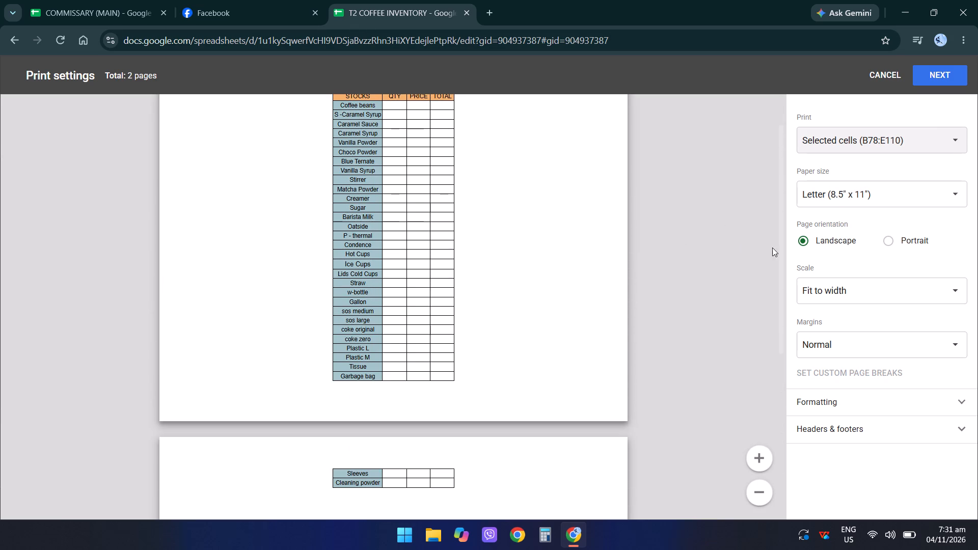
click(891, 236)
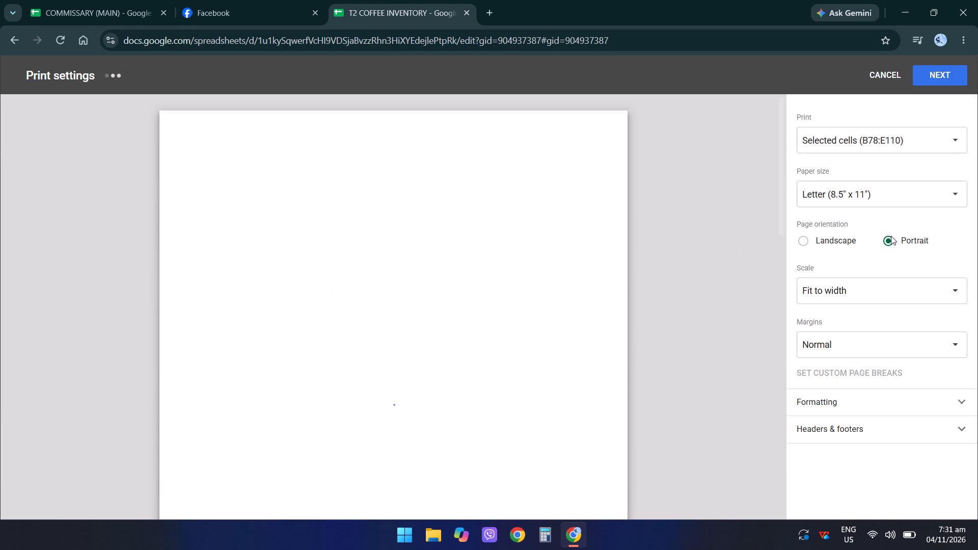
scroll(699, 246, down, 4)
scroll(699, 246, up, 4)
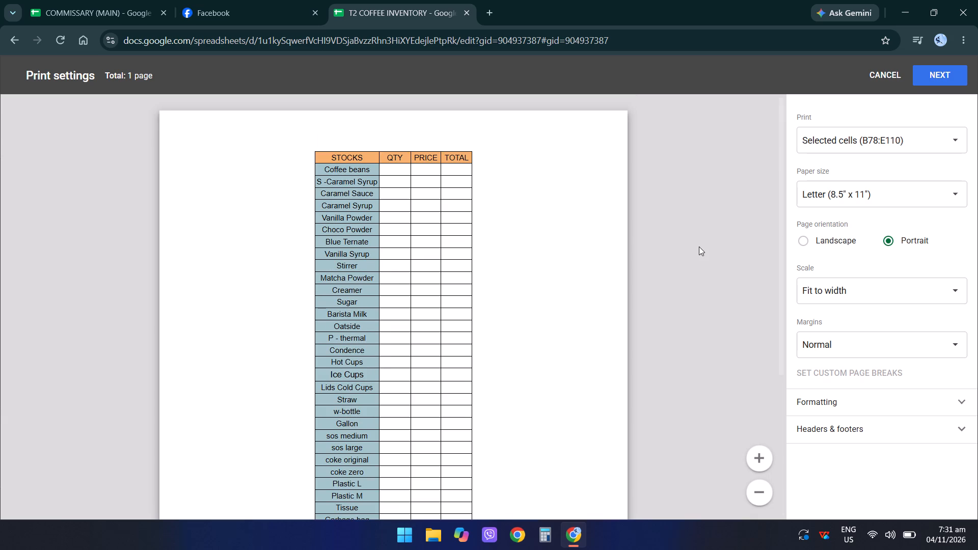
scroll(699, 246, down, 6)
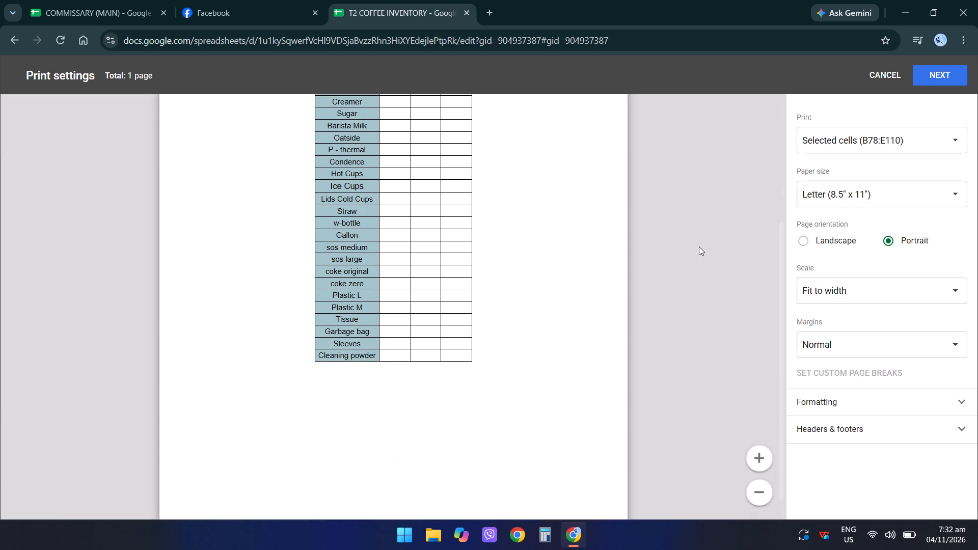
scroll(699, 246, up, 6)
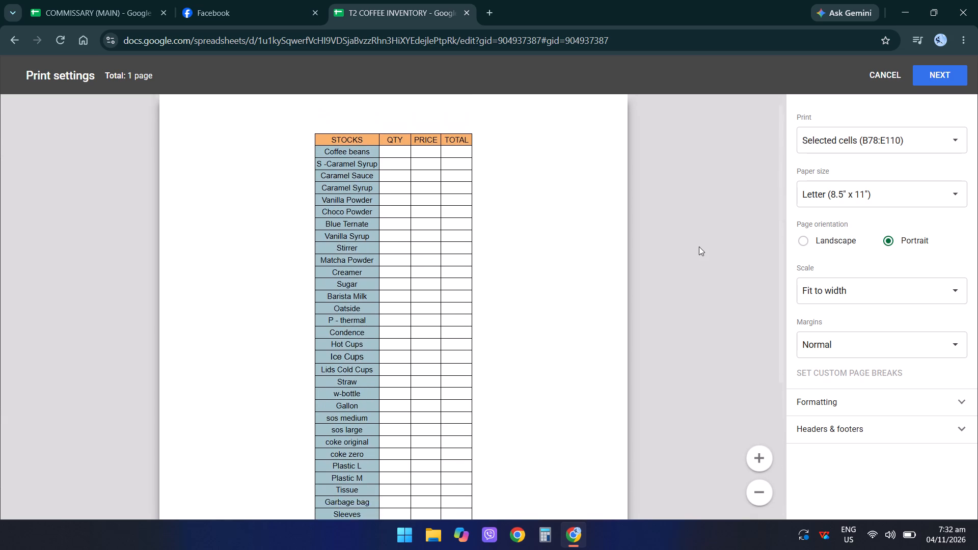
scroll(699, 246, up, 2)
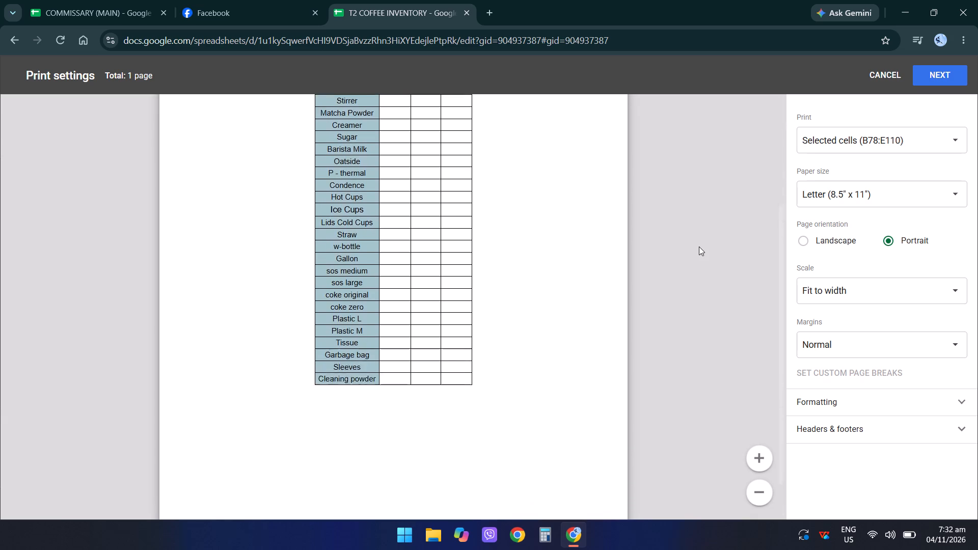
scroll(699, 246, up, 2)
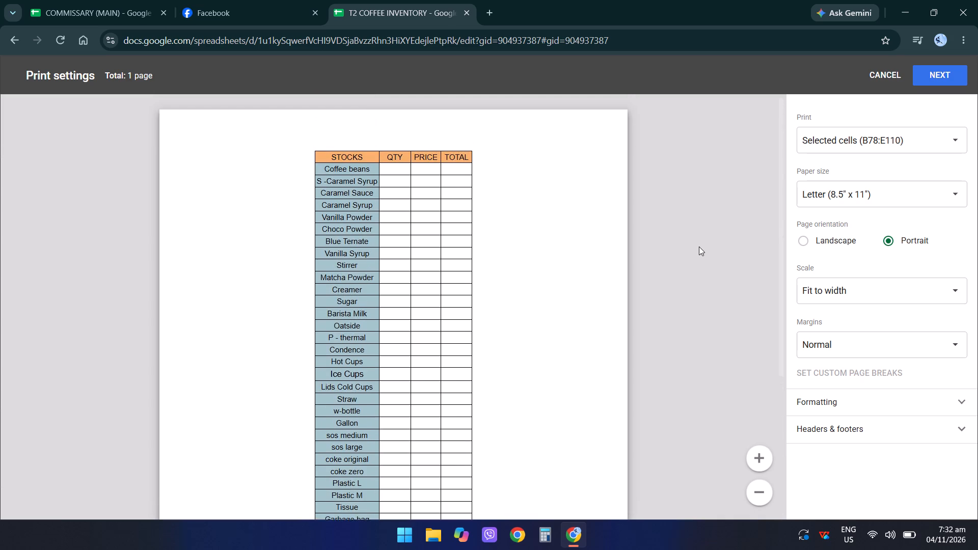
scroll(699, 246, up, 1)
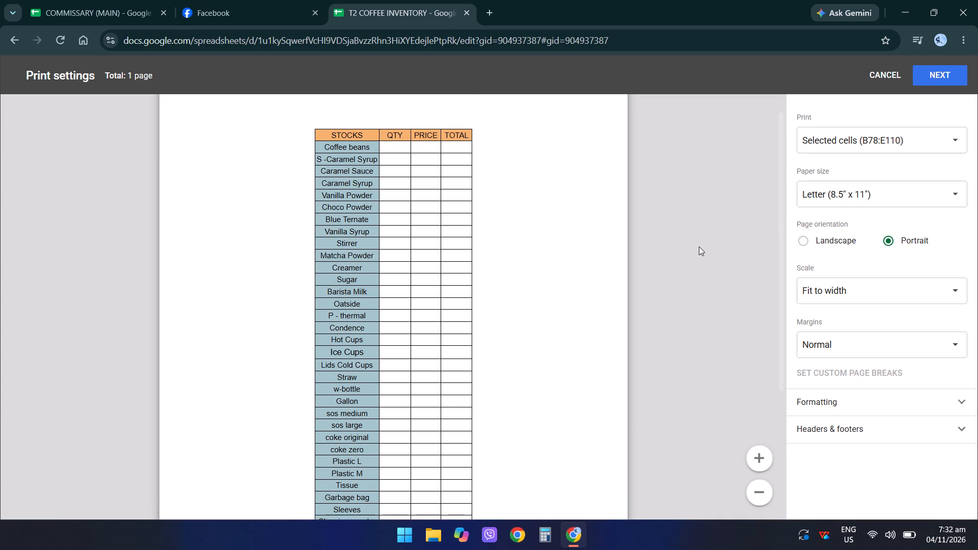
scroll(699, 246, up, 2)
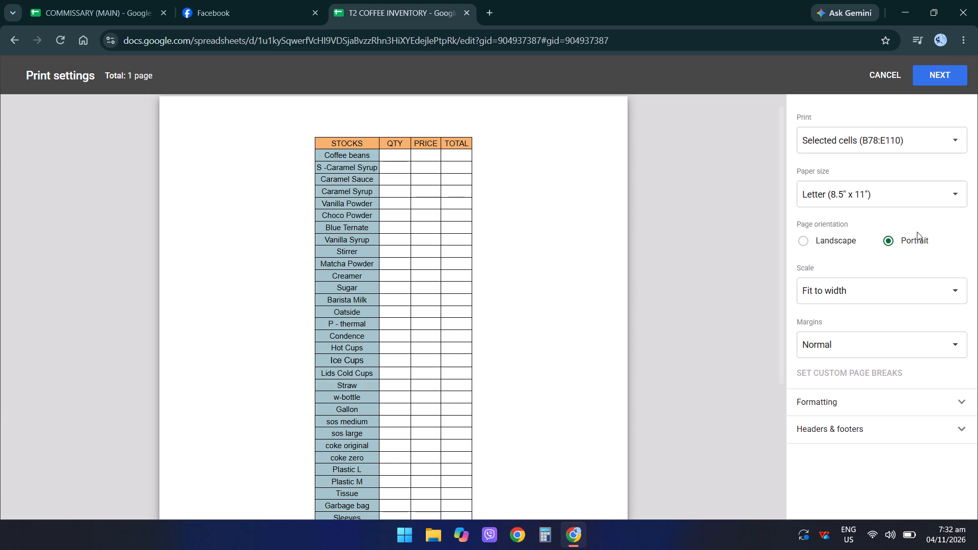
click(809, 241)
Set the print scale to Fit to height and check the preview.
drag(886, 291, 845, 292)
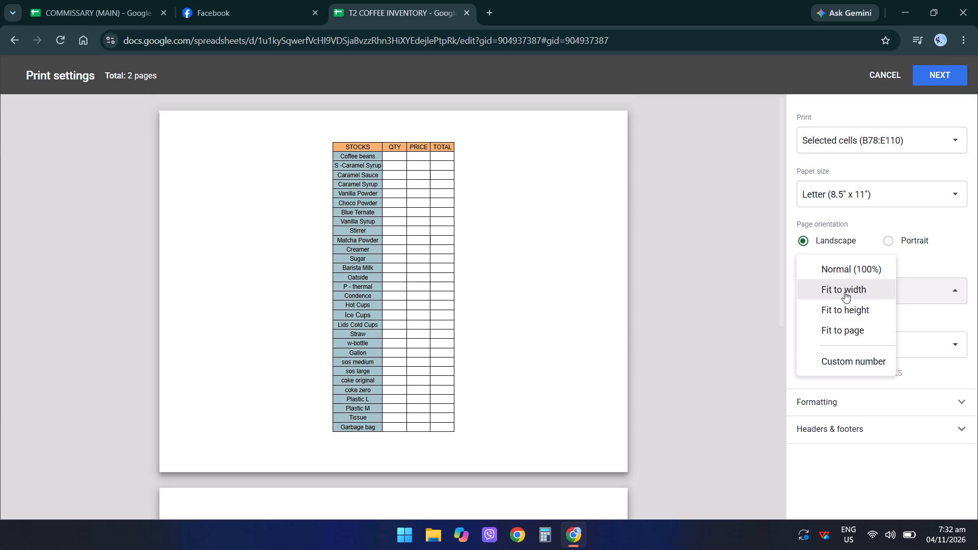
drag(845, 292, 856, 310)
click(856, 310)
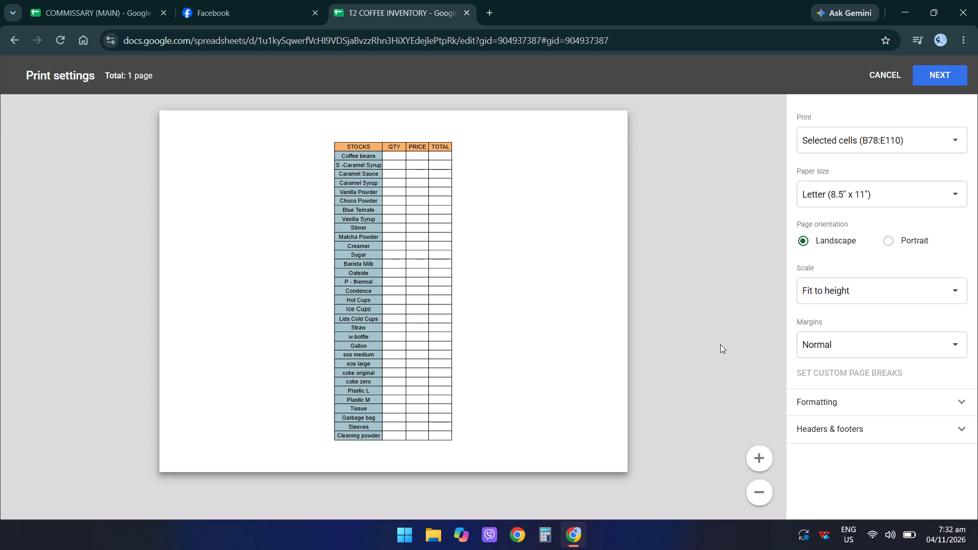
scroll(720, 344, down, 3)
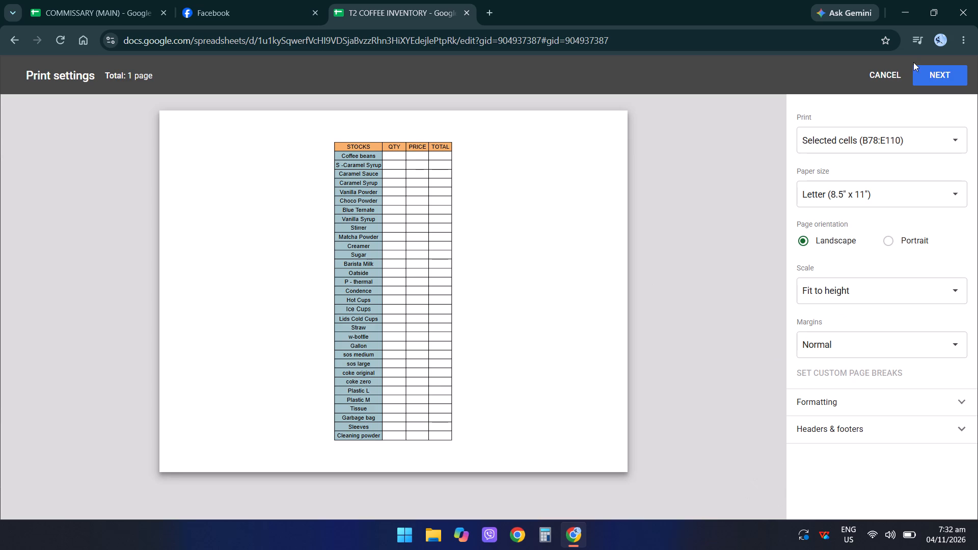
Print the stocks table on the Brother DCP-T420W printer.
click(936, 73)
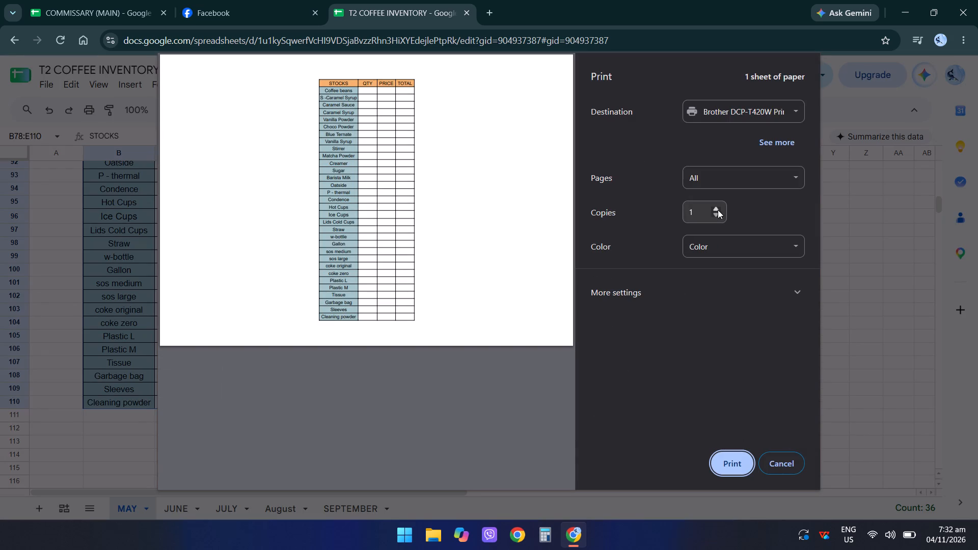
click(729, 473)
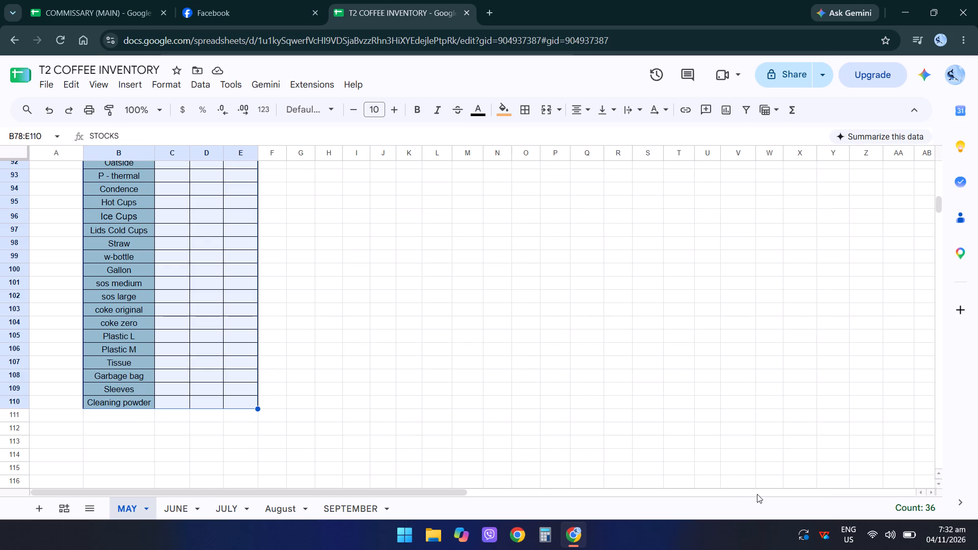
Restrict the printout to the selected cells B78:E110, set portrait page orientation, and check the print preview.
key(ctrl+p)
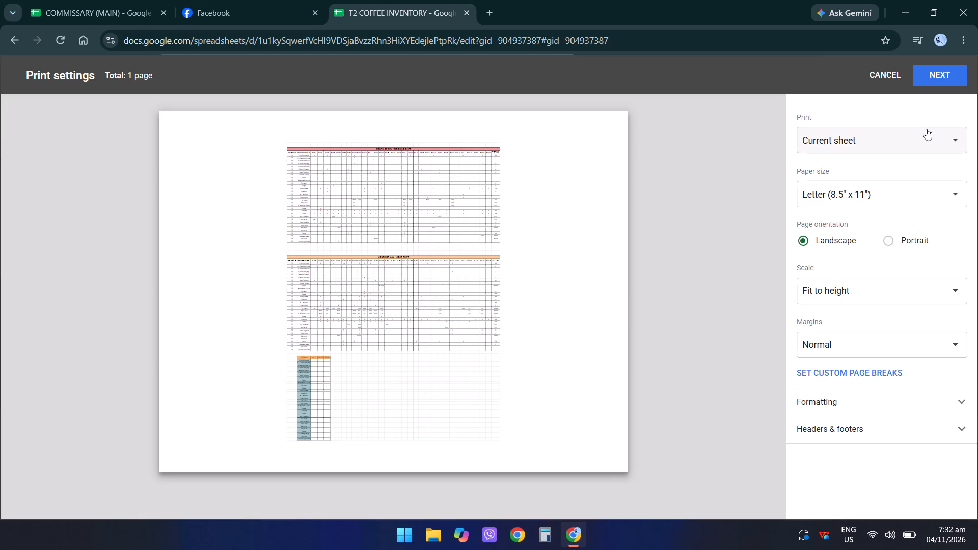
click(922, 128)
click(894, 176)
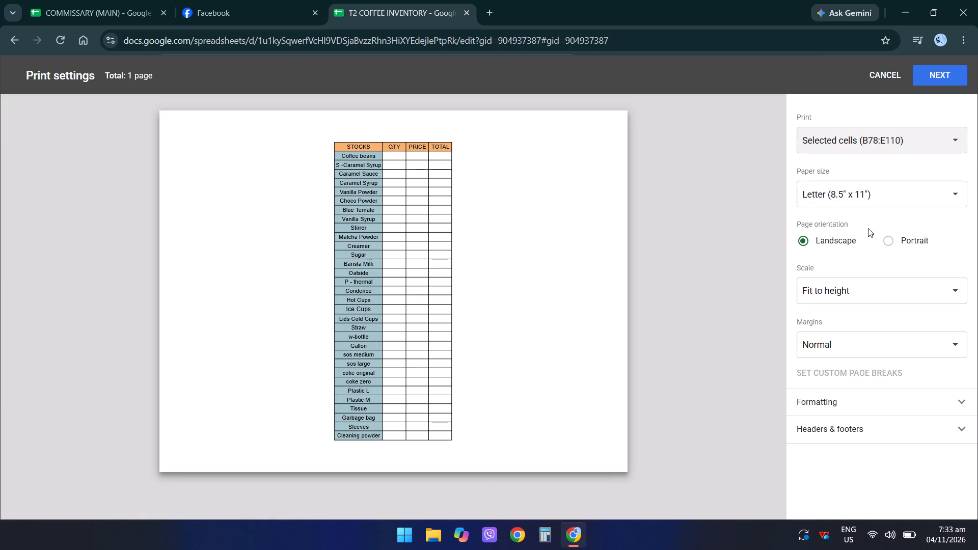
click(888, 241)
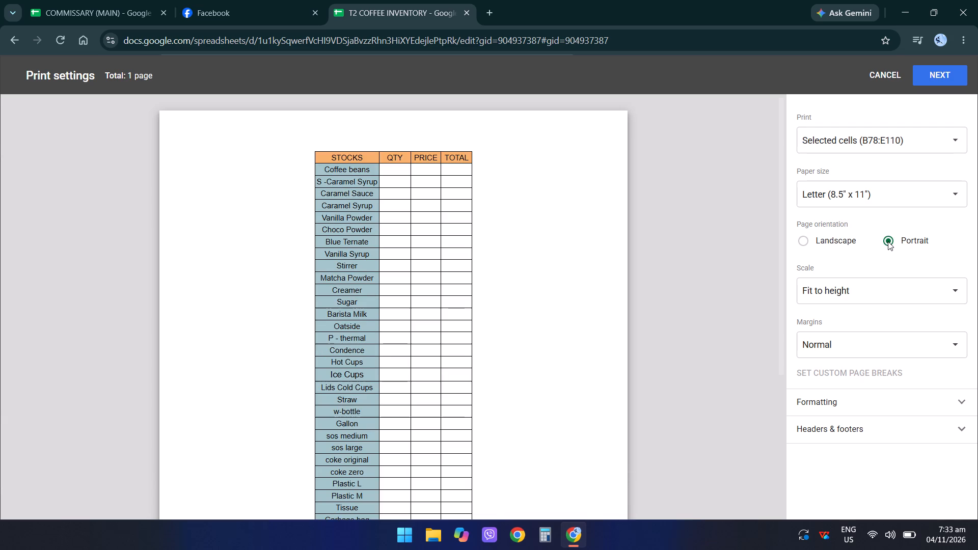
scroll(713, 248, down, 7)
scroll(713, 248, up, 8)
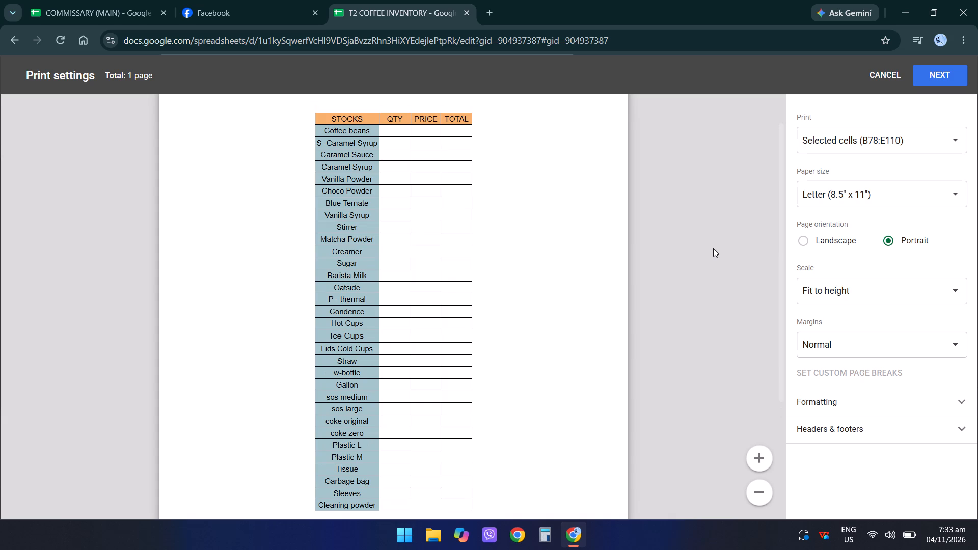
scroll(713, 248, up, 1)
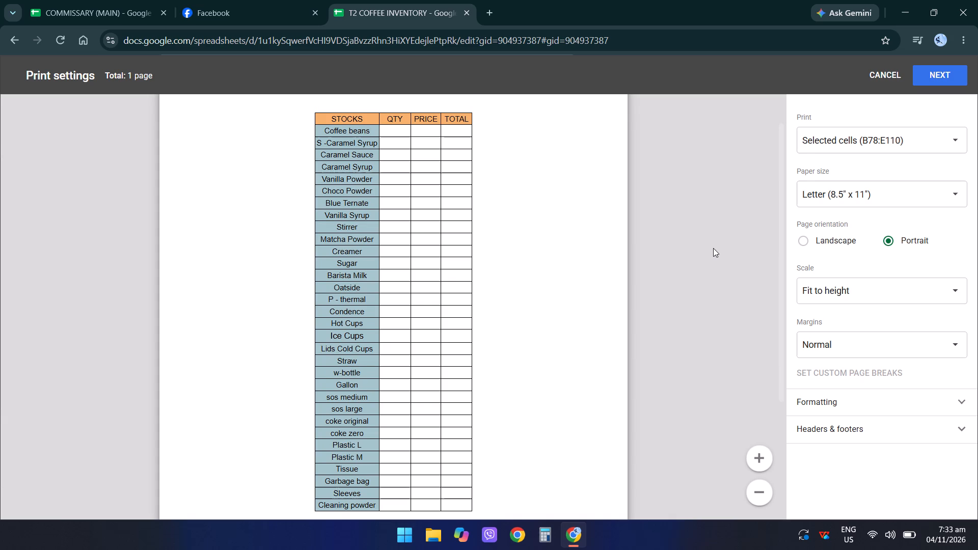
scroll(713, 248, up, 1)
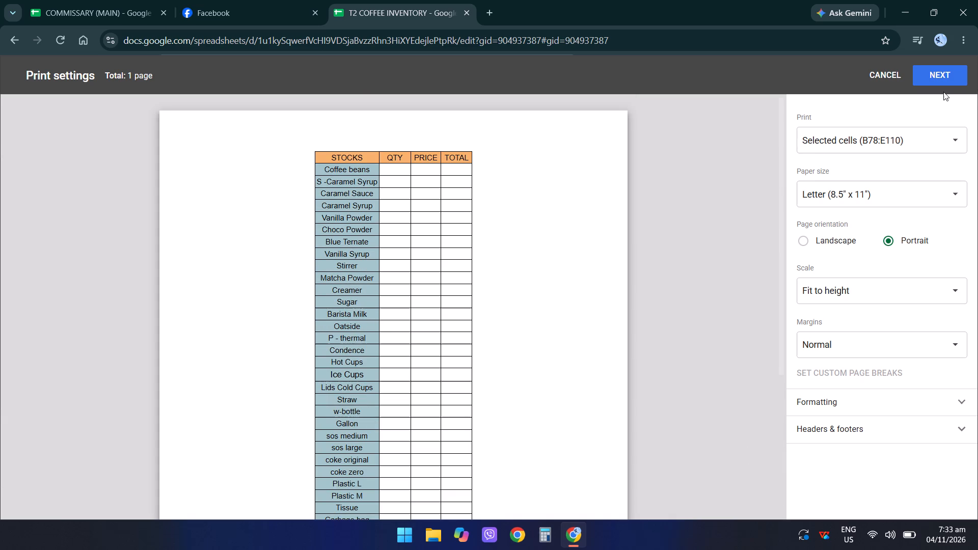
Review the portrait stocks table in the final print dialog and cancel the print job.
click(939, 75)
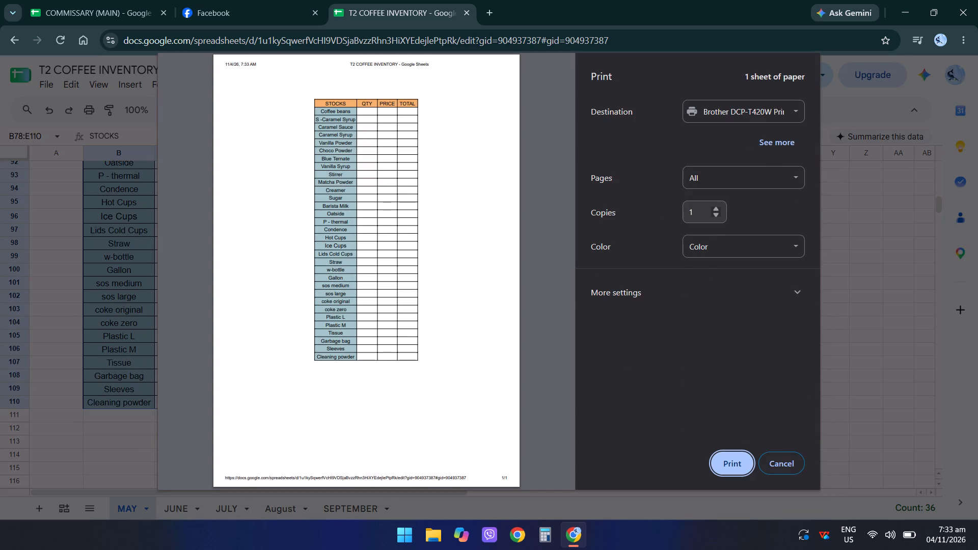
click(762, 458)
scroll(676, 447, up, 1)
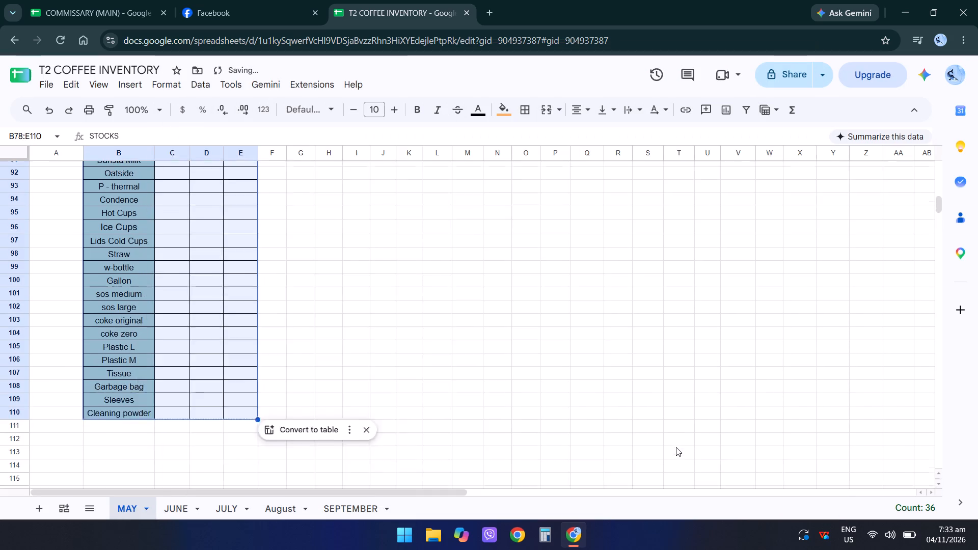
scroll(676, 447, up, 1)
Reopen the print settings and restrict the printout to the selected cells B78:E110.
key(ctrl+p)
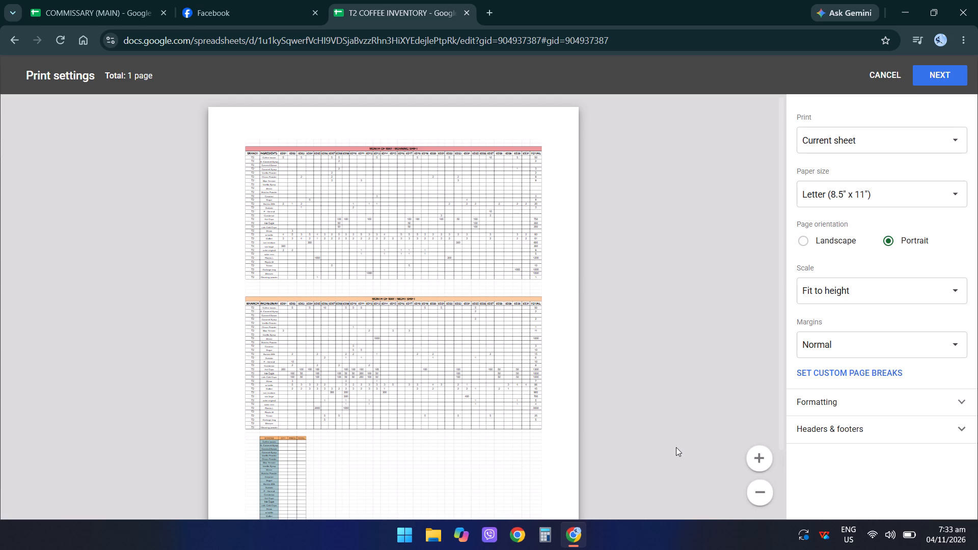
click(912, 141)
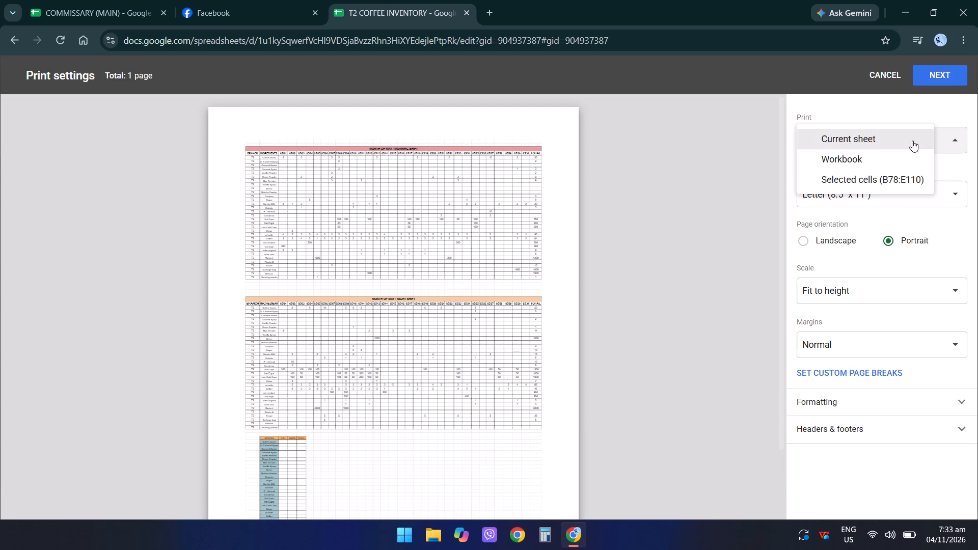
click(885, 181)
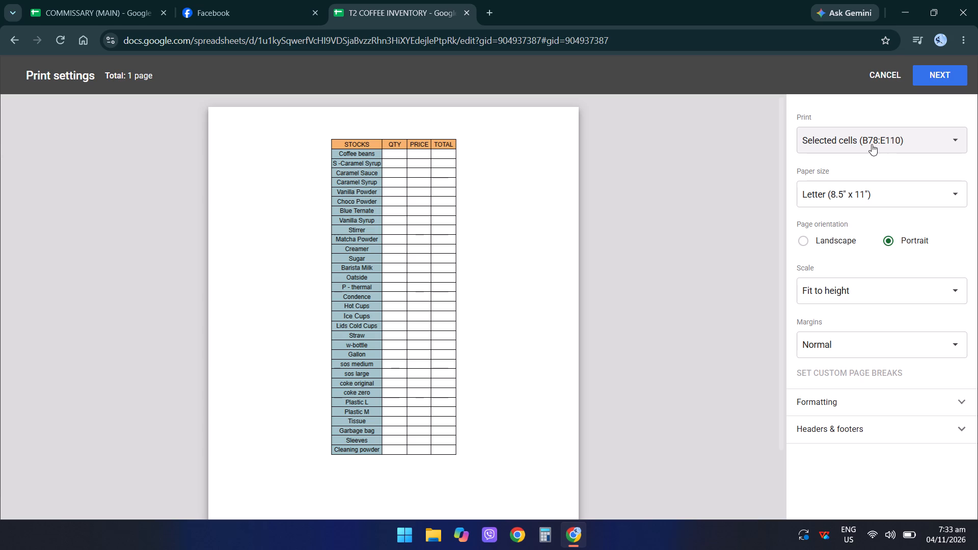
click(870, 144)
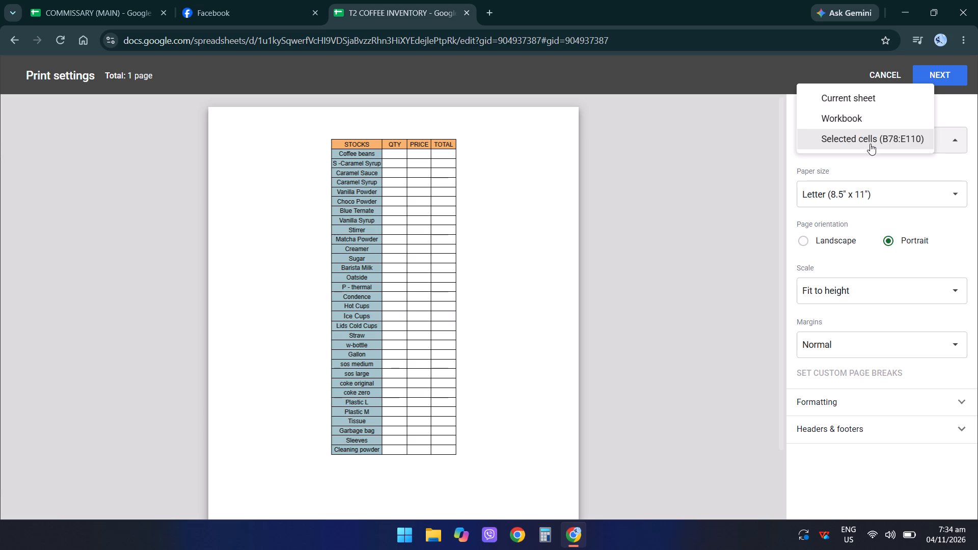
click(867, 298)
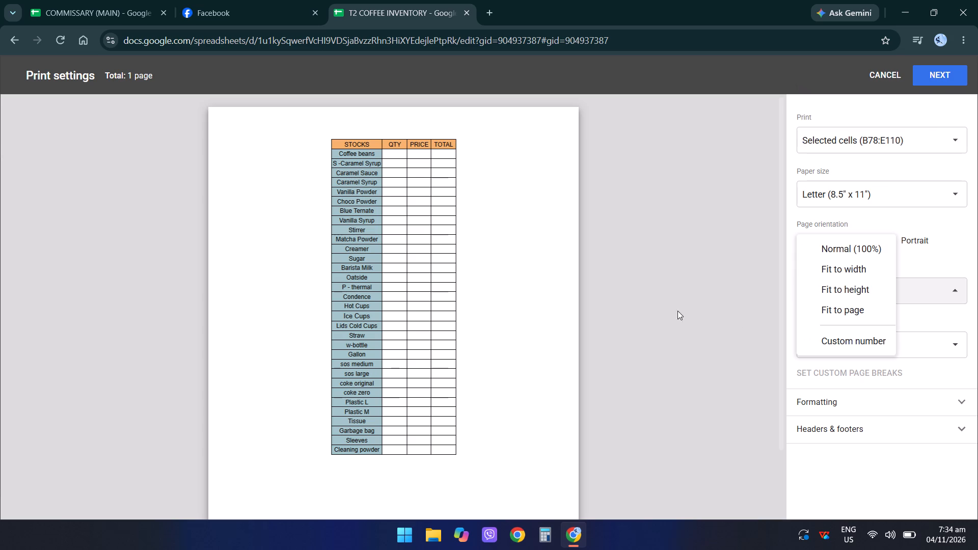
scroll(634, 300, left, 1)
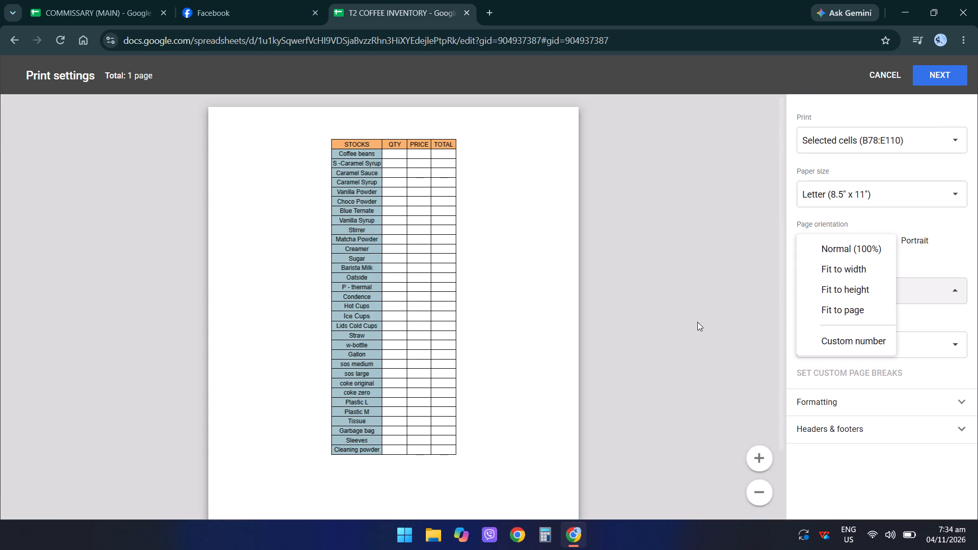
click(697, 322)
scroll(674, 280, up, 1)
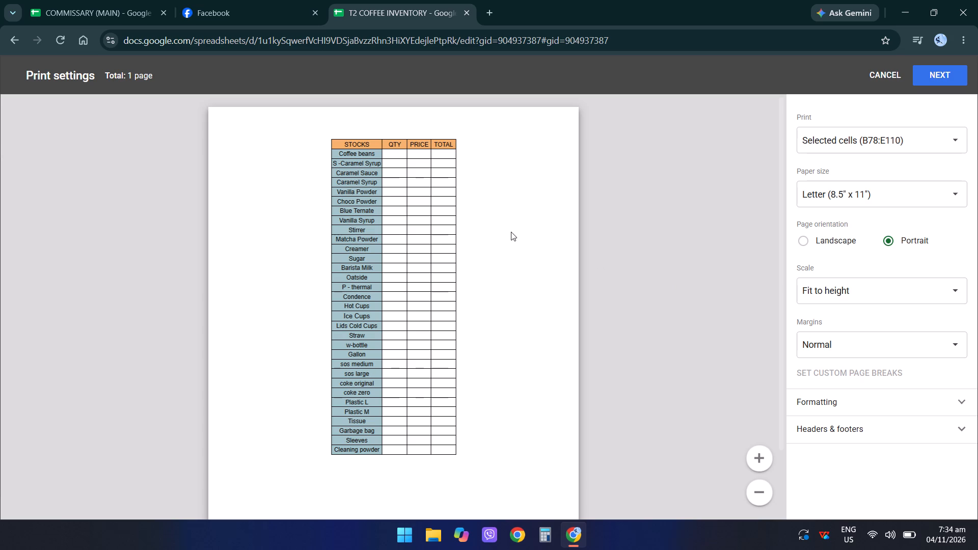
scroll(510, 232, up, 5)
Set the print scale to a custom number of 100%.
click(921, 290)
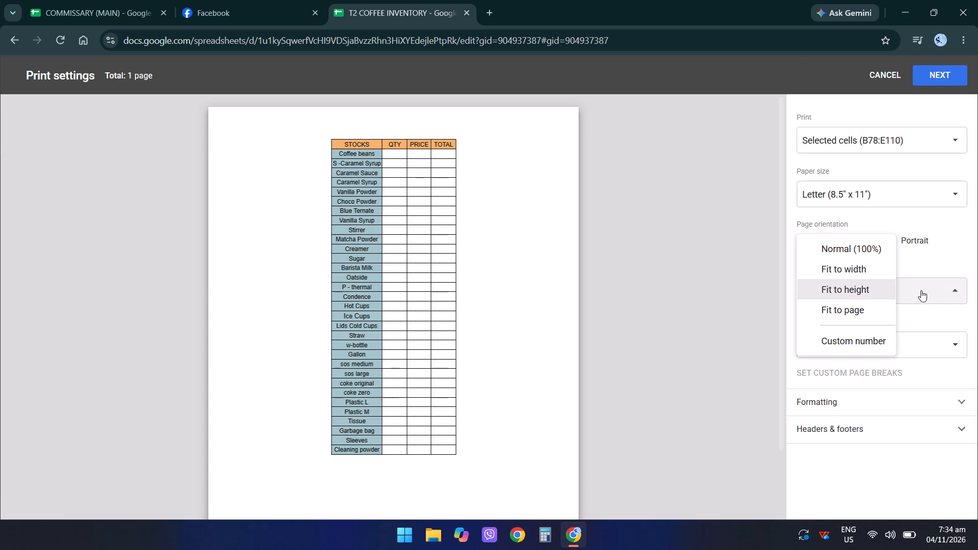
click(863, 345)
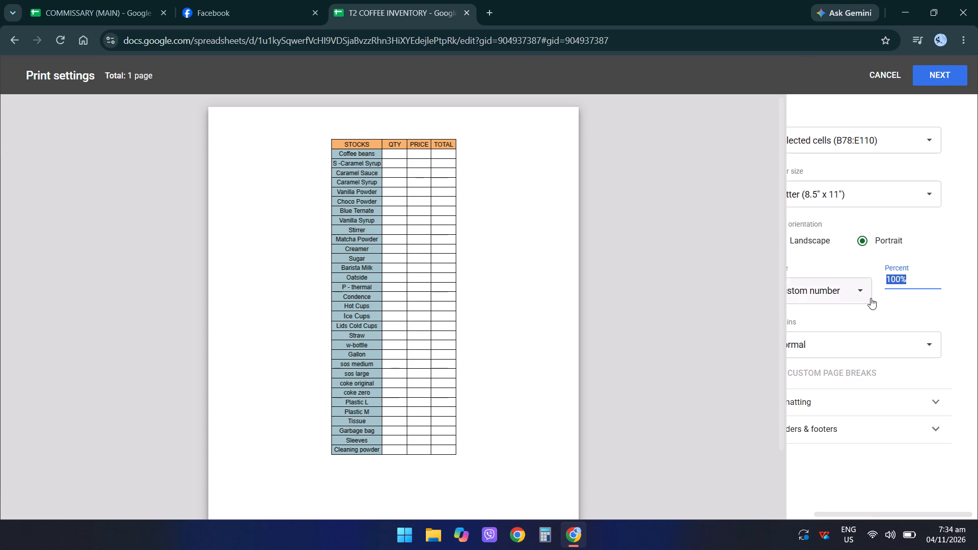
click(709, 314)
scroll(821, 305, right, 1)
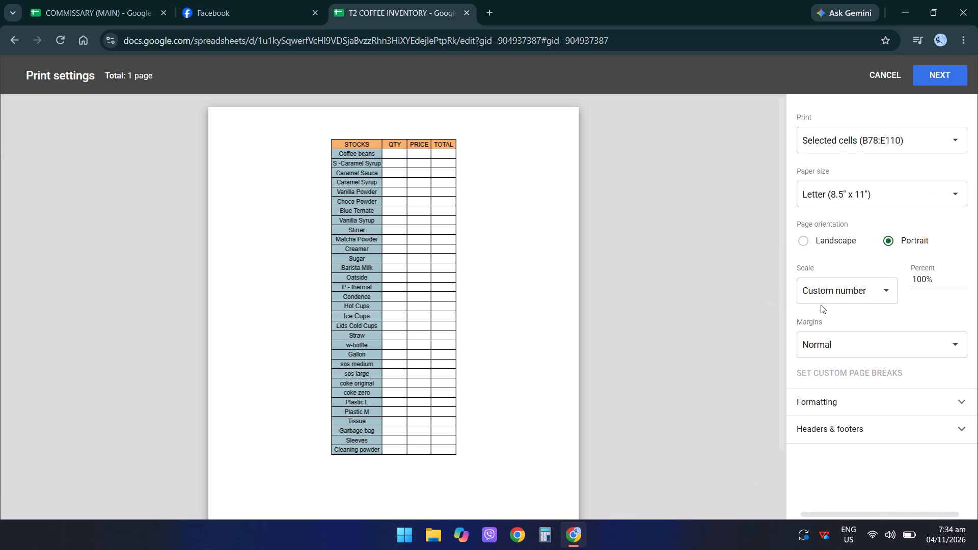
scroll(821, 305, right, 1)
click(948, 282)
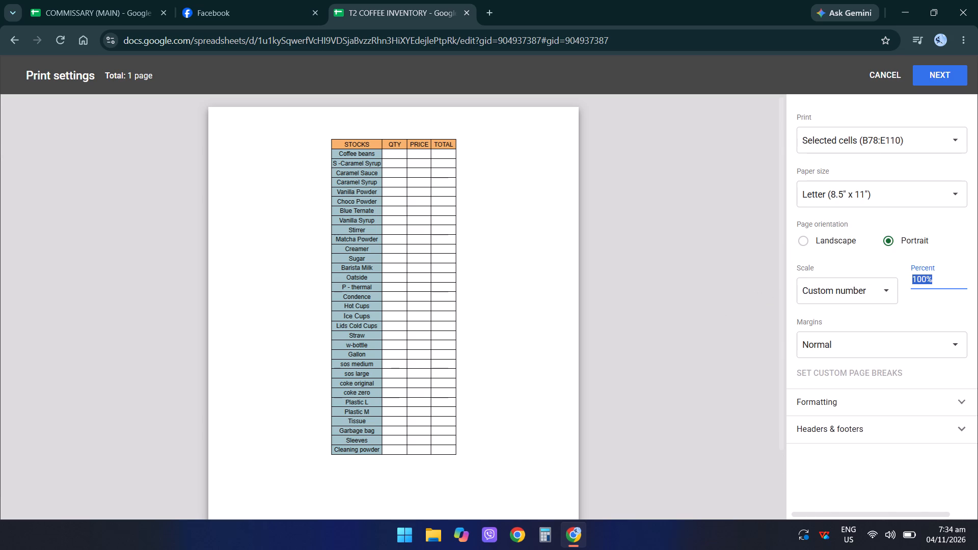
click(894, 310)
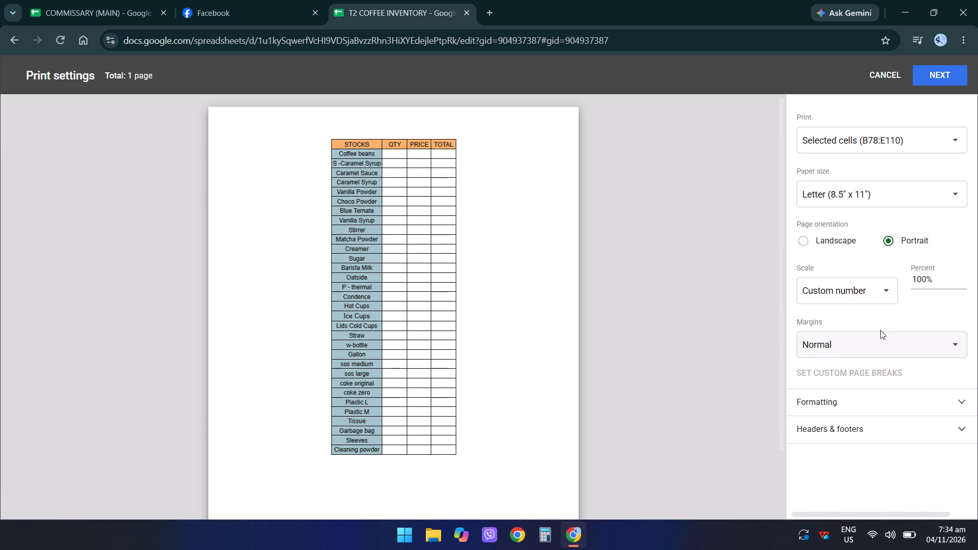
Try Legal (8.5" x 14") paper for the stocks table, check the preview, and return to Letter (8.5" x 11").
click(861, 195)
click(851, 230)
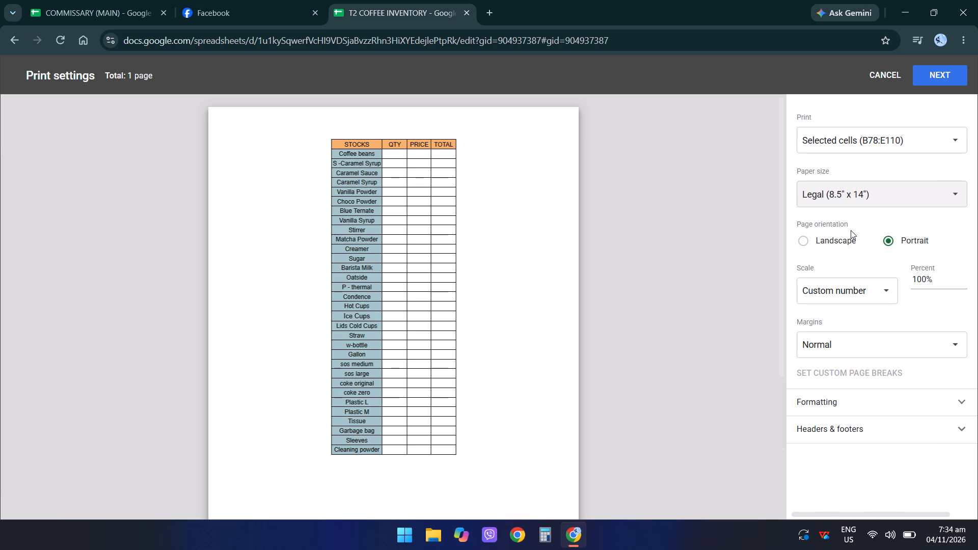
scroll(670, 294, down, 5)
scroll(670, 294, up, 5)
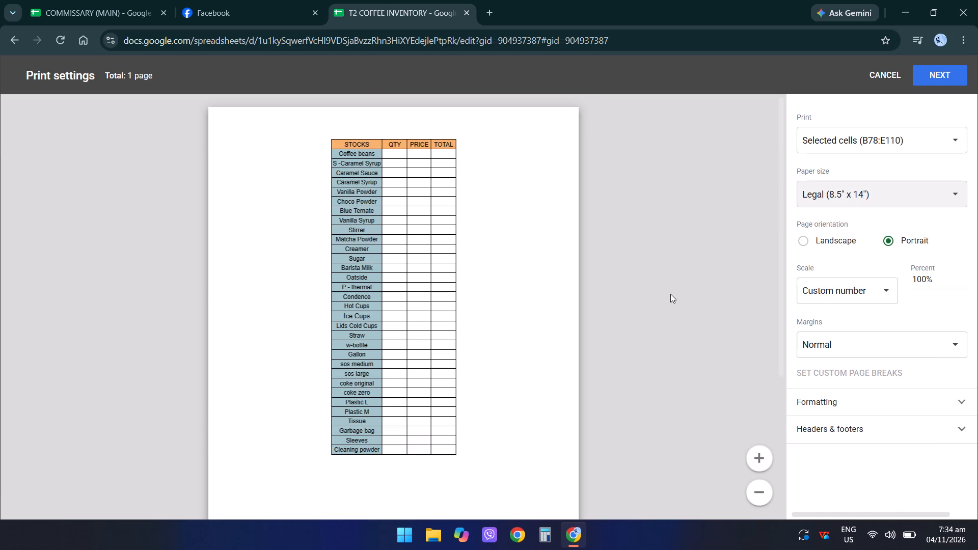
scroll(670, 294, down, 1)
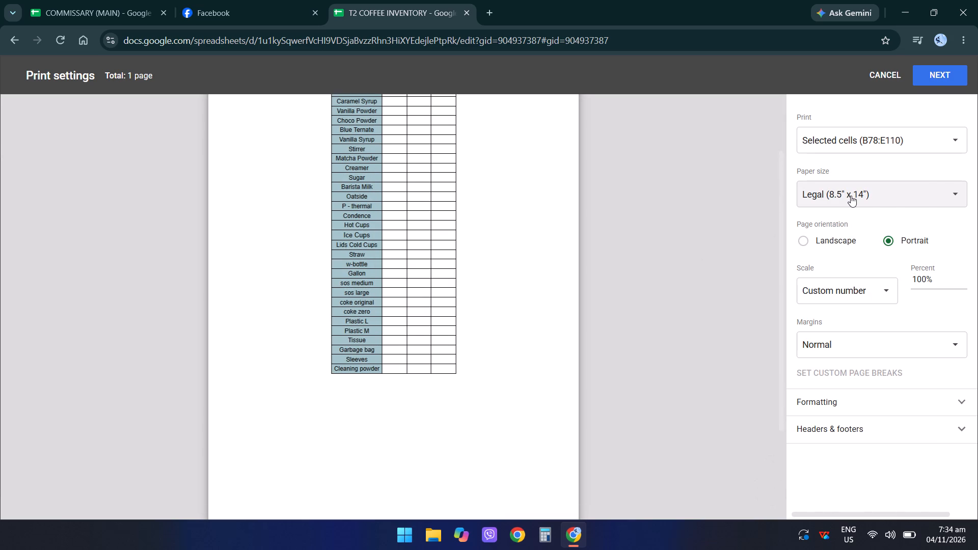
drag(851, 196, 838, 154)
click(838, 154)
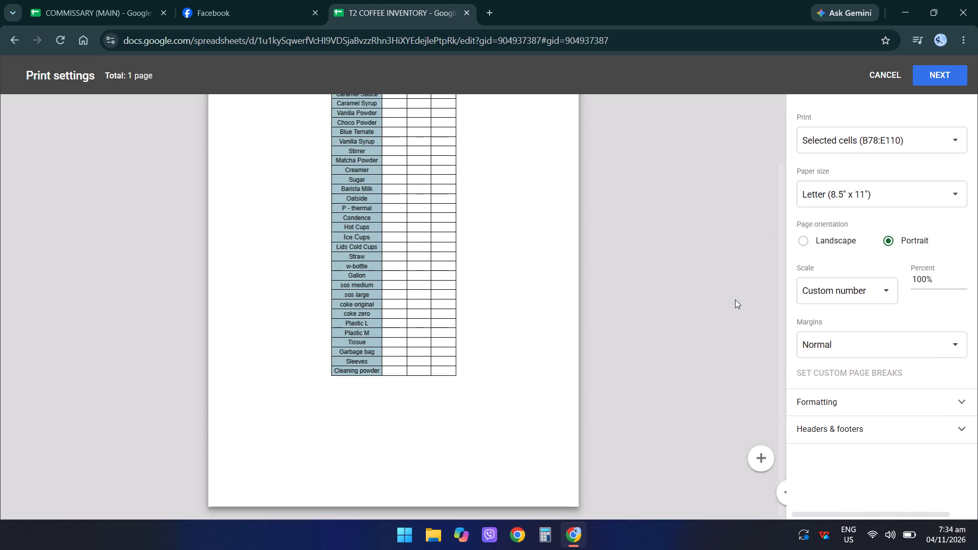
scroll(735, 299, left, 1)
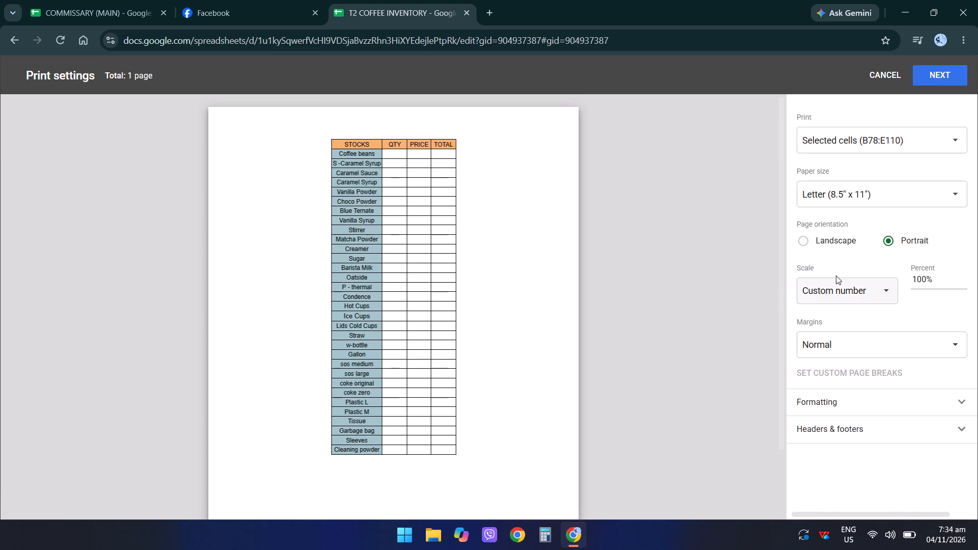
Examine the formatting options in the print settings against the page preview.
scroll(826, 345, down, 1)
click(864, 400)
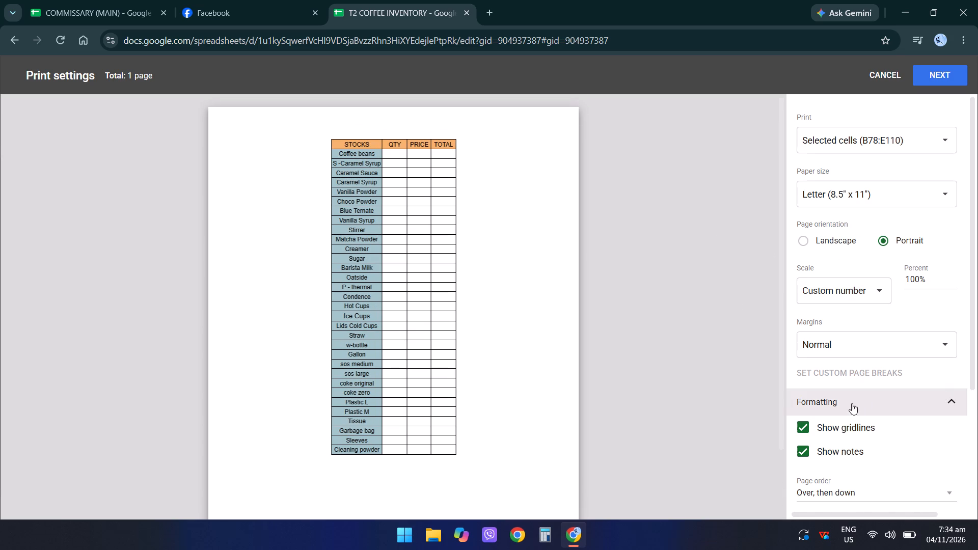
scroll(764, 354, up, 1)
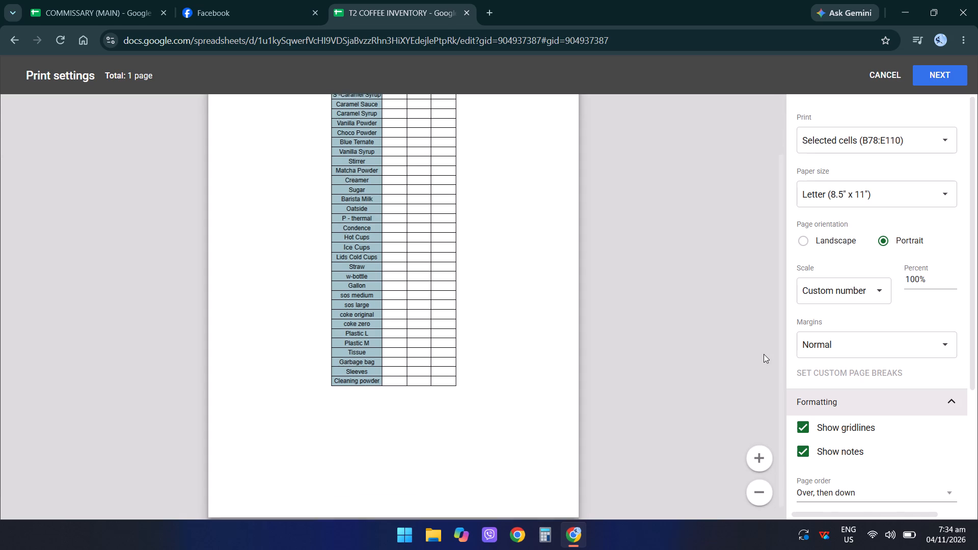
scroll(764, 354, up, 1)
click(864, 398)
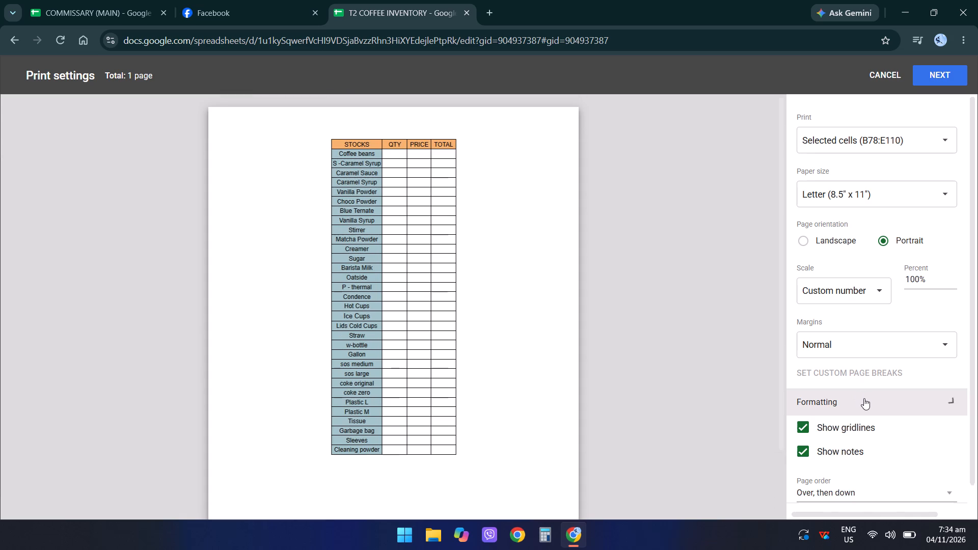
Add the workbook title to the printed page's header.
click(863, 434)
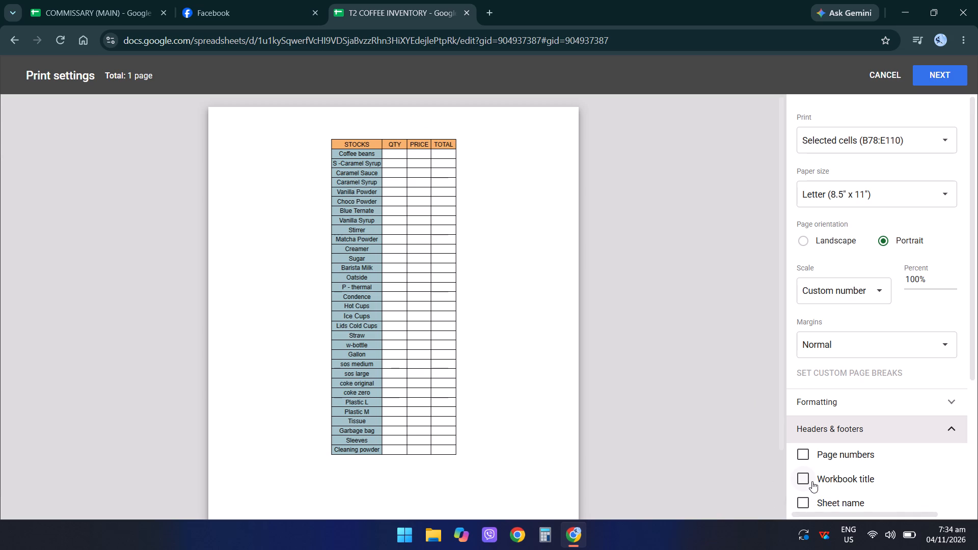
click(798, 477)
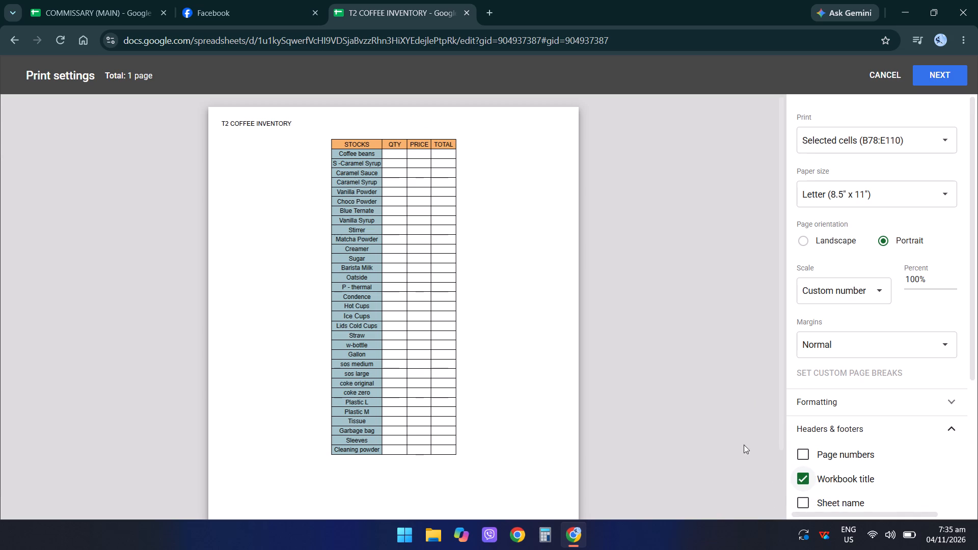
click(641, 340)
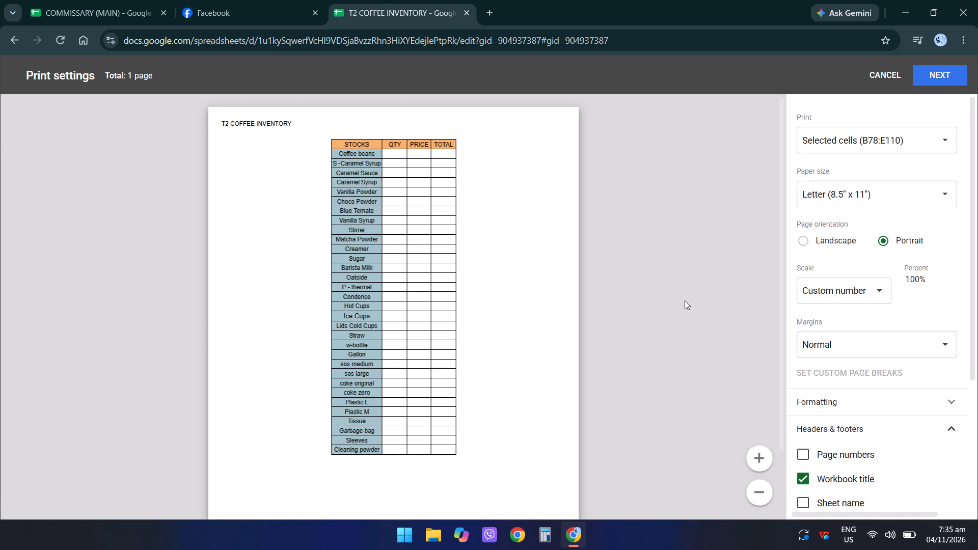
Print the titled portrait stocks table in colour on the Brother DCP-T420W printer and deselect the table.
click(918, 73)
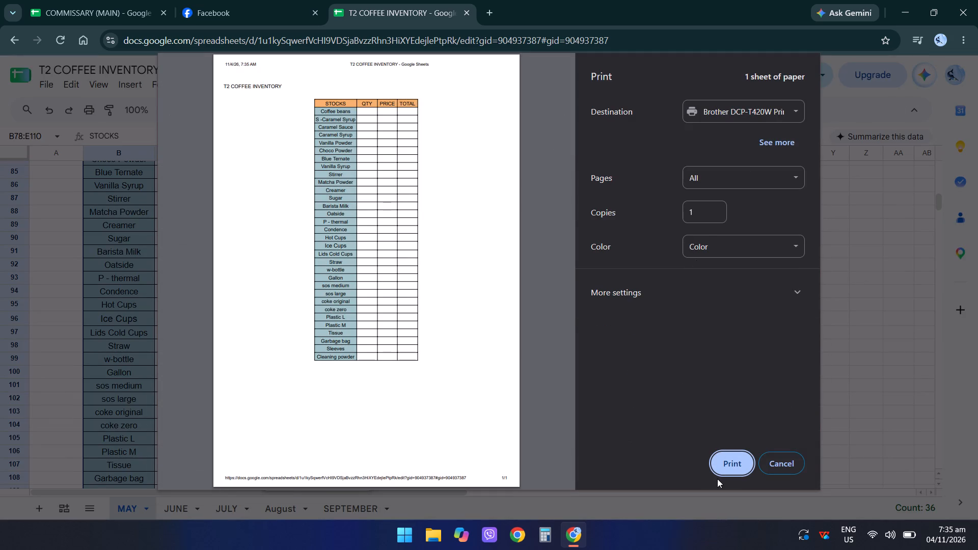
click(726, 459)
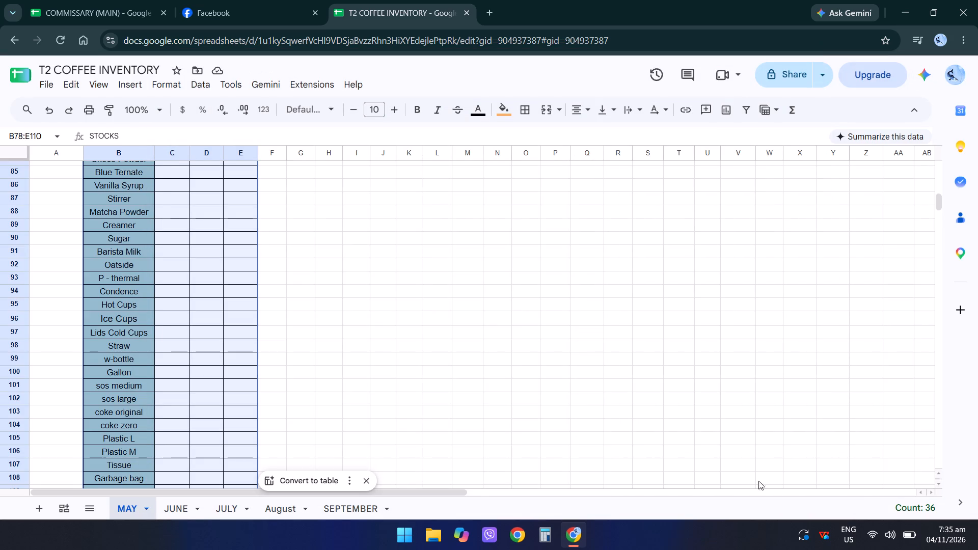
click(779, 400)
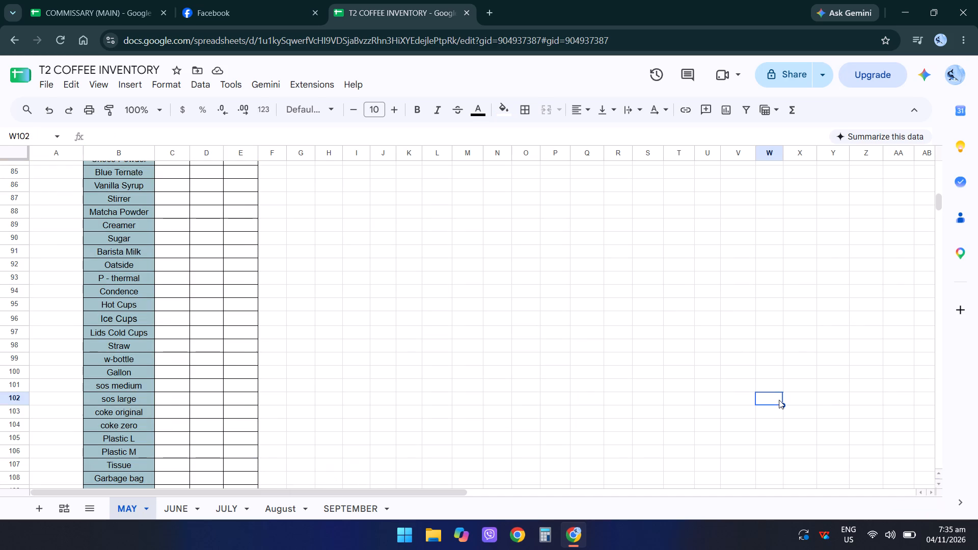
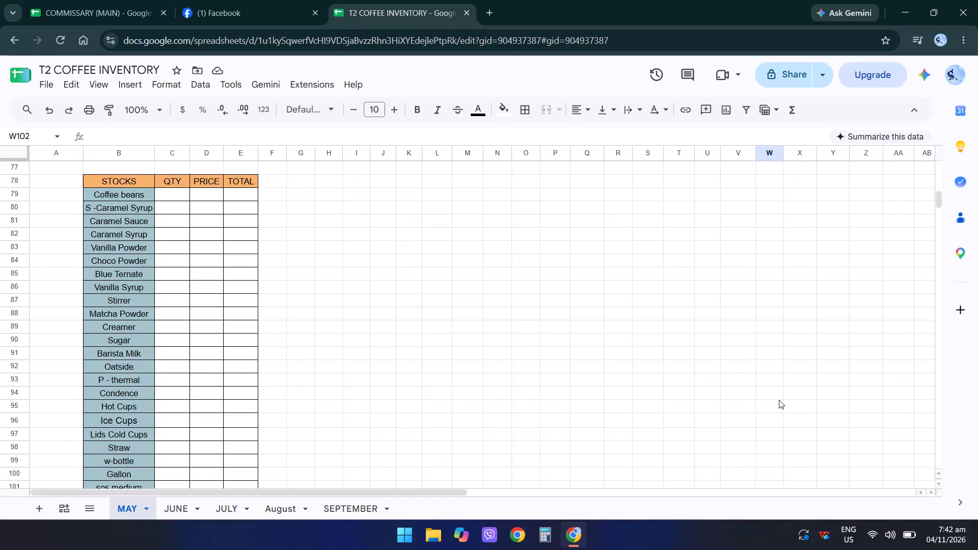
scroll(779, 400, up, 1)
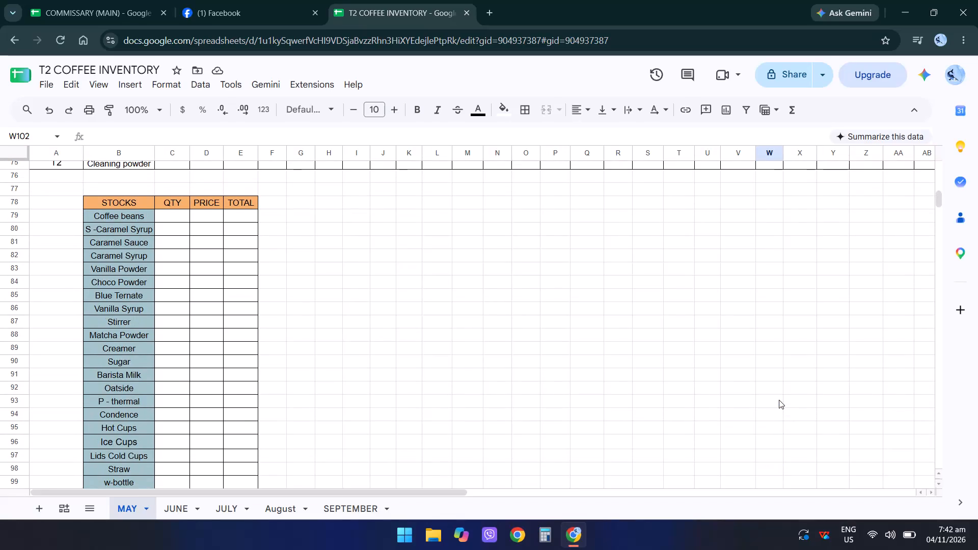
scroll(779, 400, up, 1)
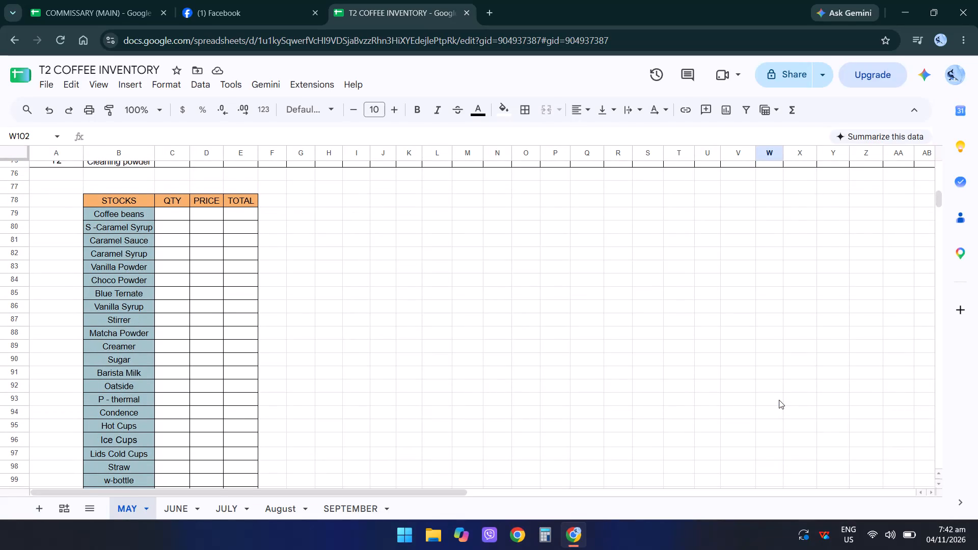
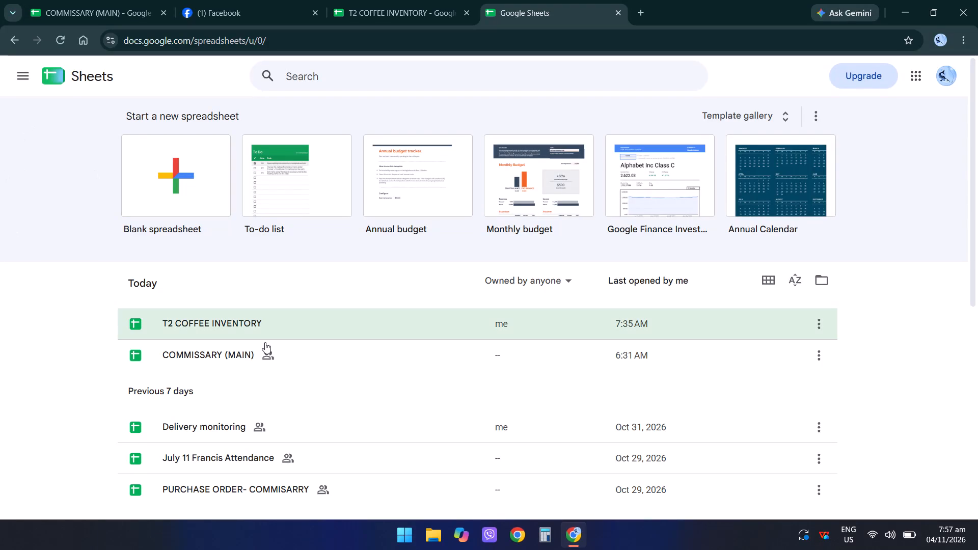
Open the COMMISSARY (MAIN) spreadsheet from the list of recent files.
click(265, 342)
scroll(265, 342, down, 1)
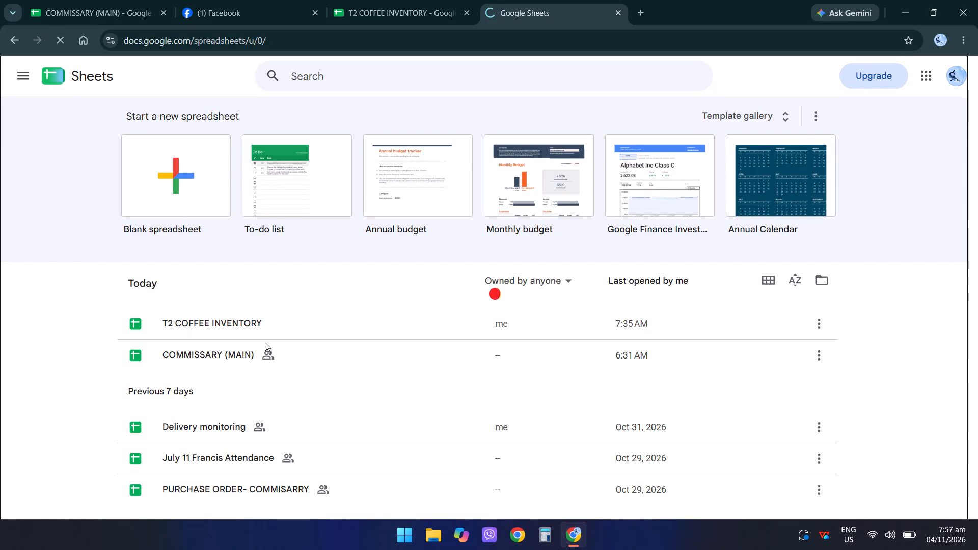
scroll(84, 276, up, 1)
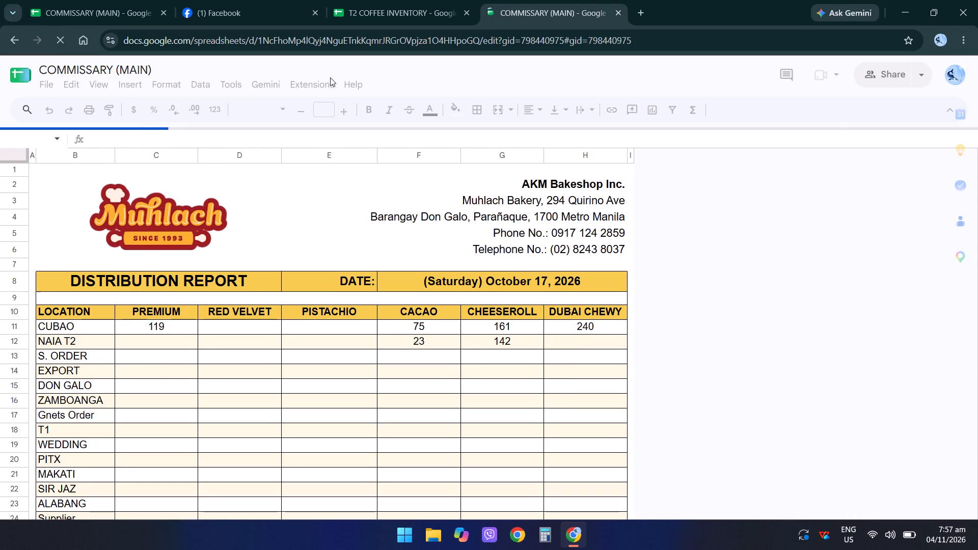
Open the NEW PROFORMA INVOICE FOR DEALER spreadsheet from the Google Sheets home page in a separate browser page.
click(427, 11)
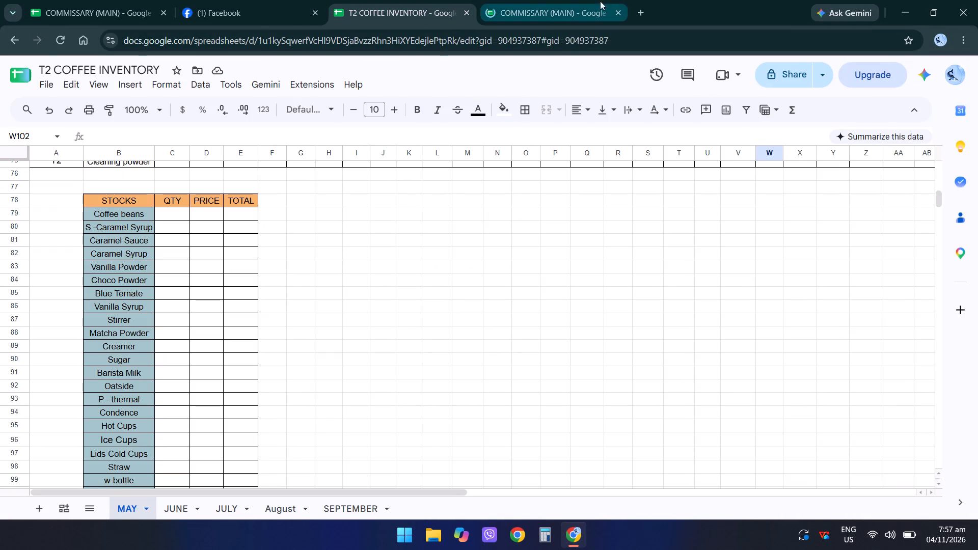
click(646, 14)
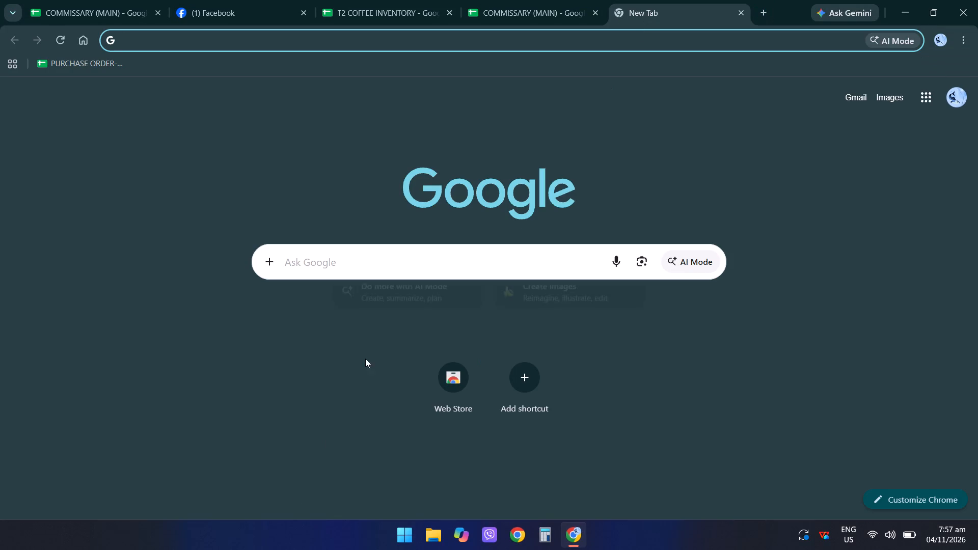
click(929, 101)
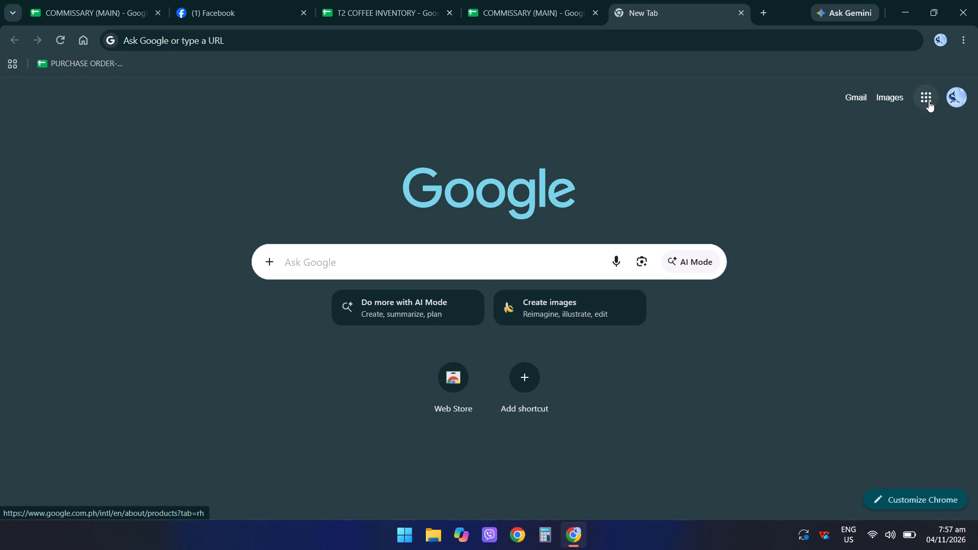
scroll(768, 464, down, 1)
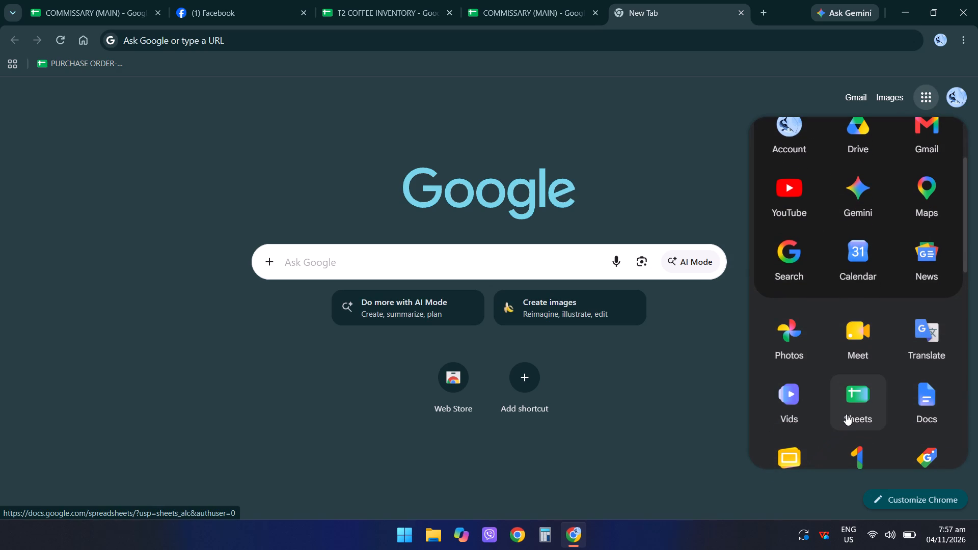
double_click(846, 414)
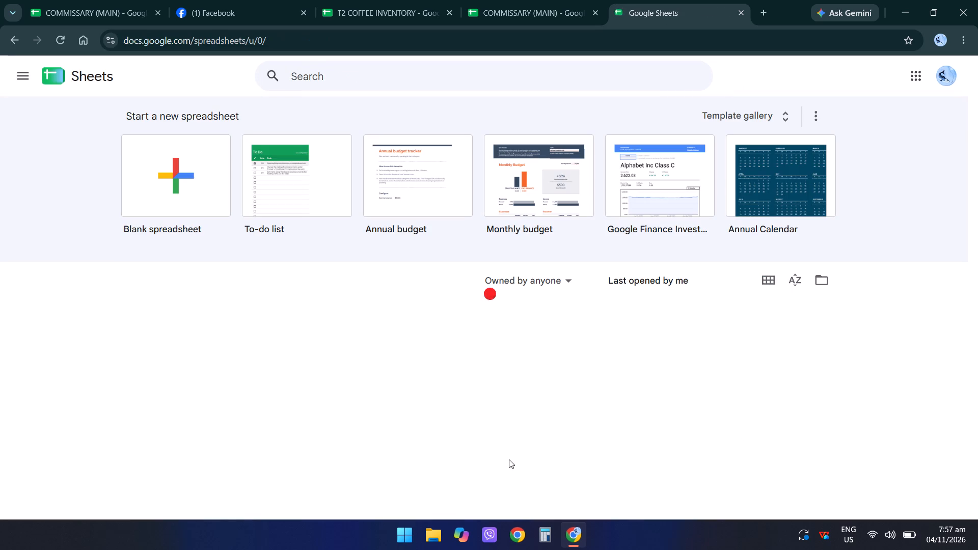
scroll(244, 377, down, 4)
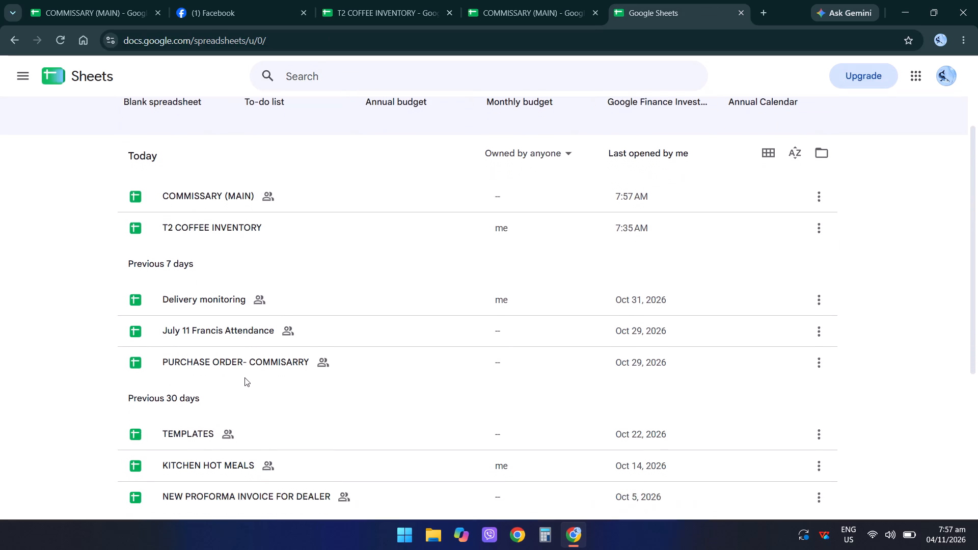
scroll(244, 377, down, 2)
click(231, 441)
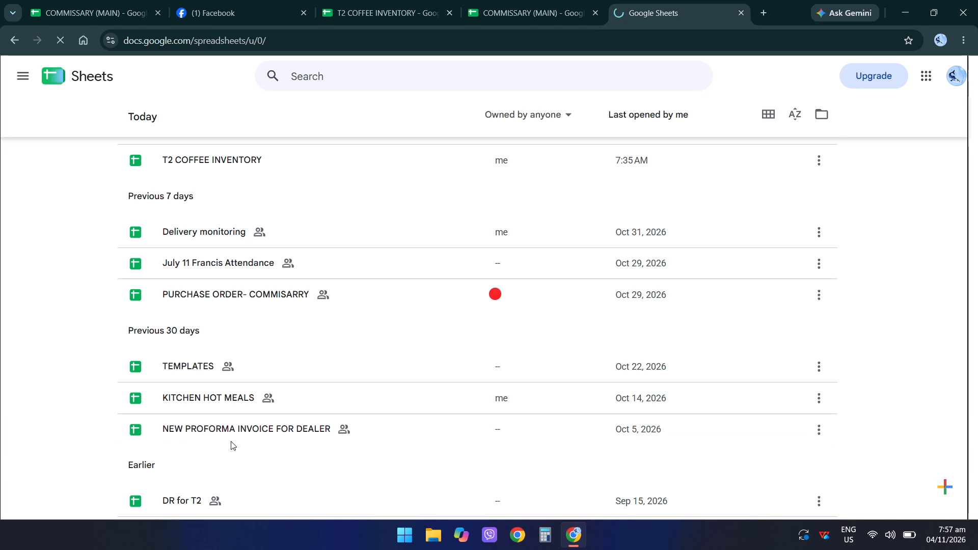
Examine the Terminal 1 sales invoice from header to totals, and check the Terminal 2 delivery receipt.
scroll(236, 296, down, 2)
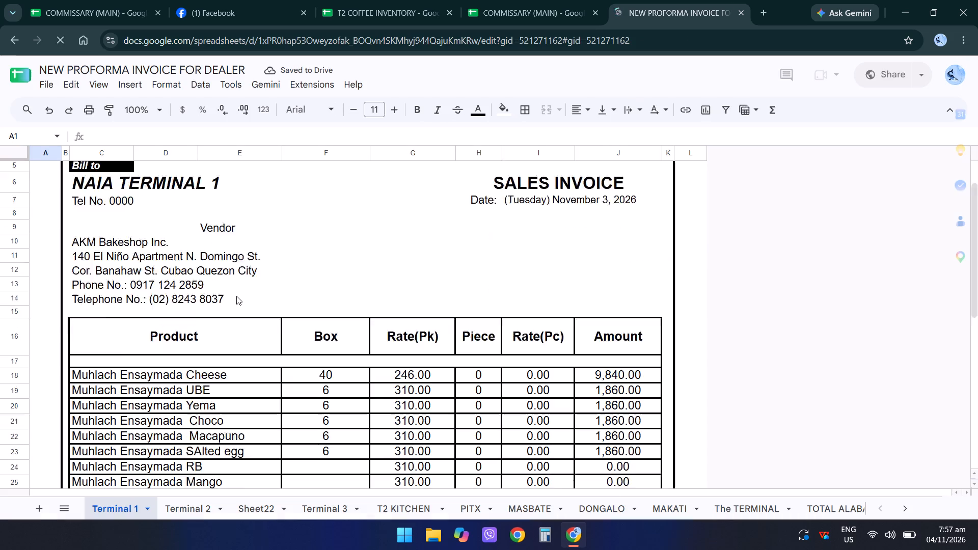
scroll(236, 296, down, 4)
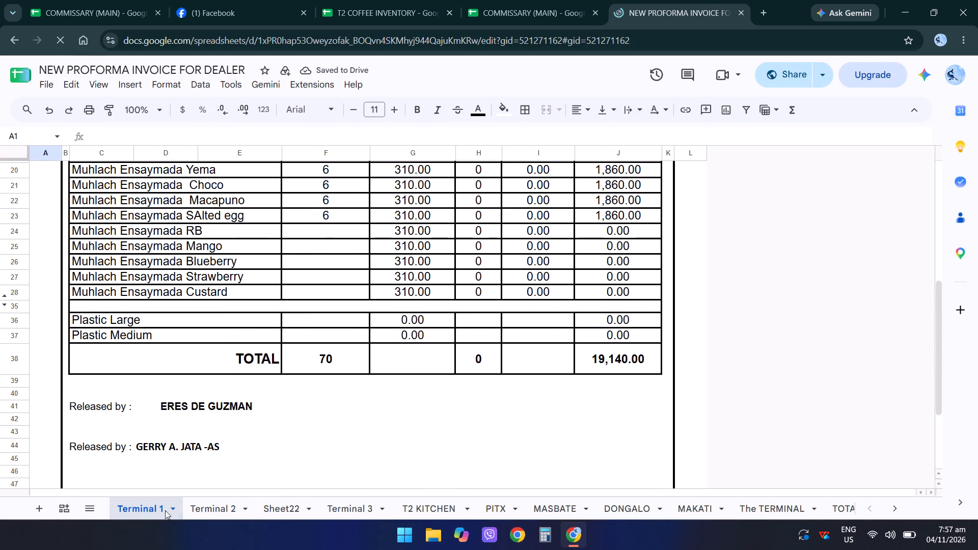
click(204, 511)
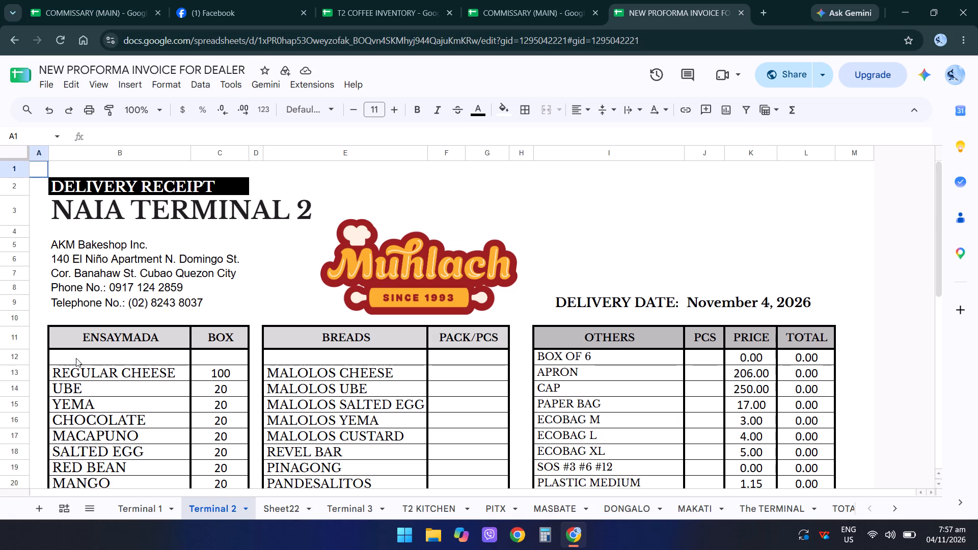
click(150, 507)
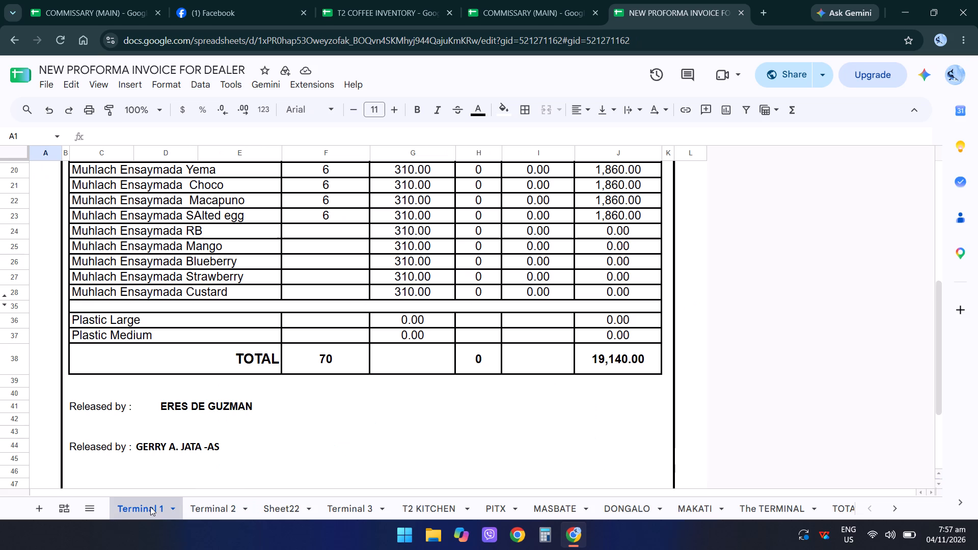
scroll(374, 302, up, 3)
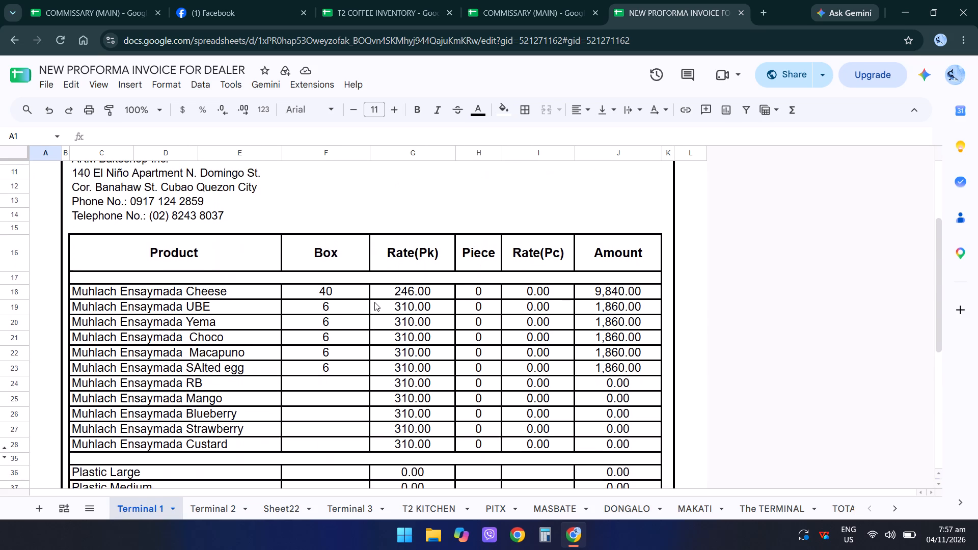
scroll(374, 302, down, 1)
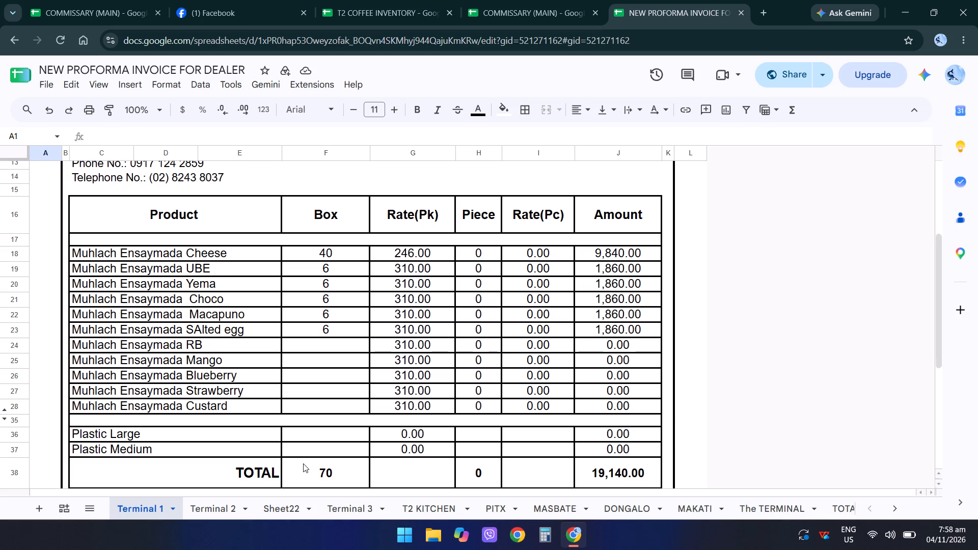
scroll(303, 463, up, 1)
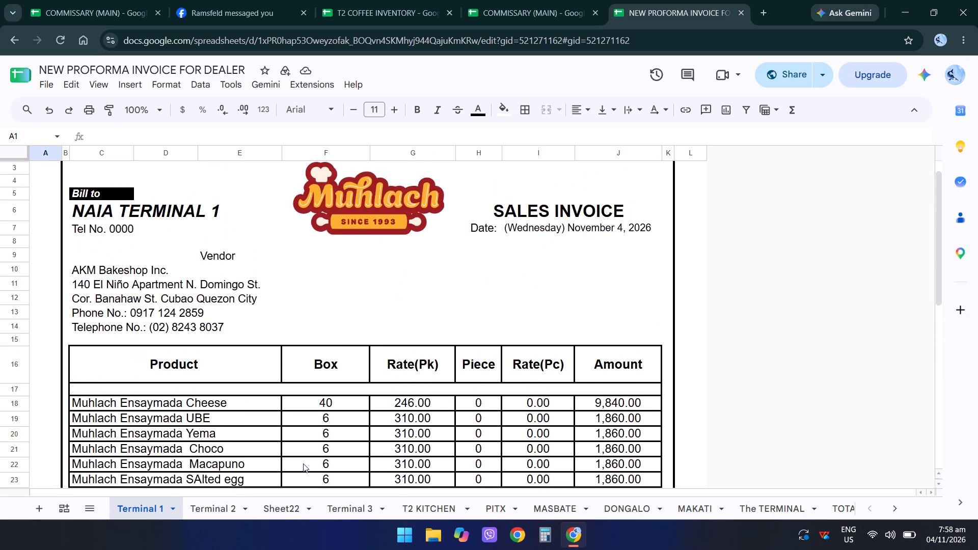
scroll(303, 463, up, 1)
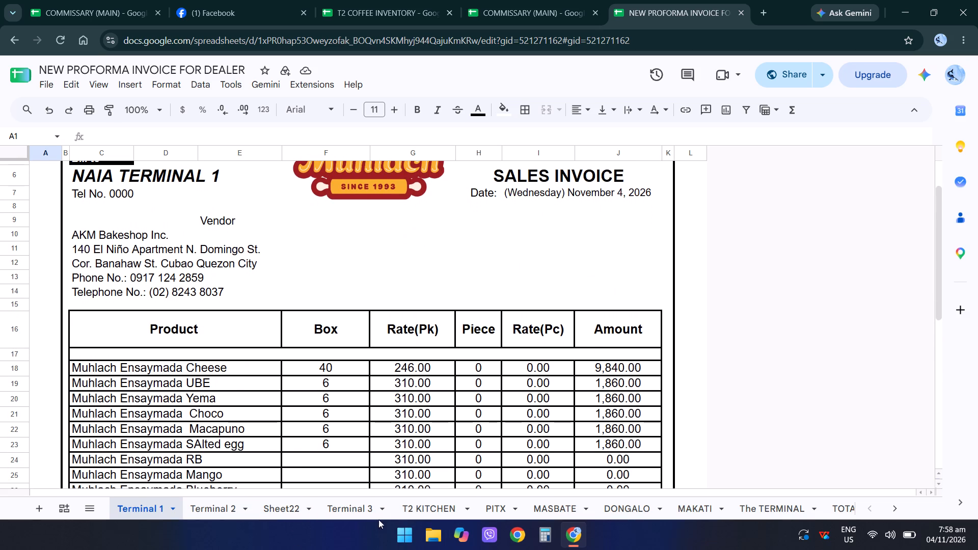
Look through the names of the branch sheets in the dealer invoice workbook, and close the workbook.
scroll(517, 521, left, 1)
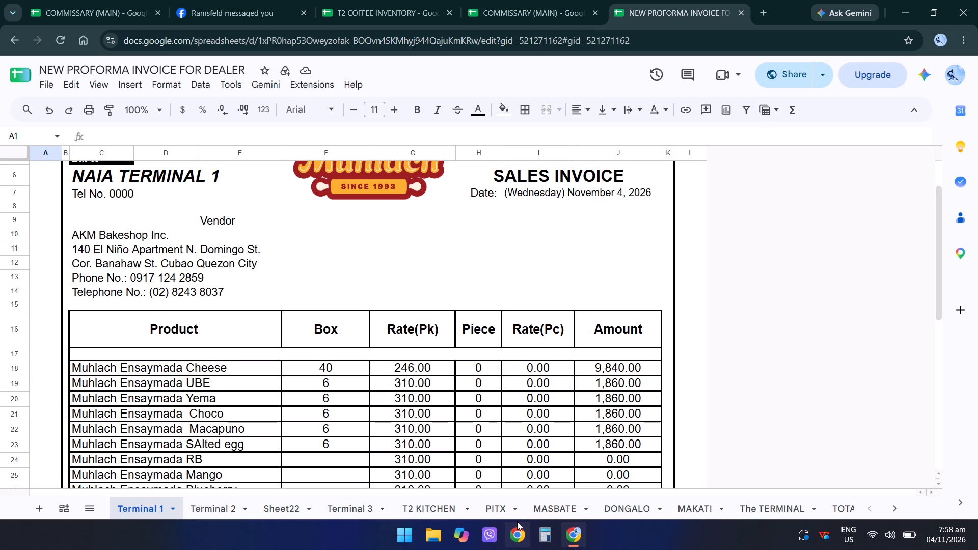
scroll(517, 521, left, 1)
scroll(666, 504, left, 9)
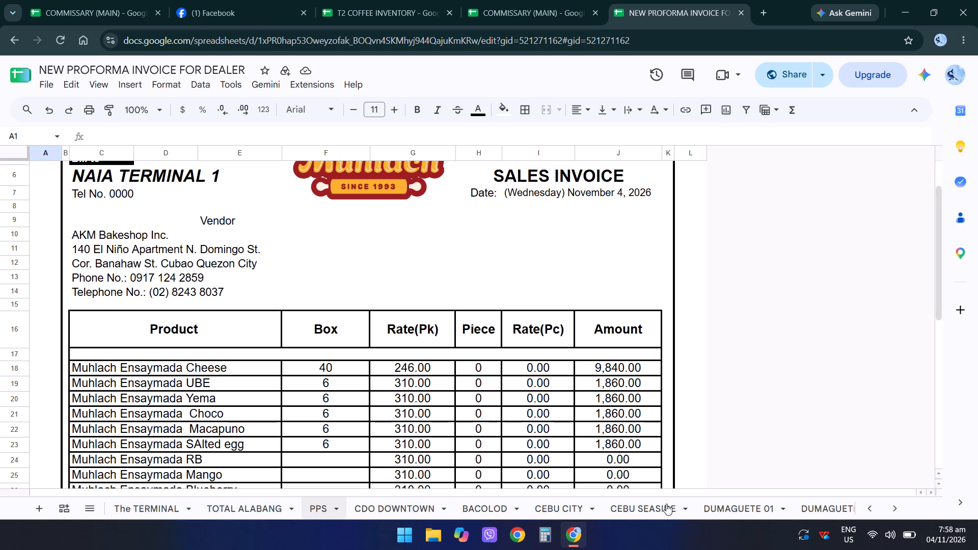
scroll(666, 504, left, 8)
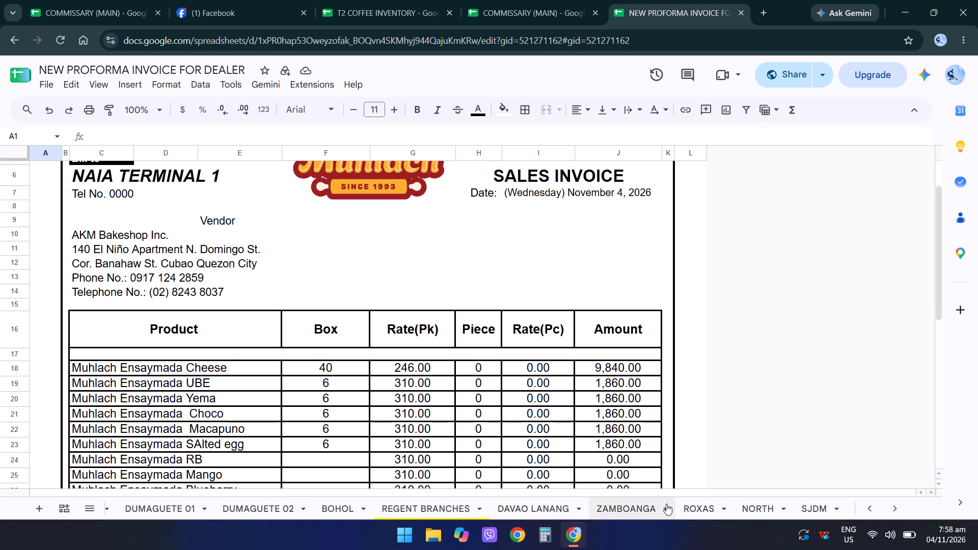
scroll(666, 504, left, 5)
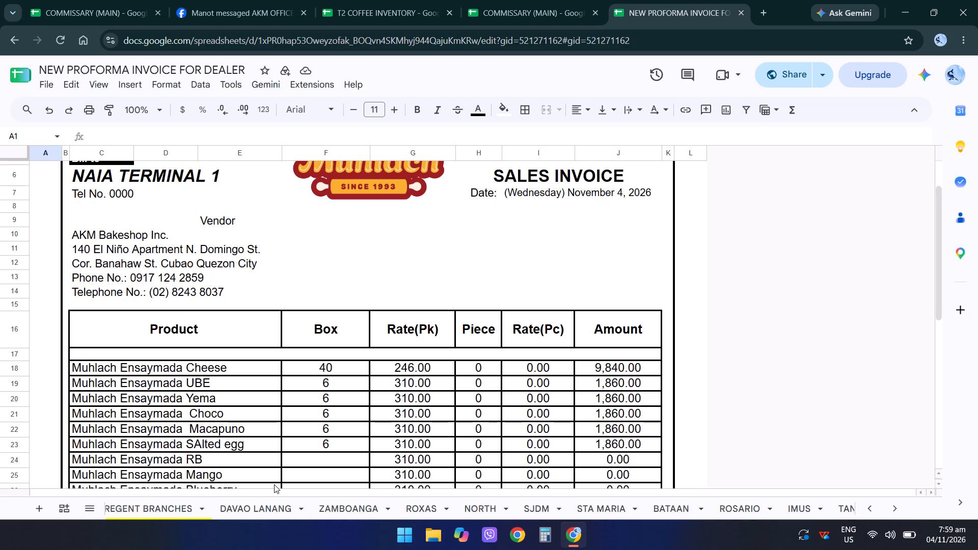
scroll(277, 502, right, 3)
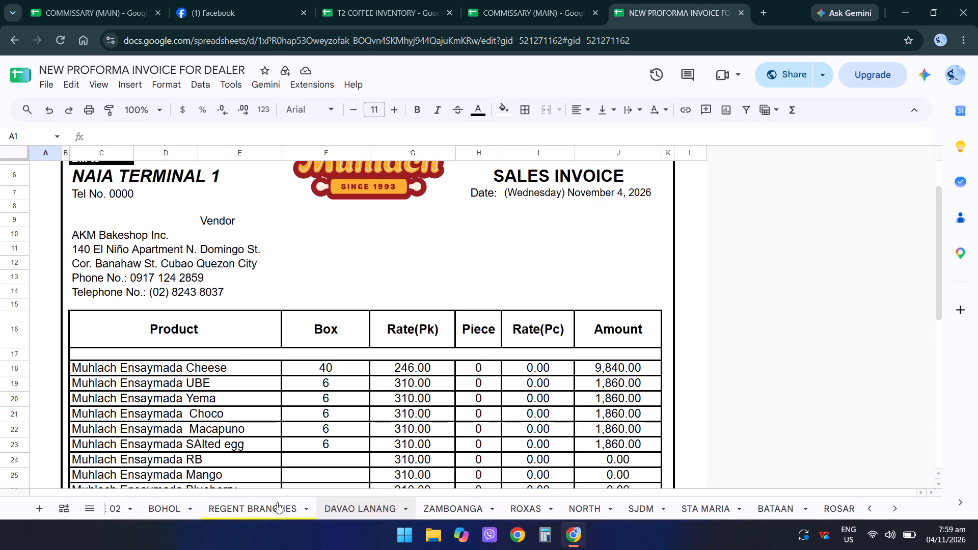
scroll(277, 502, right, 13)
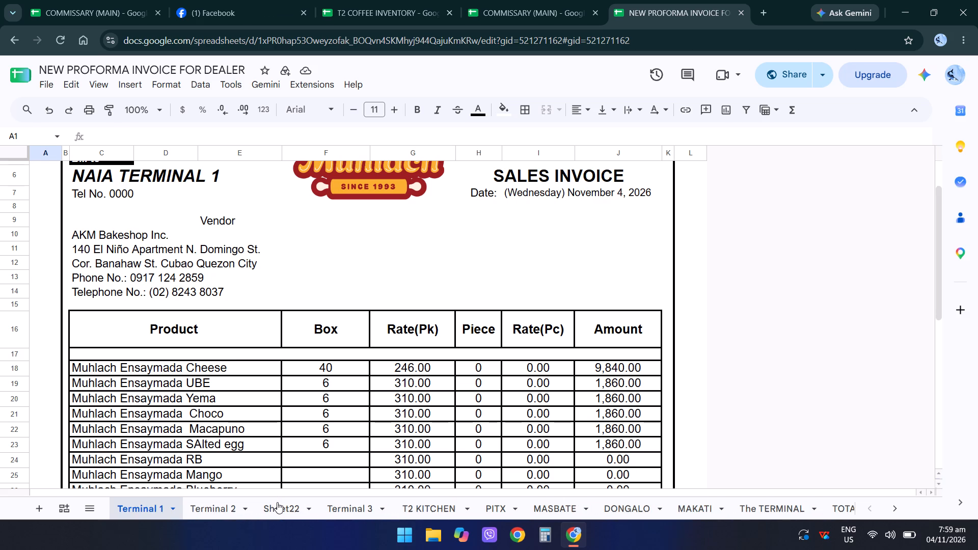
scroll(277, 502, left, 5)
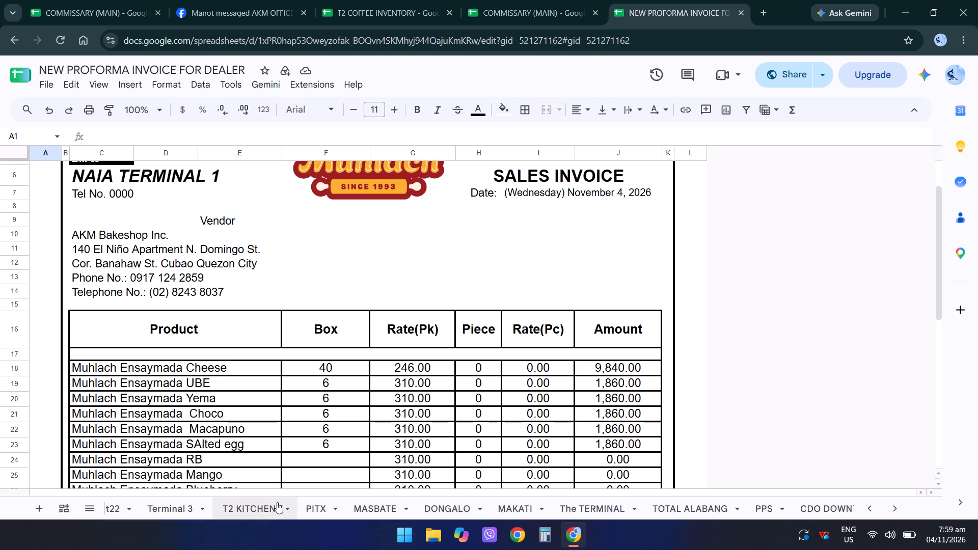
scroll(277, 502, left, 3)
scroll(277, 502, right, 8)
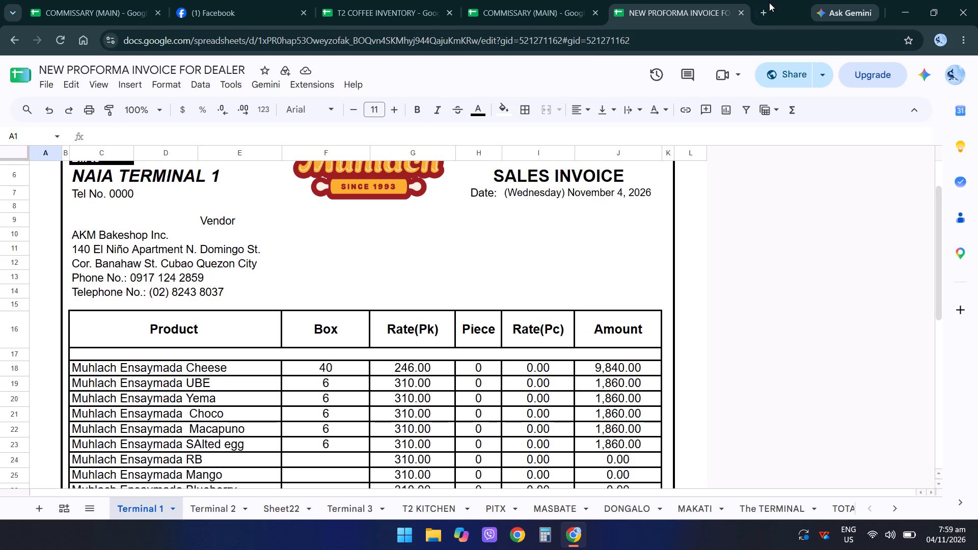
click(744, 9)
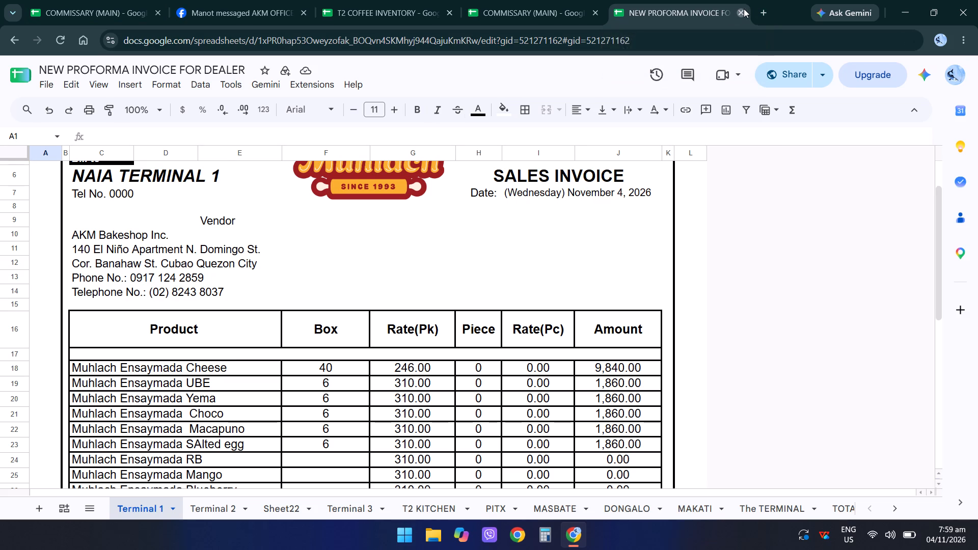
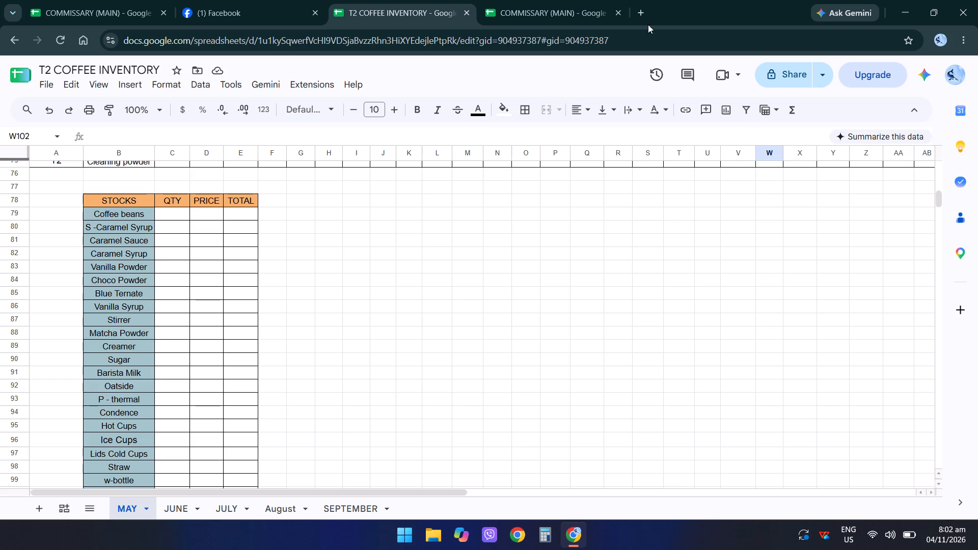
Switch to Facebook and look through the Messenger chat list down to the older work group chats.
click(231, 3)
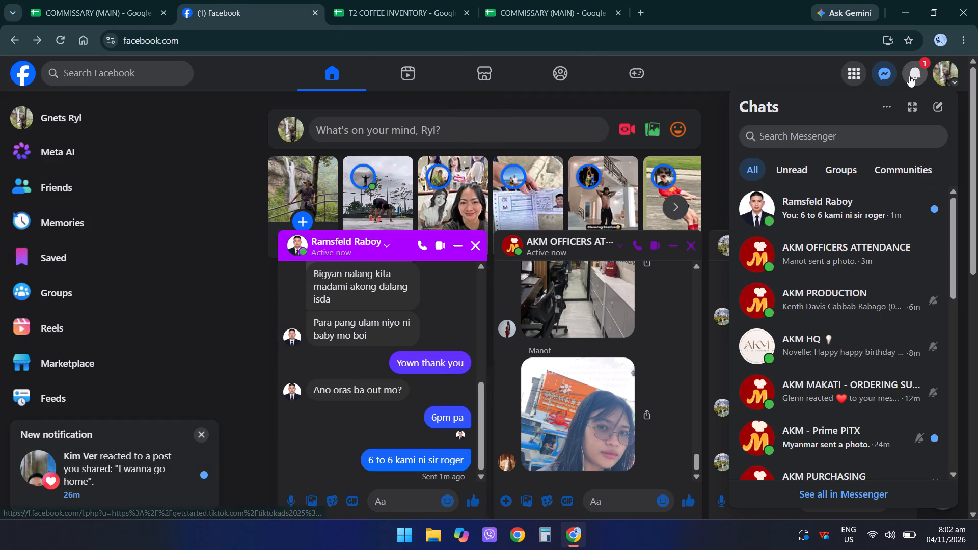
scroll(857, 321, down, 2)
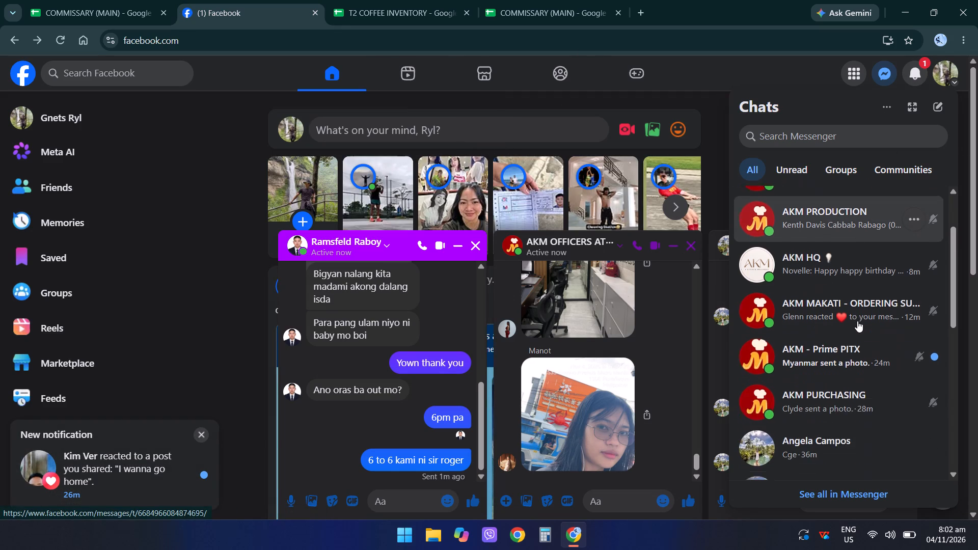
scroll(857, 321, down, 5)
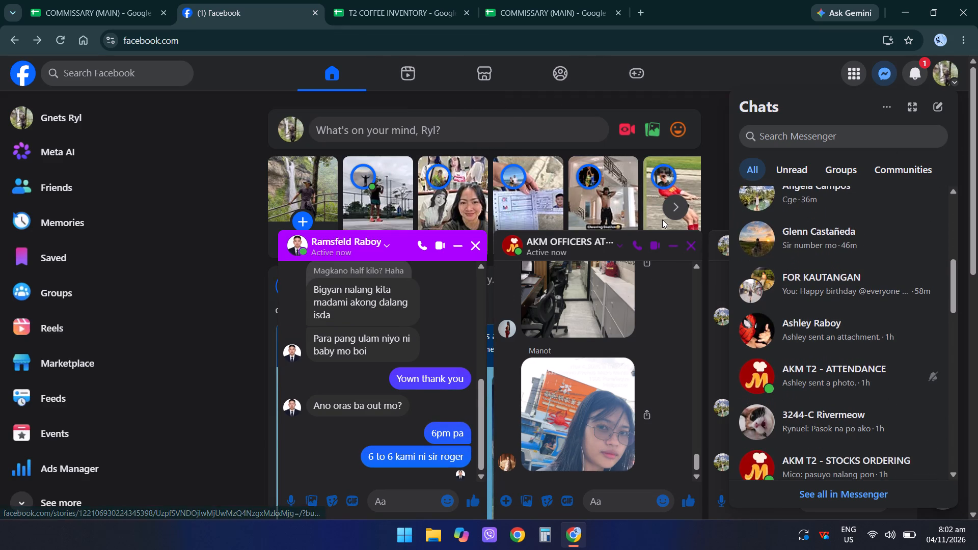
scroll(648, 381, up, 1)
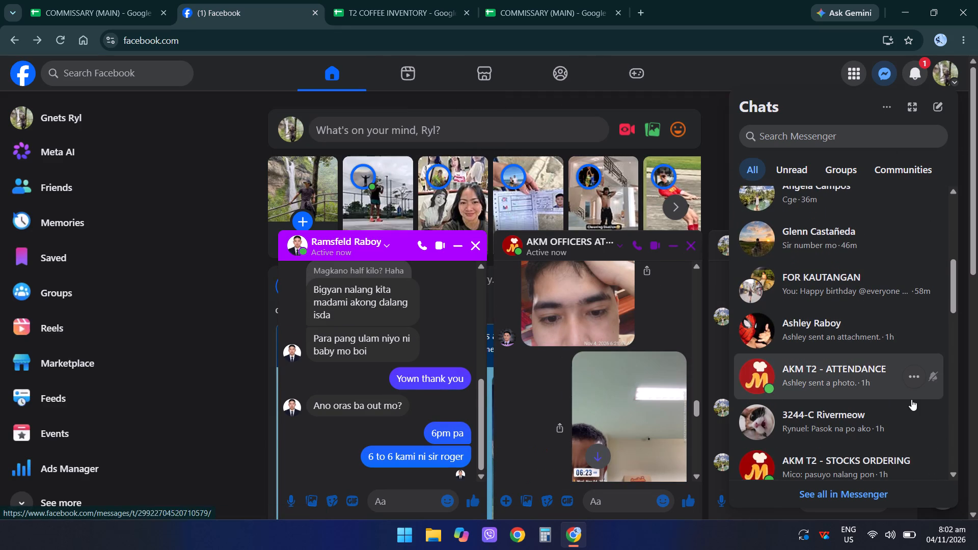
scroll(812, 330, down, 6)
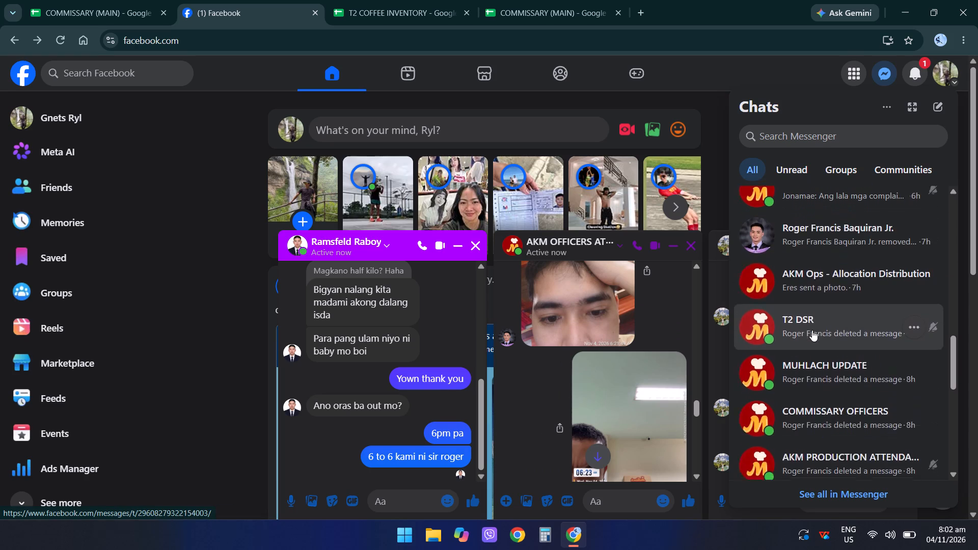
scroll(812, 330, down, 2)
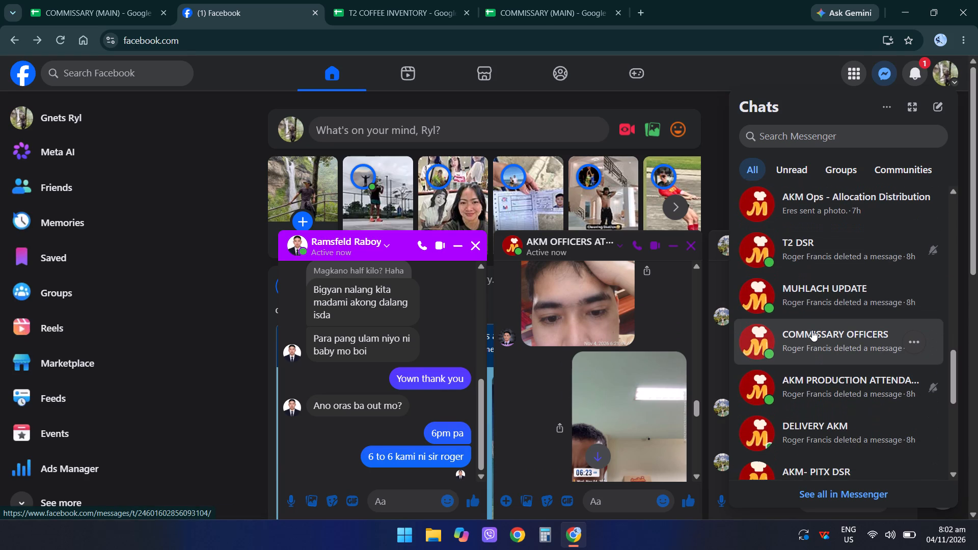
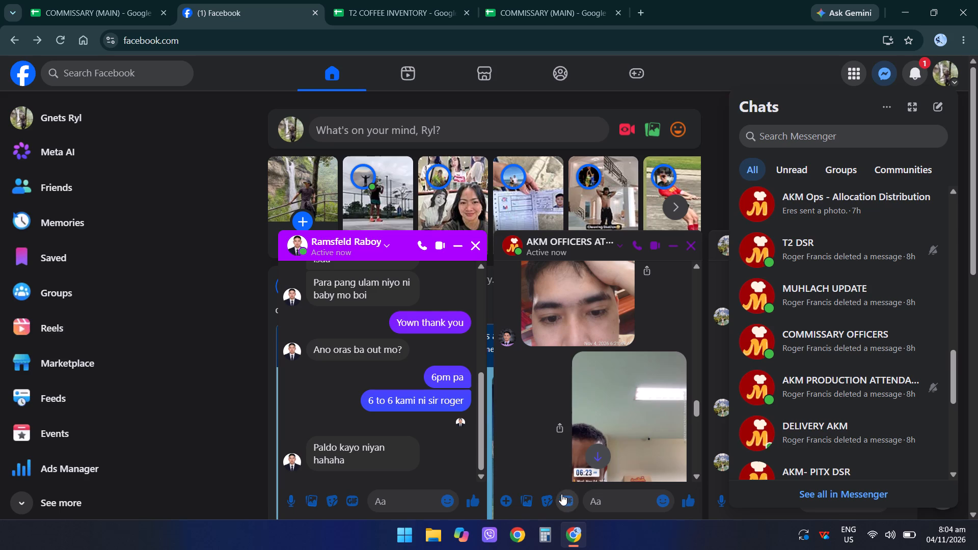
Open a File Explorer window alongside the browser.
click(409, 539)
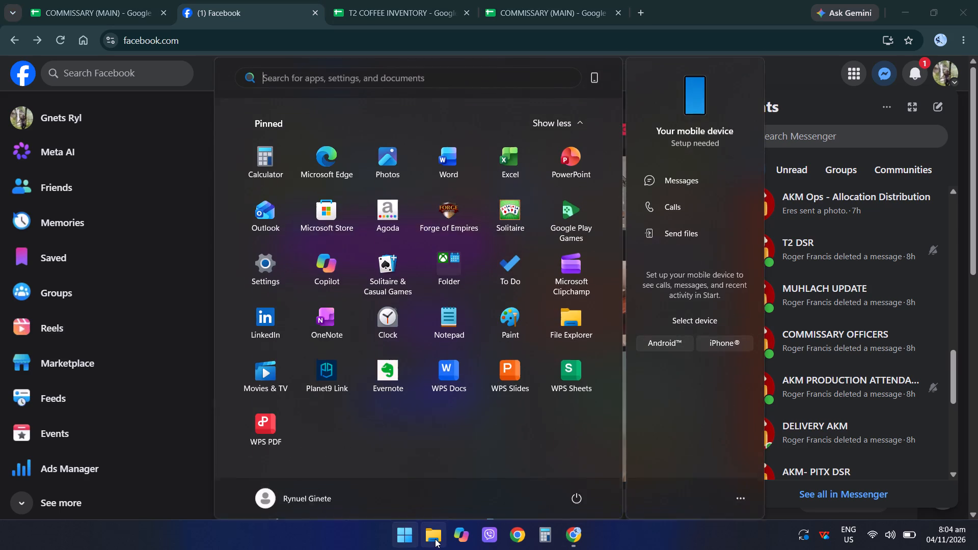
click(436, 539)
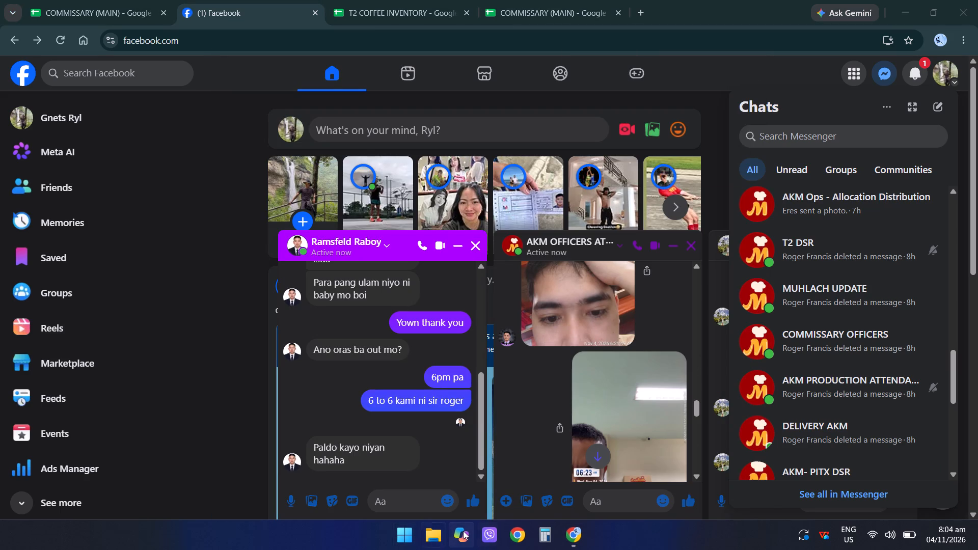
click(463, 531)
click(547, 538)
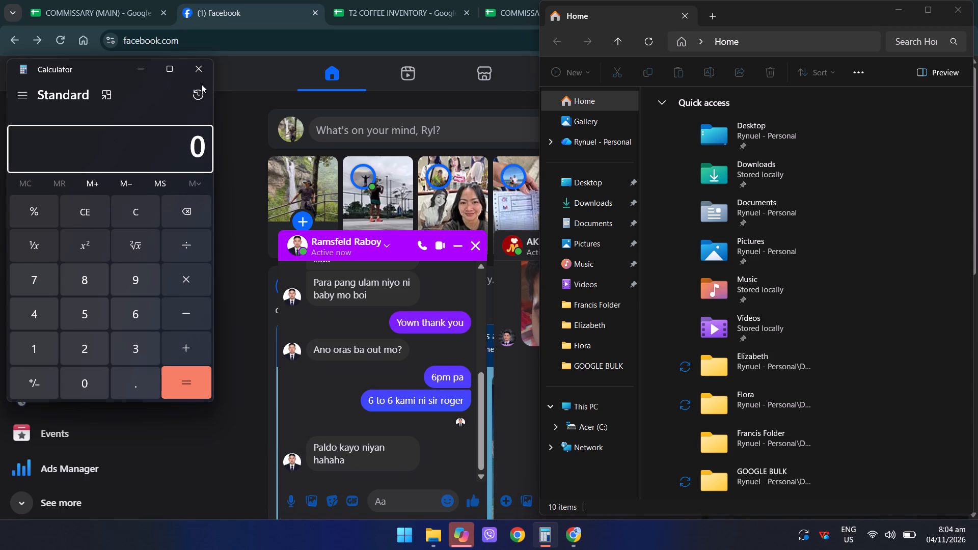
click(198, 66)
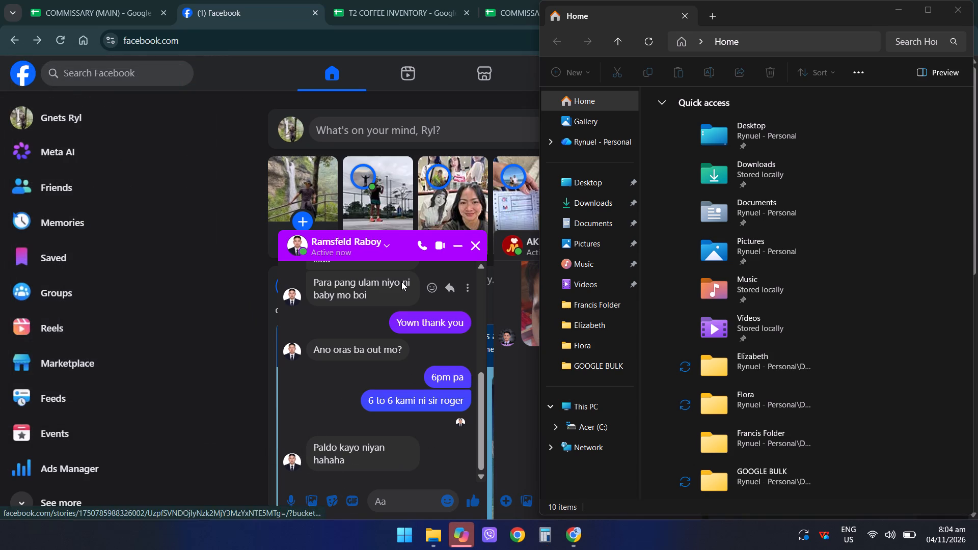
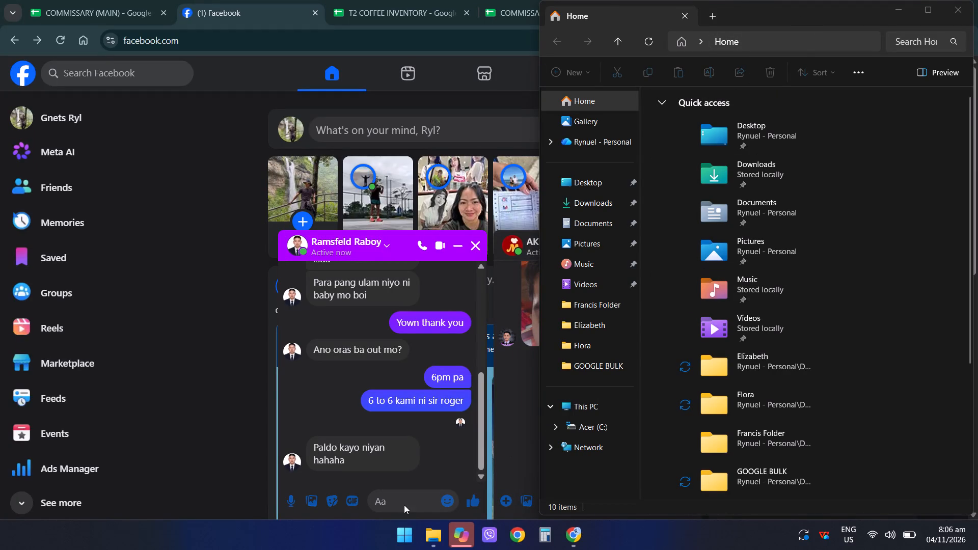
Look over the Quick access folders in the File Explorer Home view, and close that File Explorer window.
scroll(246, 487, right, 1)
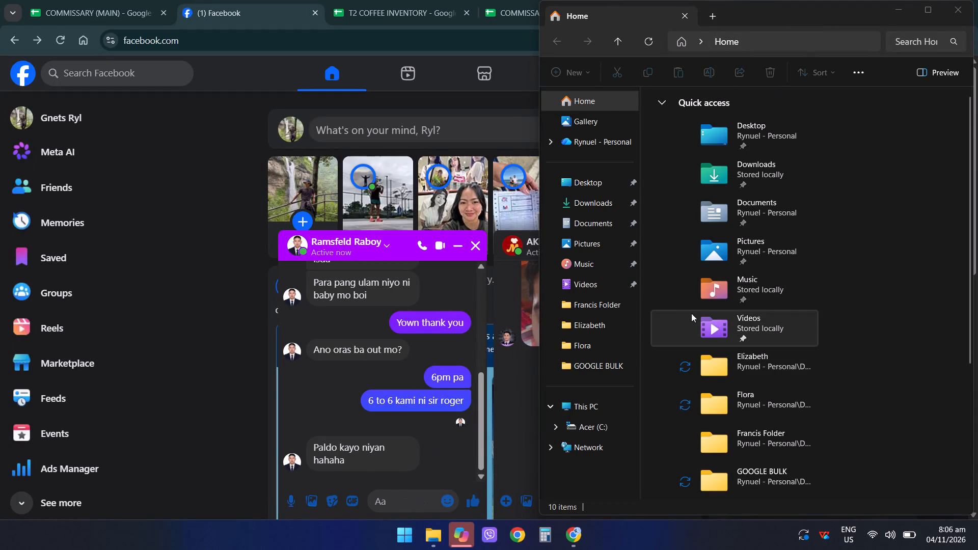
scroll(691, 313, down, 3)
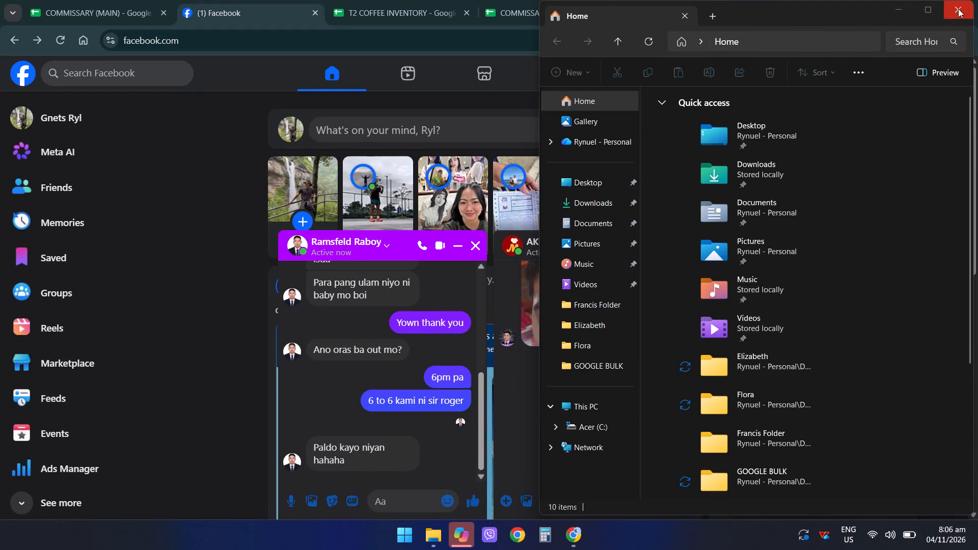
click(958, 9)
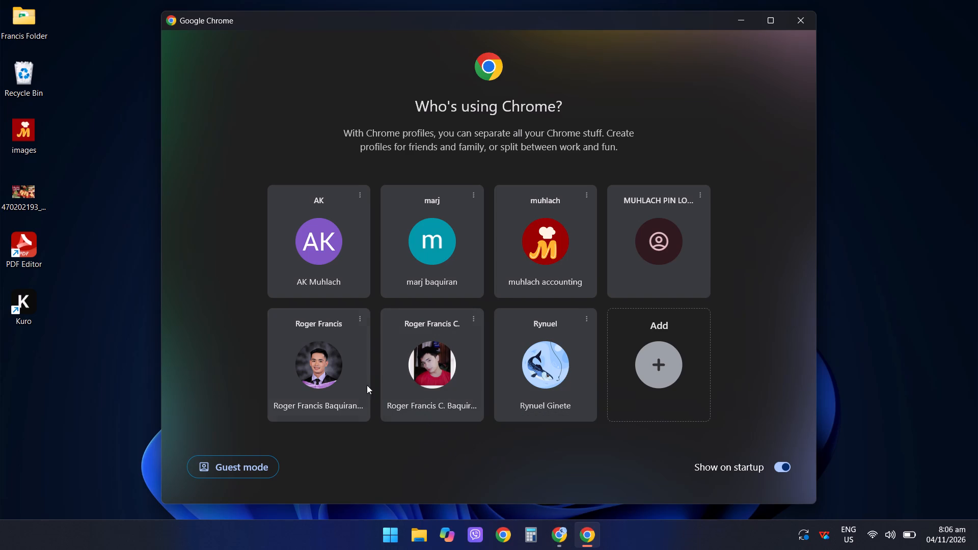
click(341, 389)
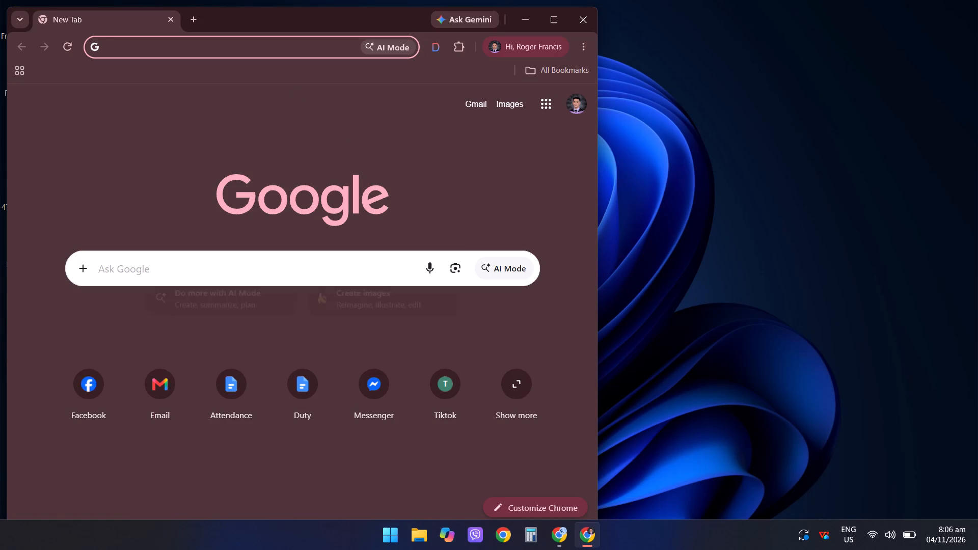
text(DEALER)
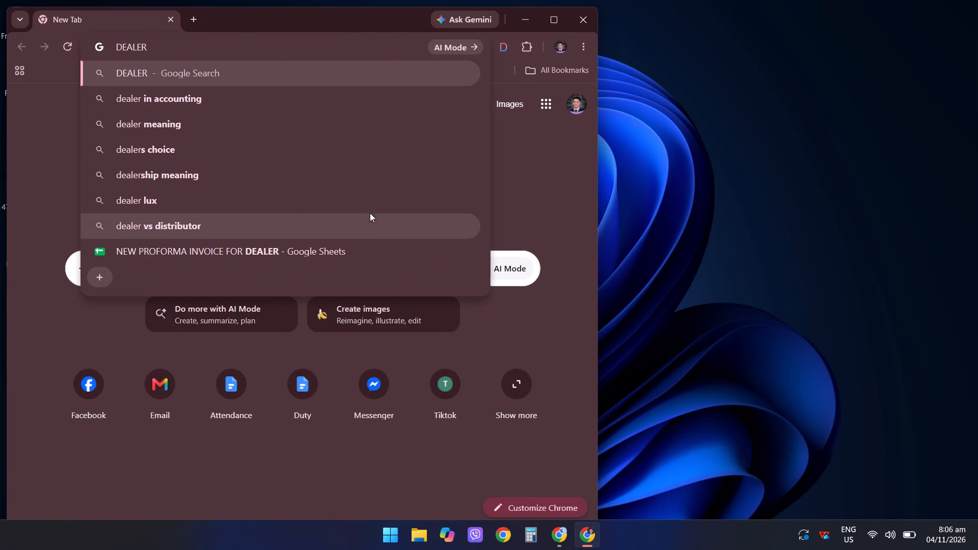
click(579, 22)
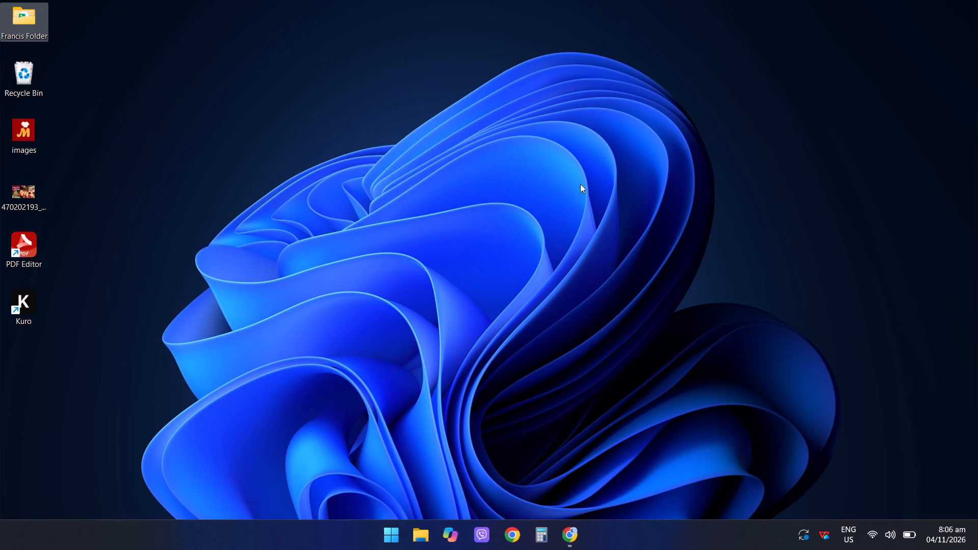
Switch back to the browser window with the Facebook chats and restore it from full screen to its smaller size.
click(576, 528)
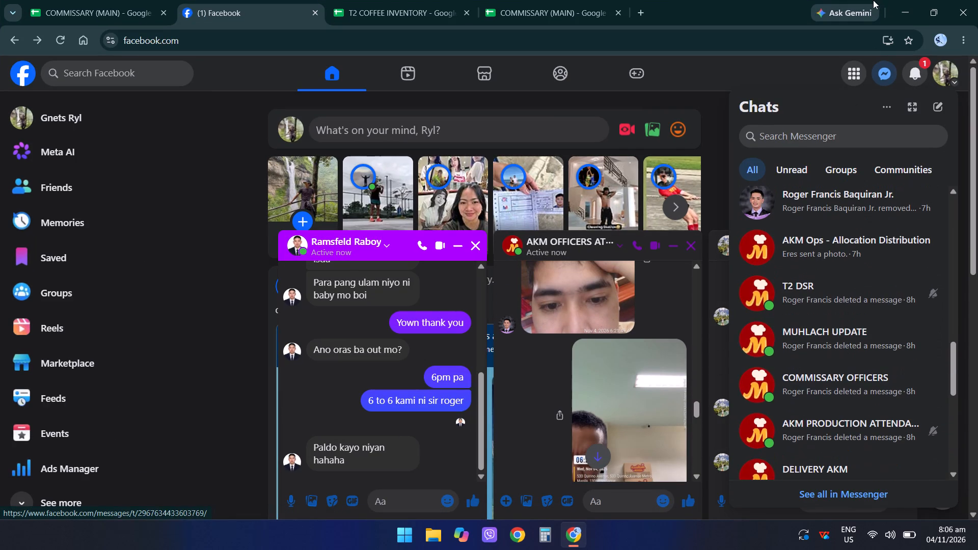
click(933, 18)
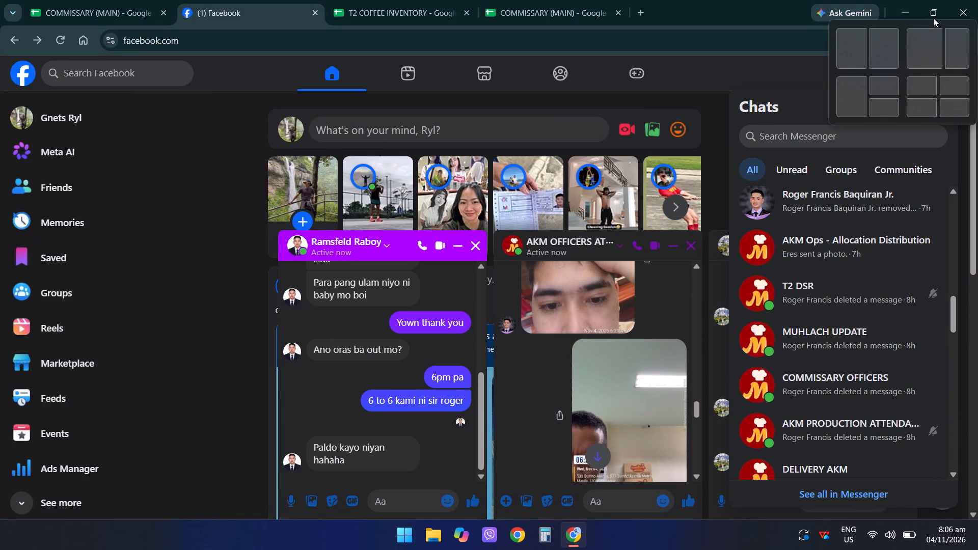
click(932, 13)
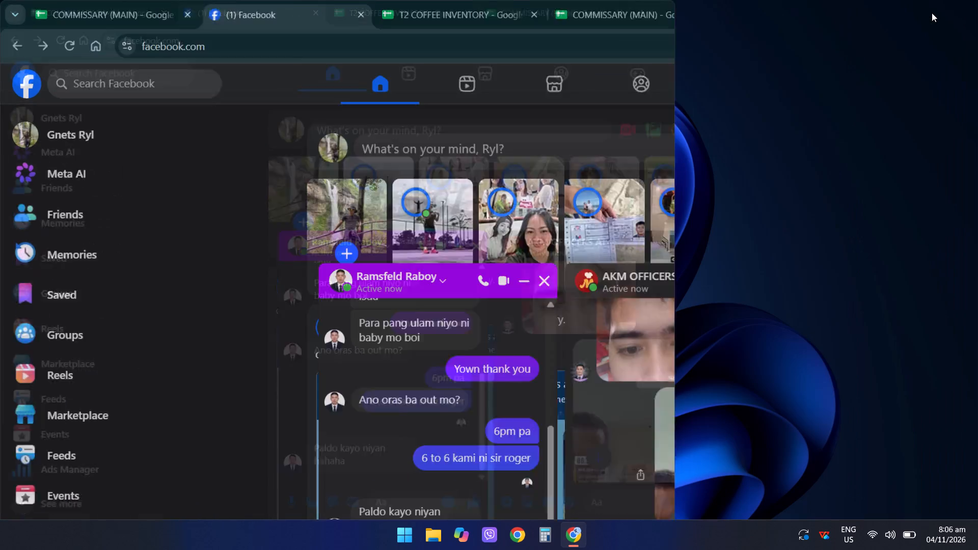
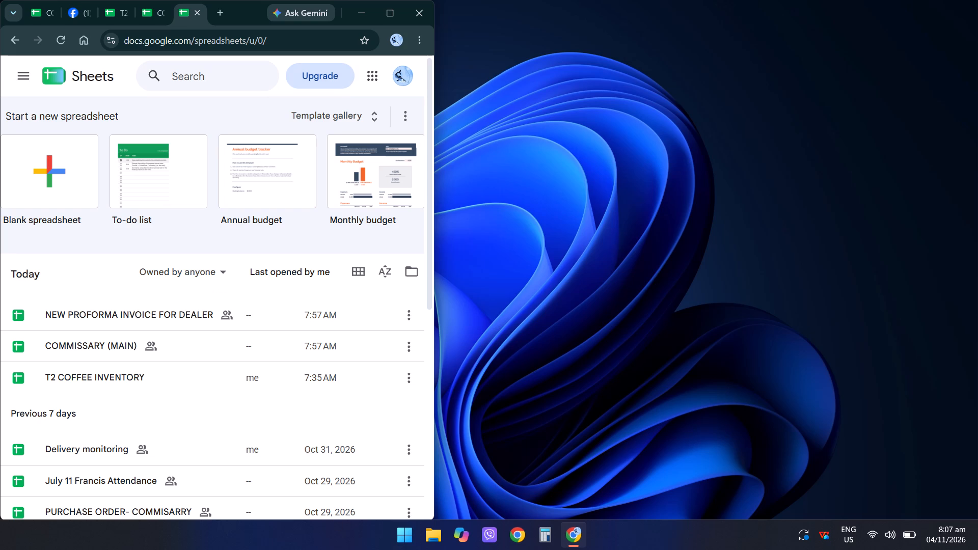
Reopen the NEW PROFORMA INVOICE FOR DEALER spreadsheet from the list of recent files.
click(192, 305)
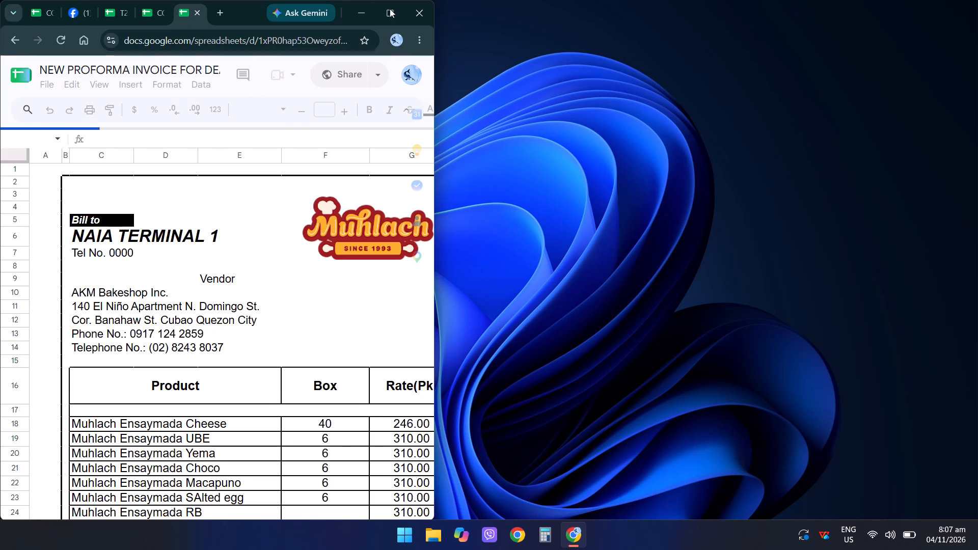
Maximize the dealer invoice workbook's window and check the product rows of the Terminal 1 sales invoice.
click(392, 16)
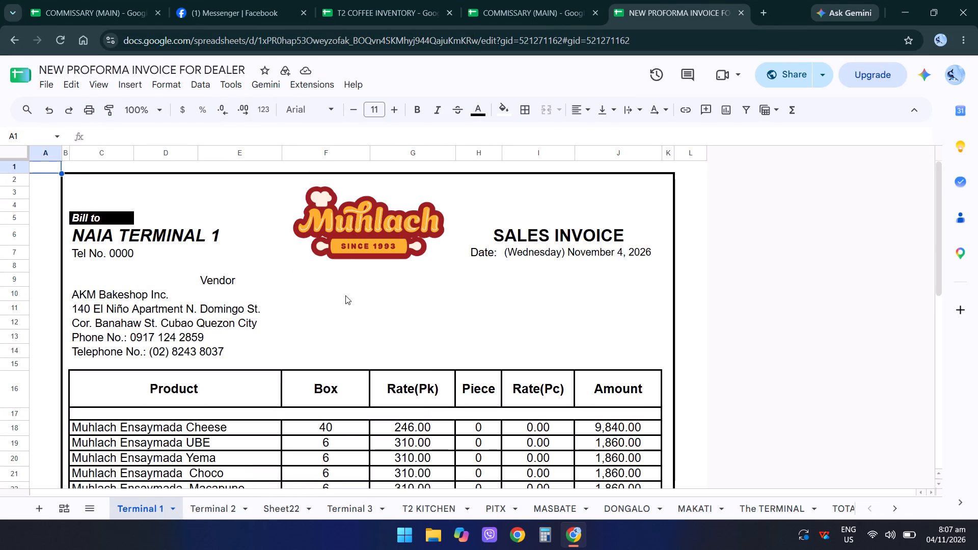
scroll(345, 295, down, 4)
scroll(345, 295, up, 1)
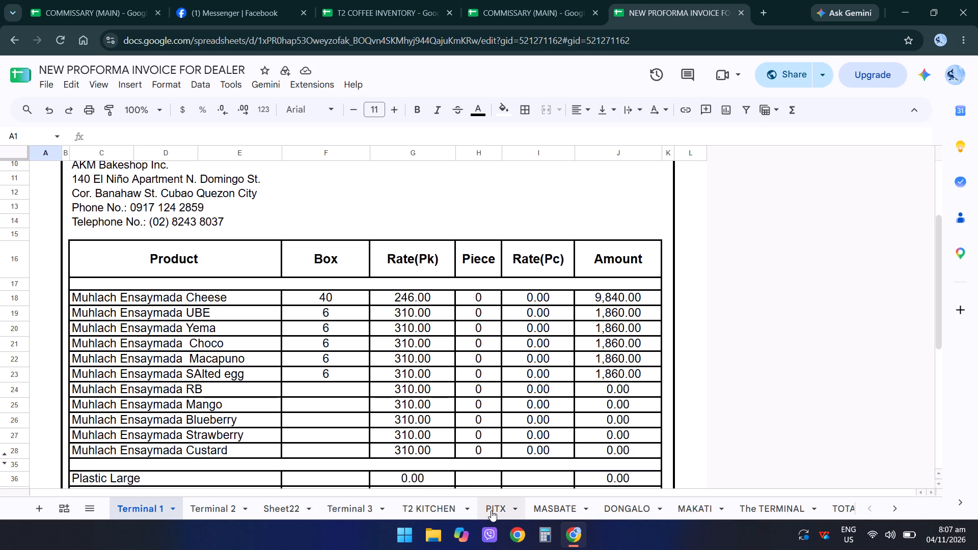
Check the Masbate, Don Galo and Makati delivery receipts in the dealer invoice workbook.
click(560, 515)
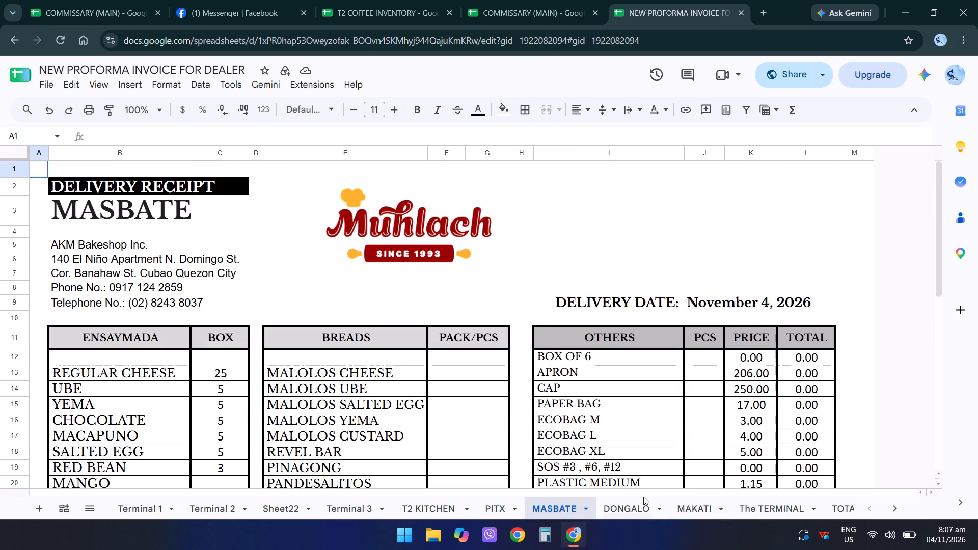
click(607, 505)
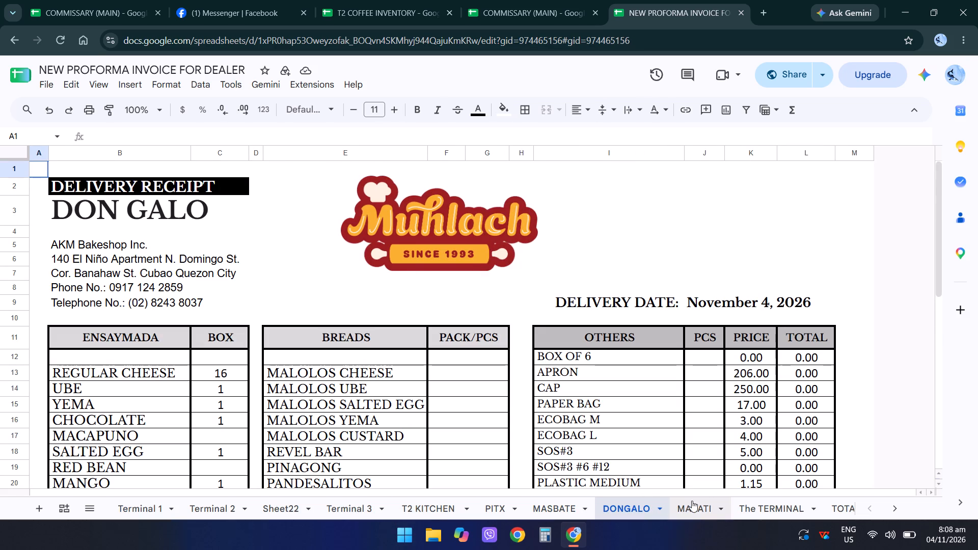
click(692, 501)
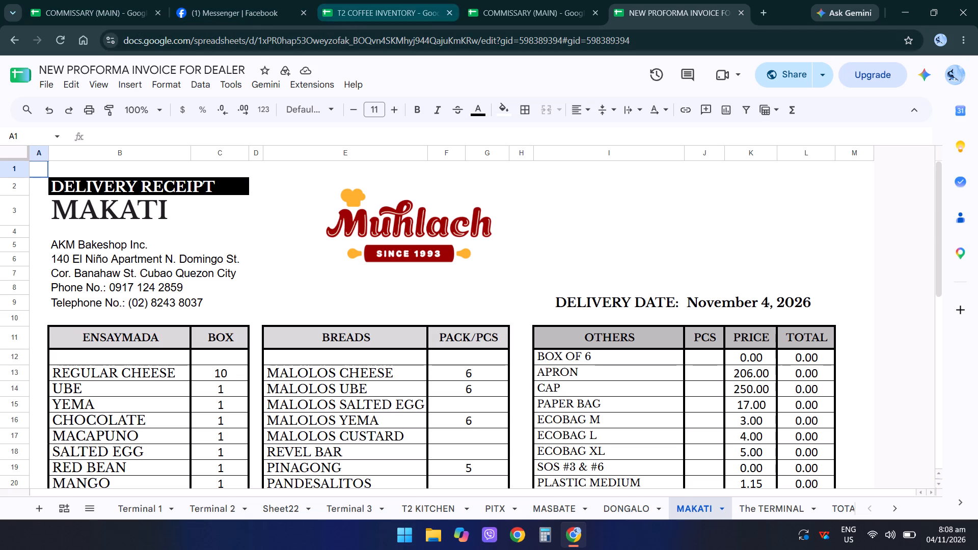
Switch back to the T2 COFFEE INVENTORY spreadsheet to view the stocks table on its MAY sheet.
click(384, 0)
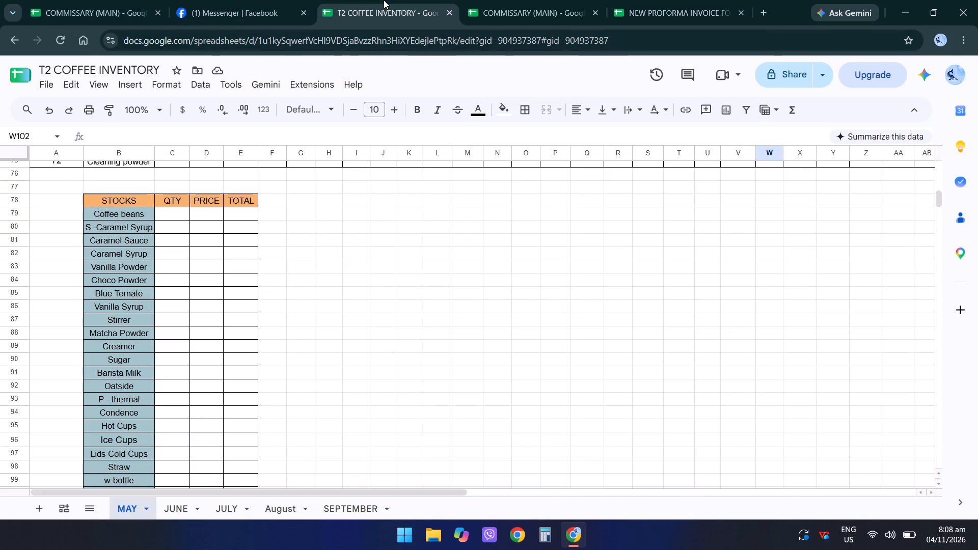
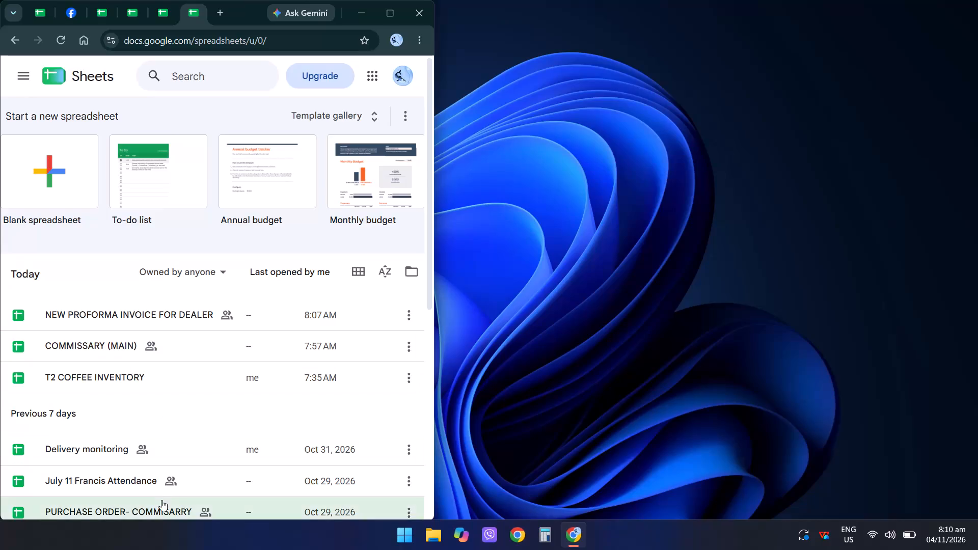
Look through the list of recent spreadsheets and open the Delivery monitoring workbook.
scroll(152, 504, down, 1)
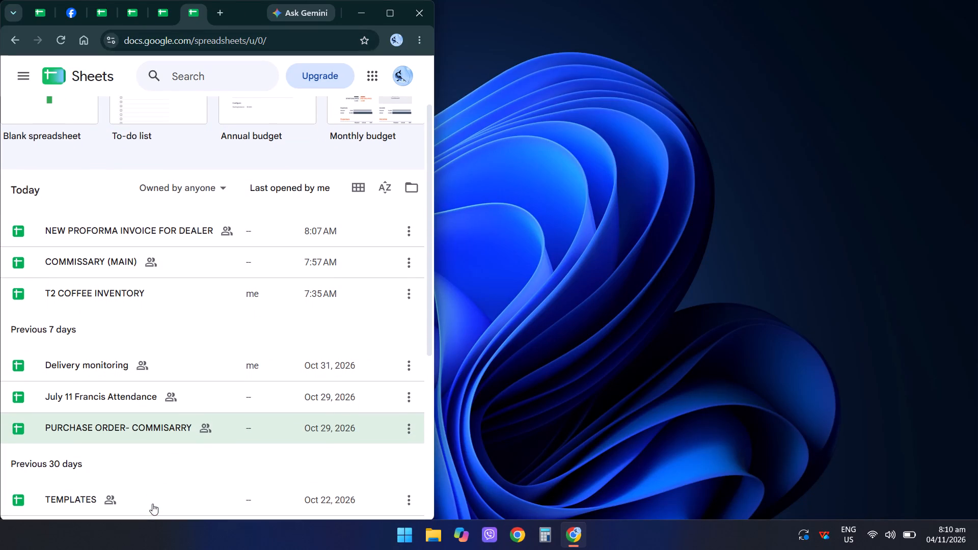
scroll(152, 504, down, 2)
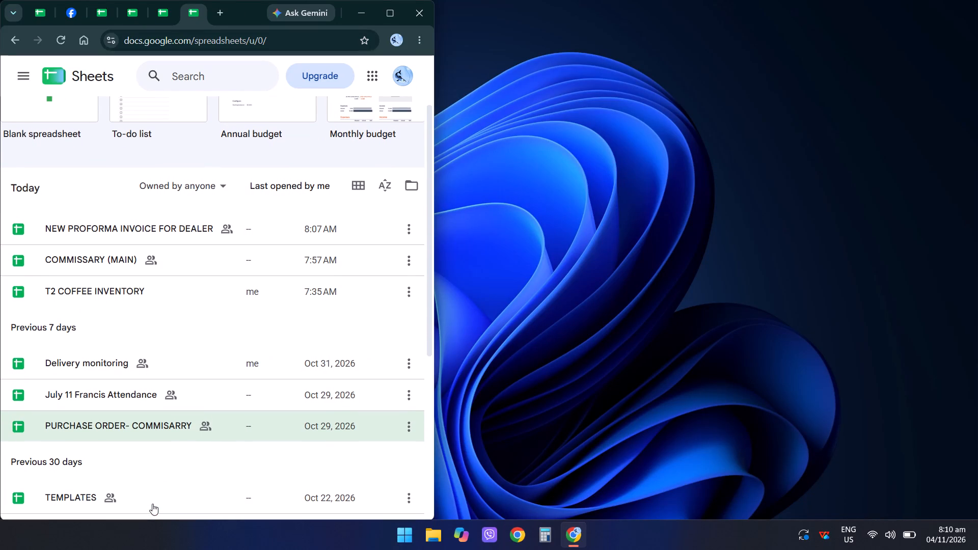
scroll(152, 504, down, 1)
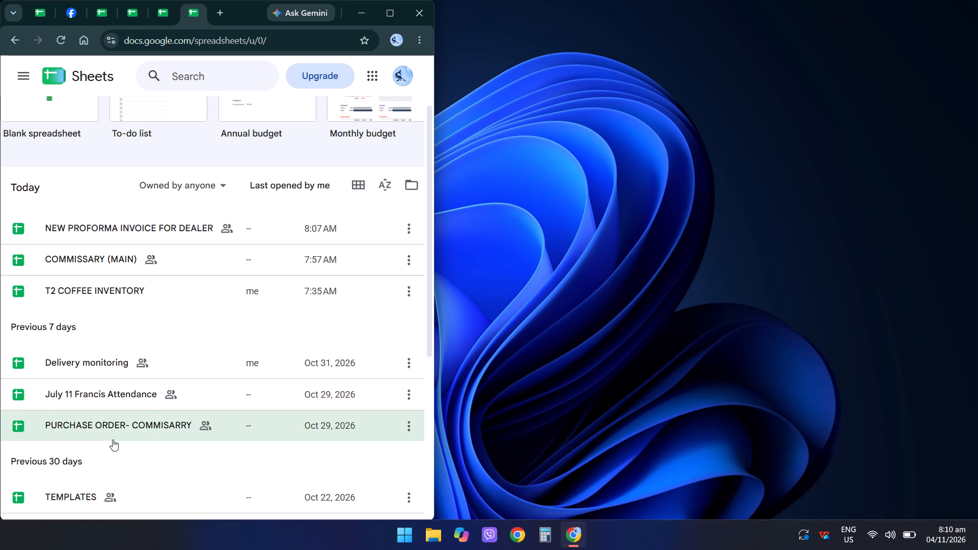
scroll(74, 273, up, 1)
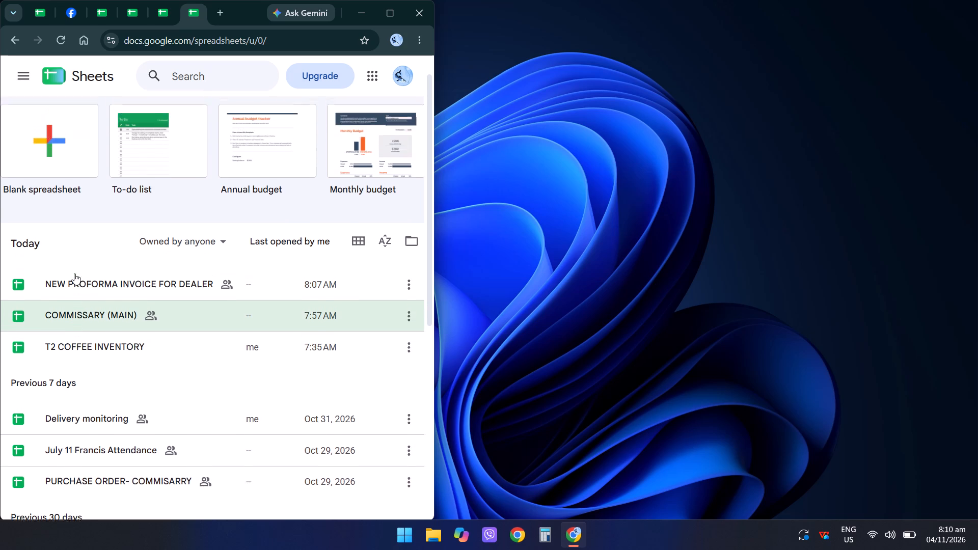
scroll(74, 273, up, 2)
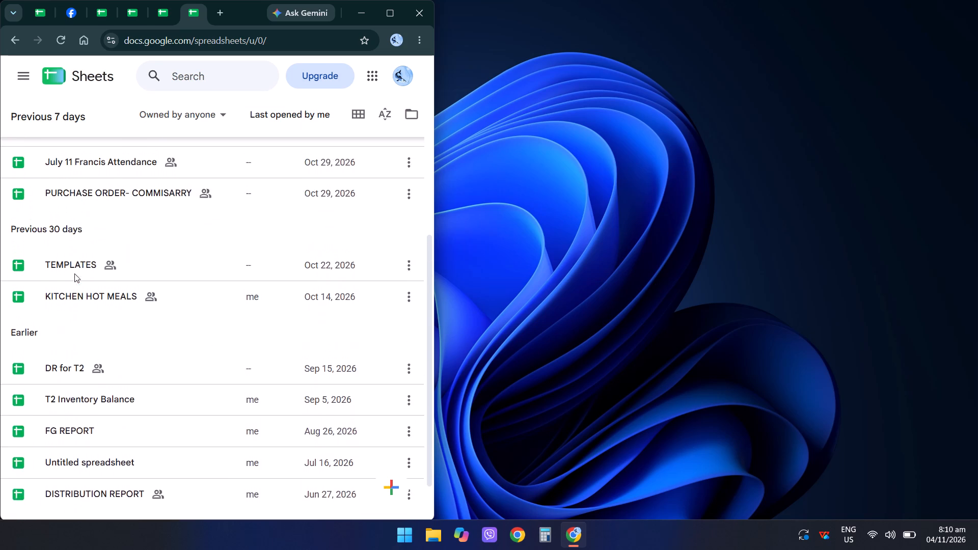
scroll(74, 273, up, 1)
scroll(74, 273, right, 1)
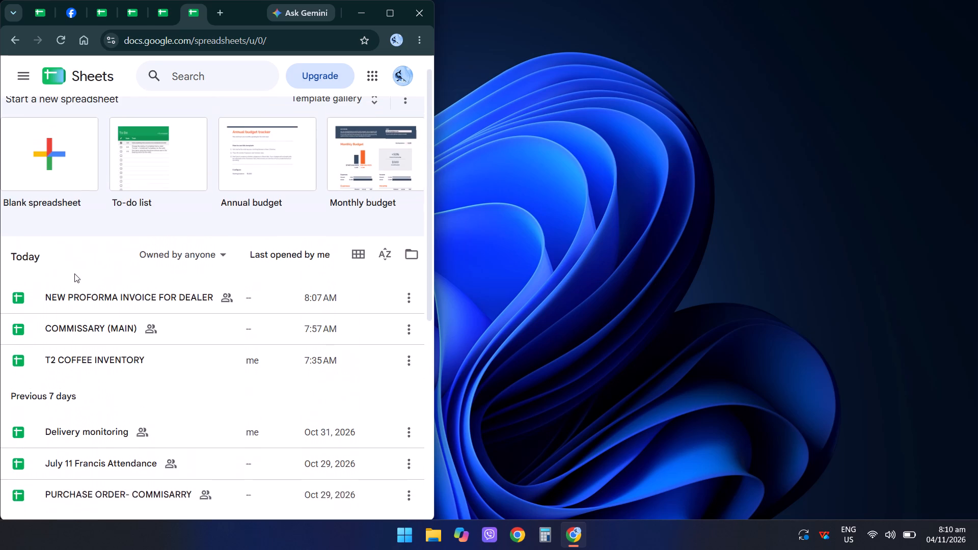
scroll(74, 273, right, 2)
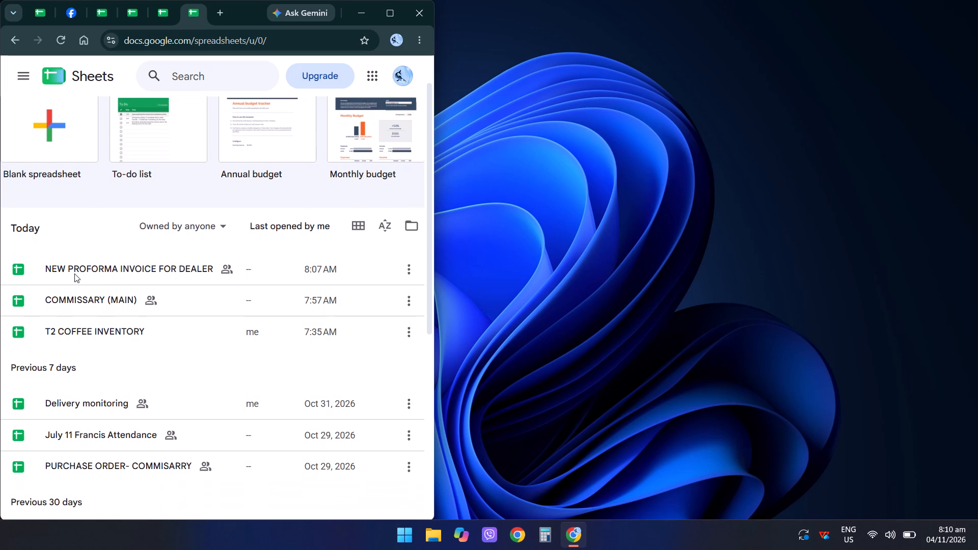
scroll(74, 273, right, 1)
scroll(74, 273, down, 2)
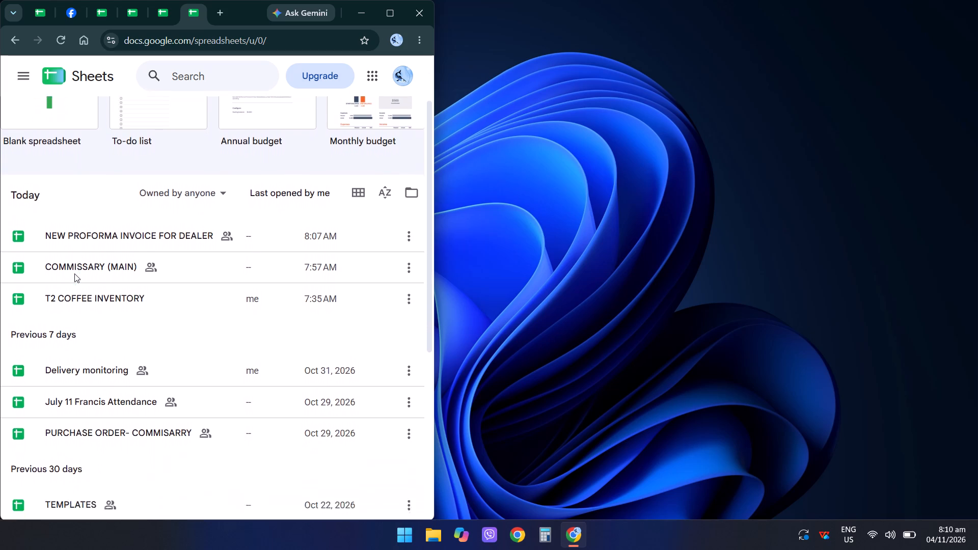
scroll(74, 273, down, 2)
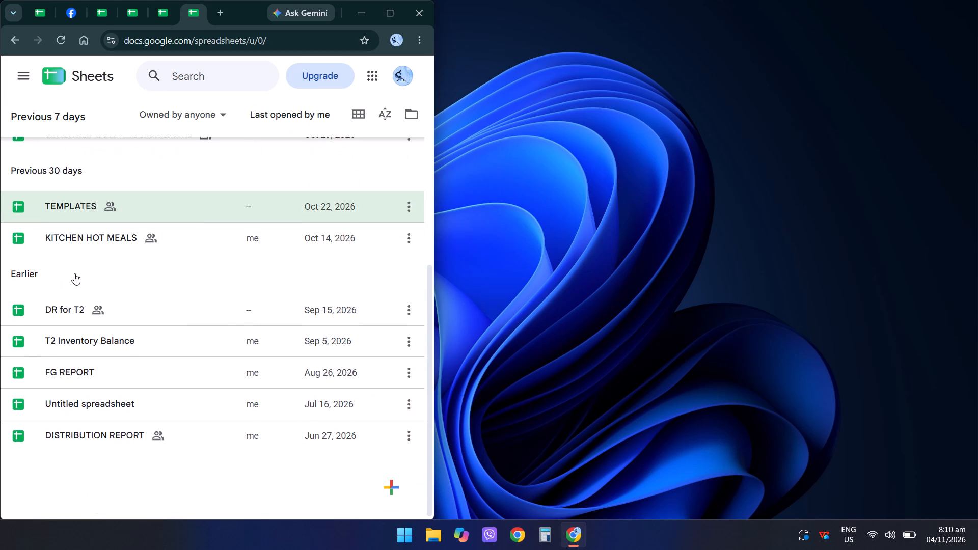
scroll(74, 273, down, 2)
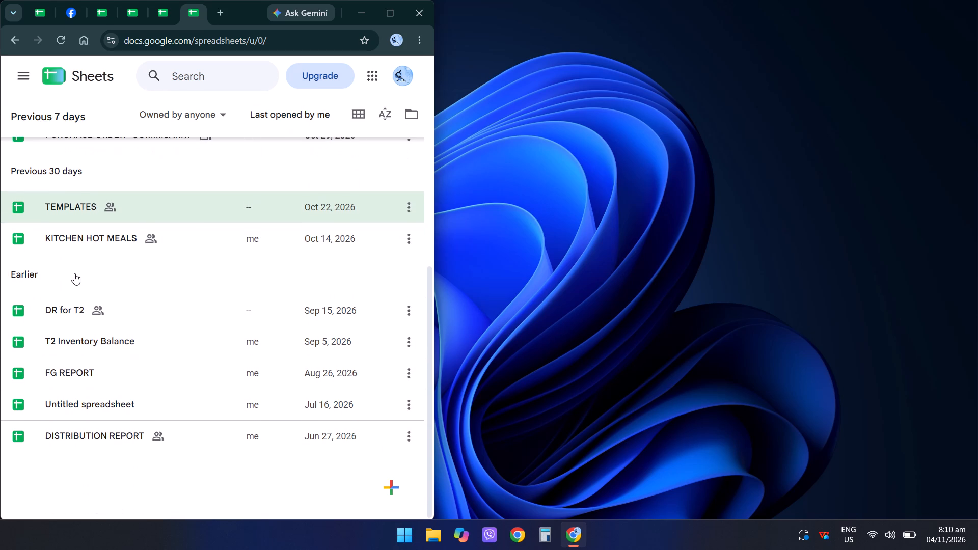
scroll(74, 273, down, 2)
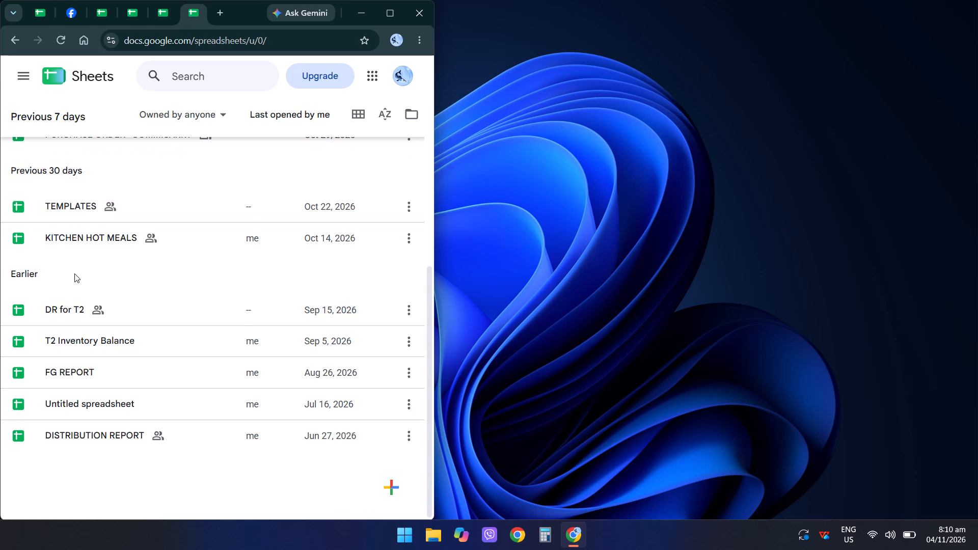
scroll(58, 347, up, 5)
scroll(58, 347, down, 1)
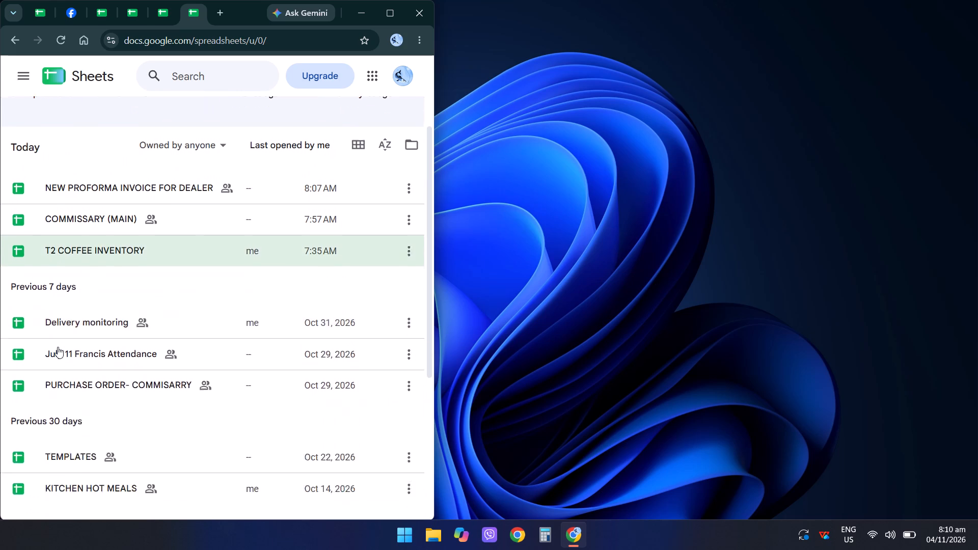
scroll(58, 347, down, 1)
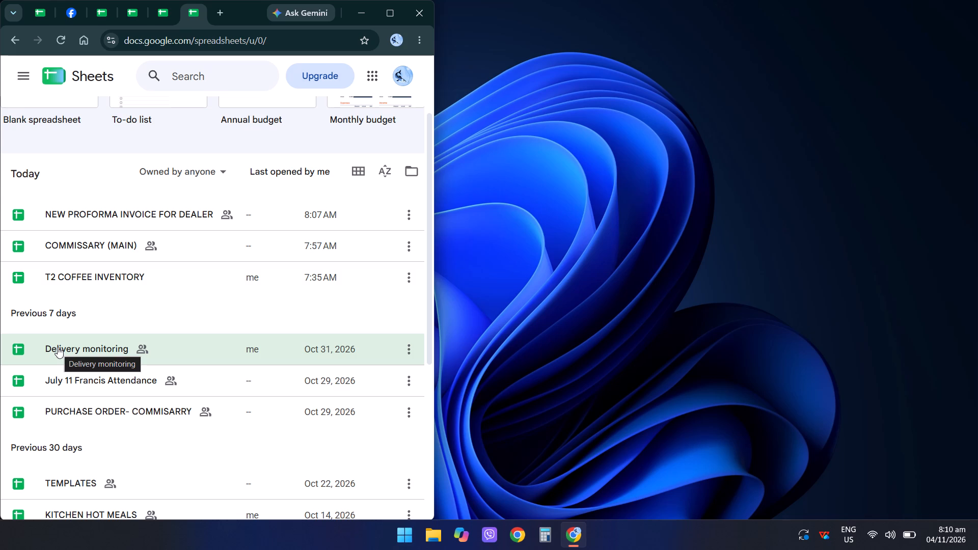
click(113, 346)
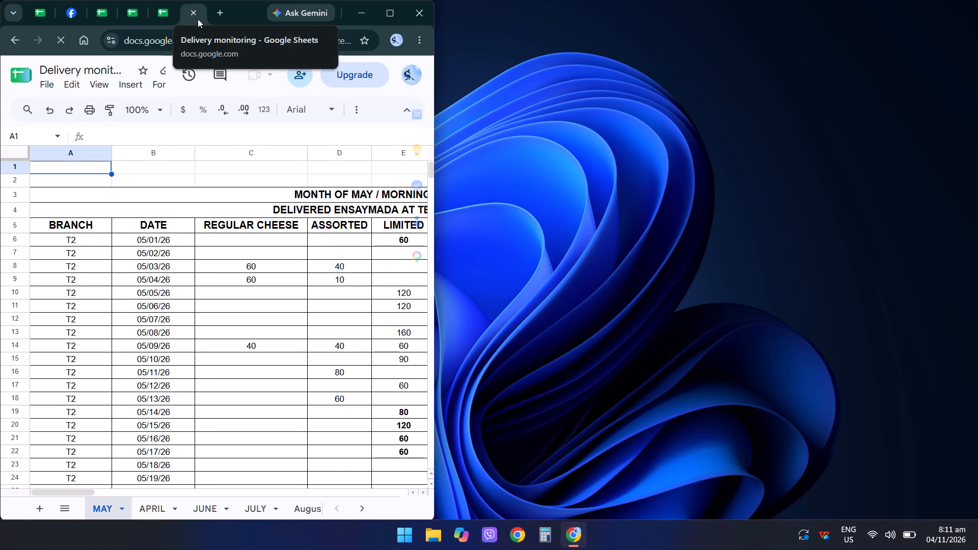
drag(198, 19, 518, 6)
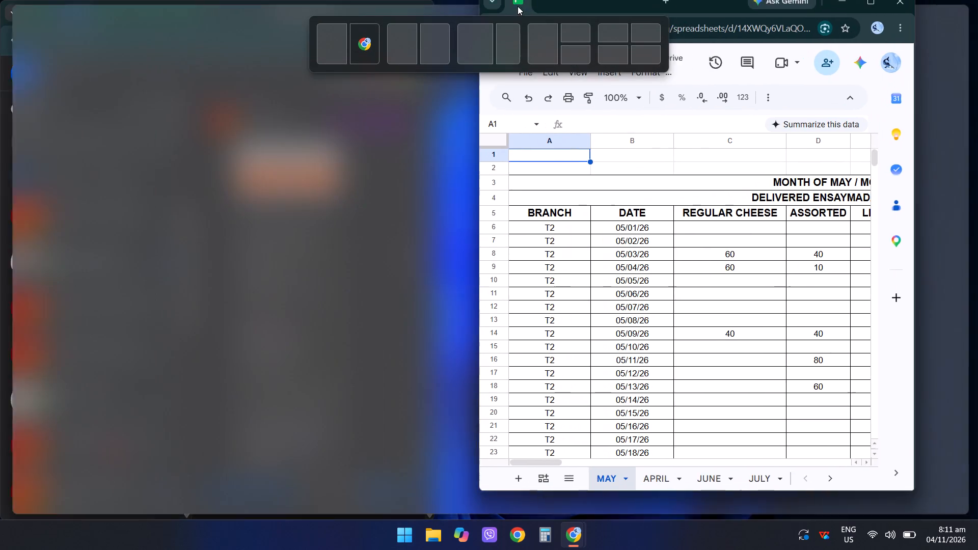
drag(518, 6, 514, 26)
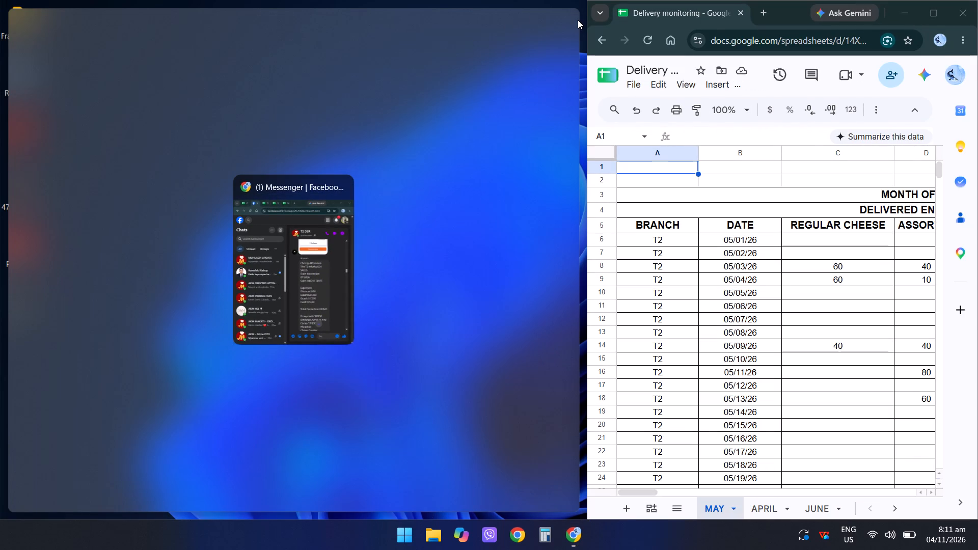
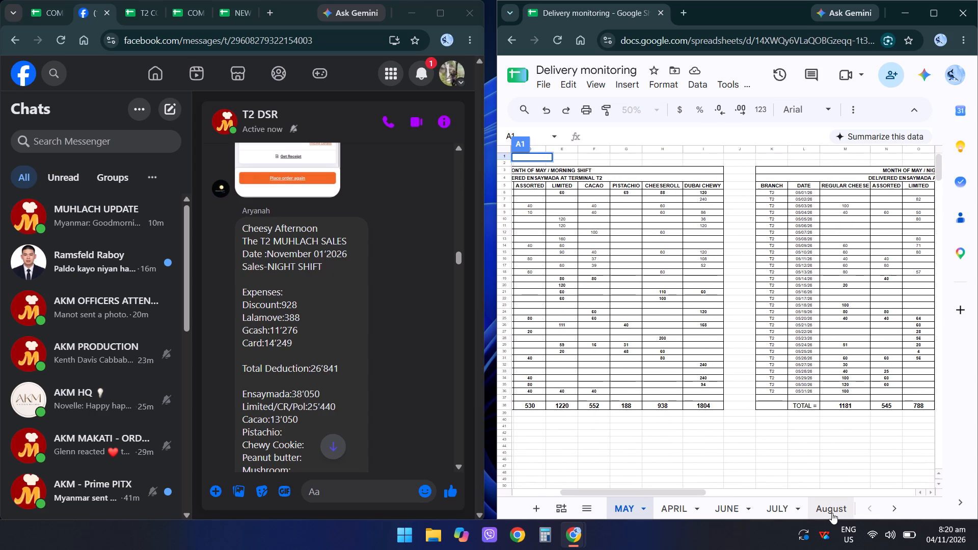
scroll(658, 274, up, 1)
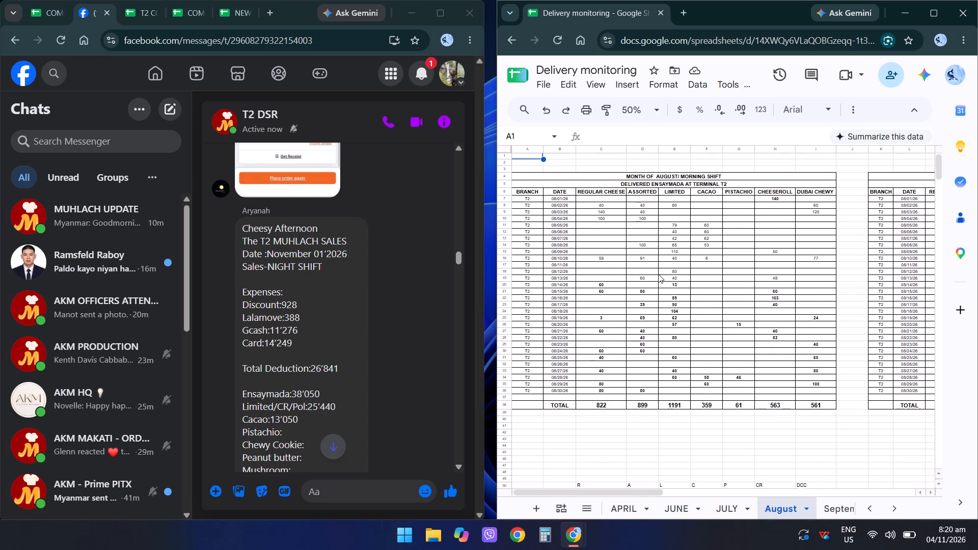
scroll(658, 274, up, 1)
scroll(658, 274, left, 2)
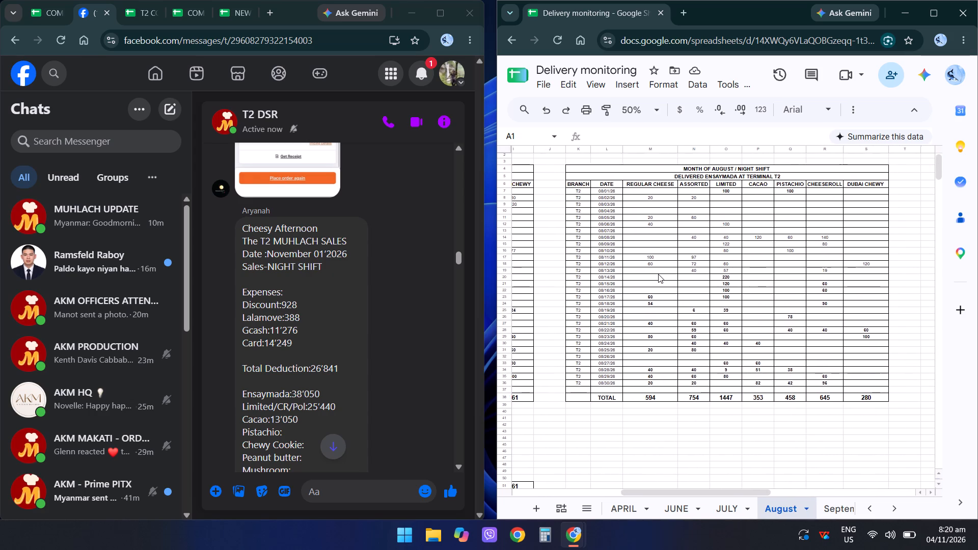
scroll(658, 274, left, 1)
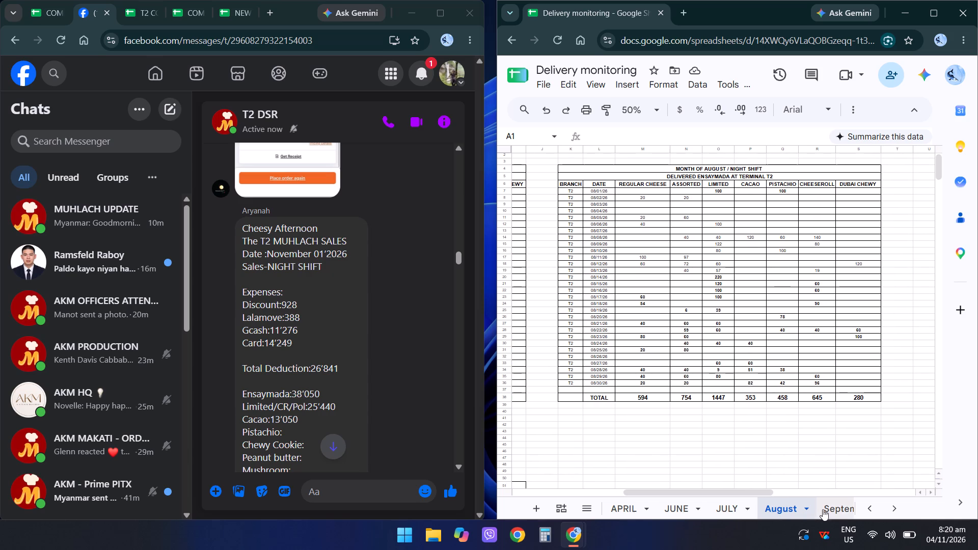
click(827, 509)
scroll(722, 337, left, 3)
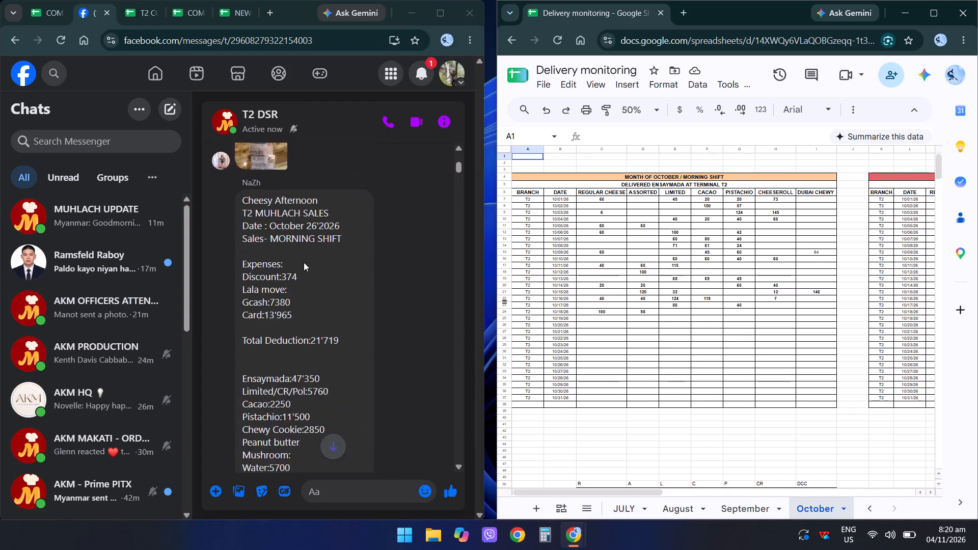
Look back through the T2 DSR group chat history for the earlier October shift reports and their attached photos.
scroll(304, 262, up, 15)
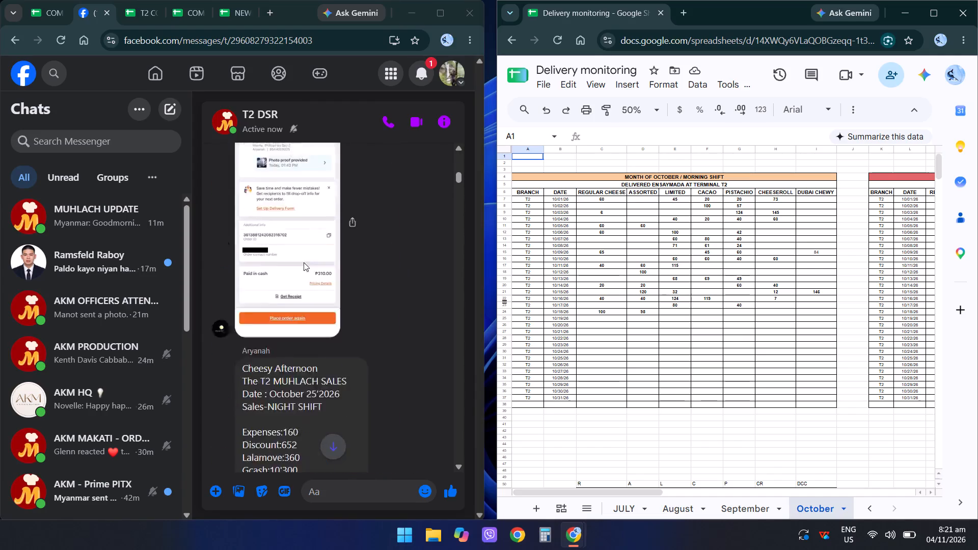
scroll(304, 262, up, 17)
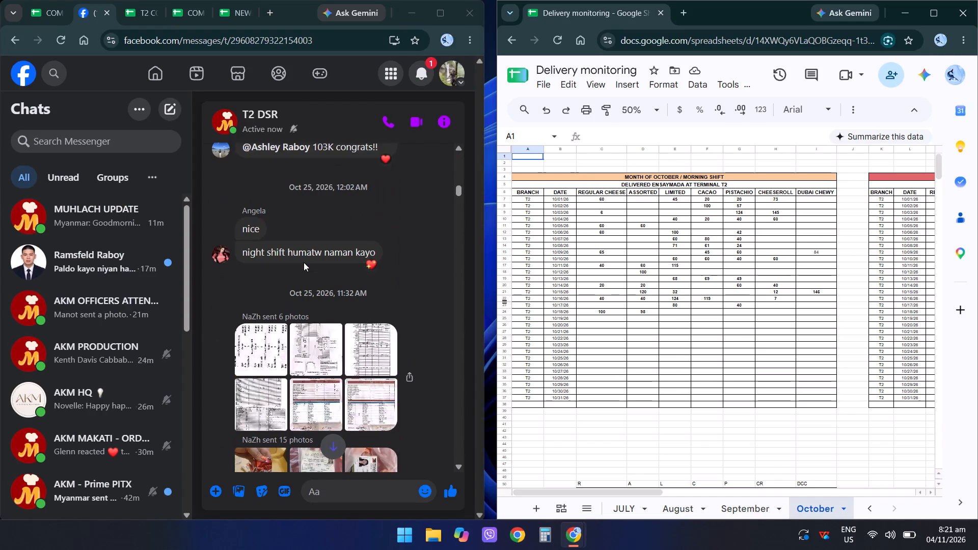
scroll(304, 262, up, 8)
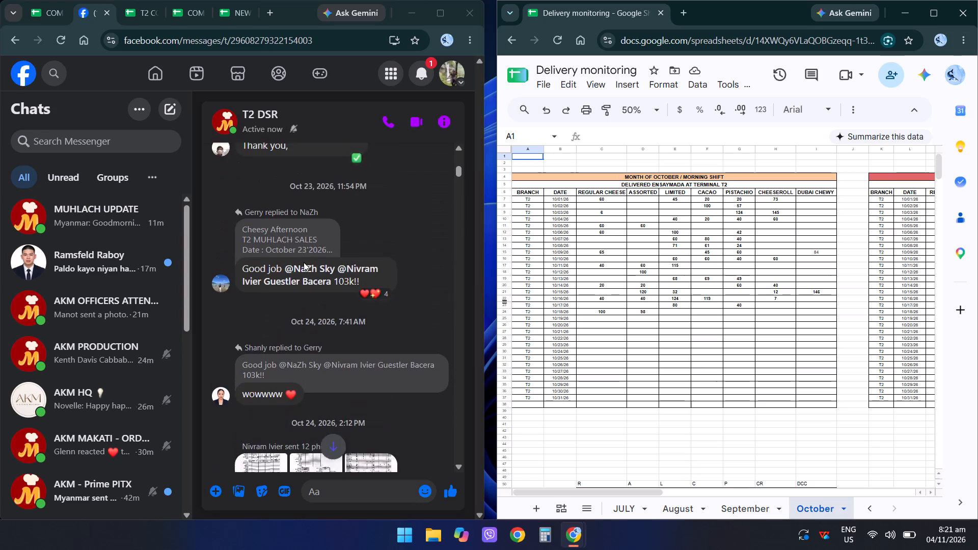
scroll(304, 262, up, 14)
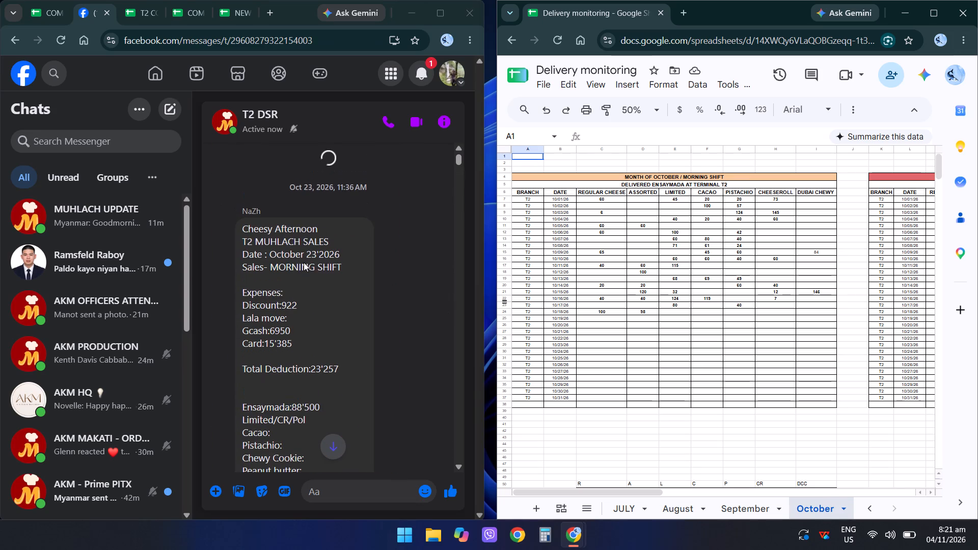
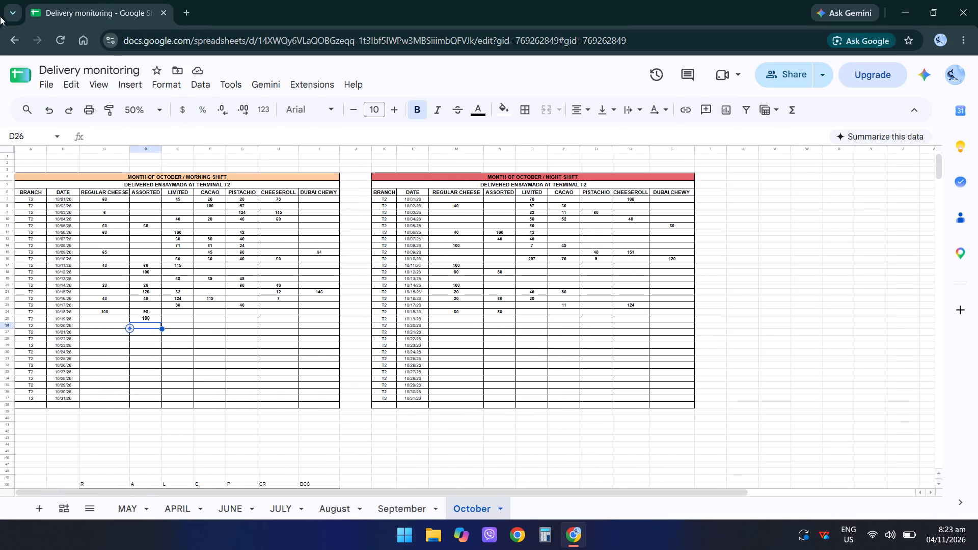
Set the October sheet's zoom to 75% to read the Terminal 2 morning and night shift delivery tables.
click(145, 117)
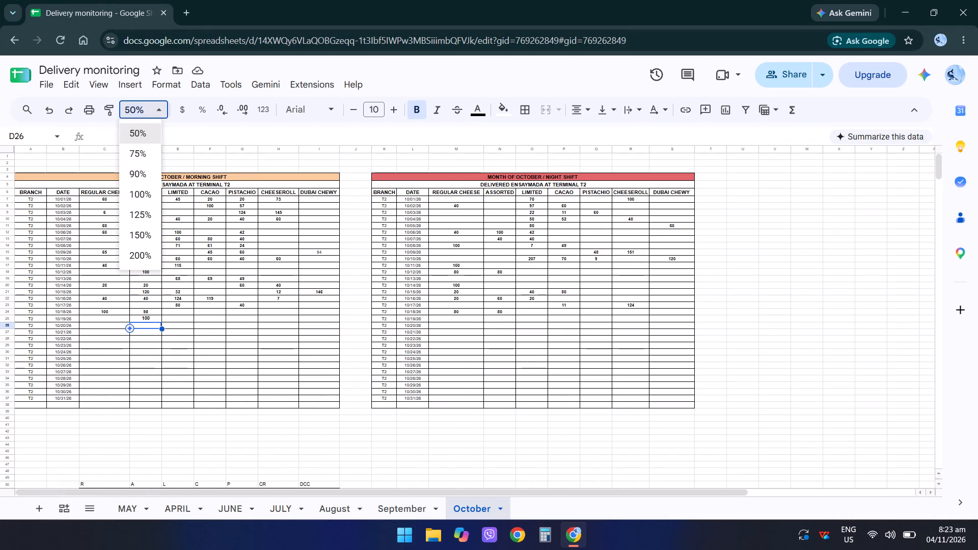
click(133, 147)
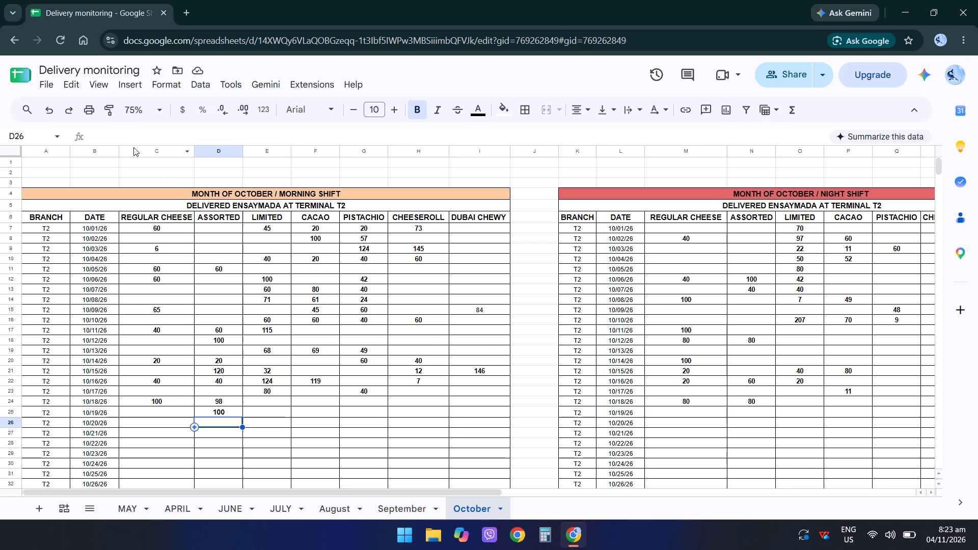
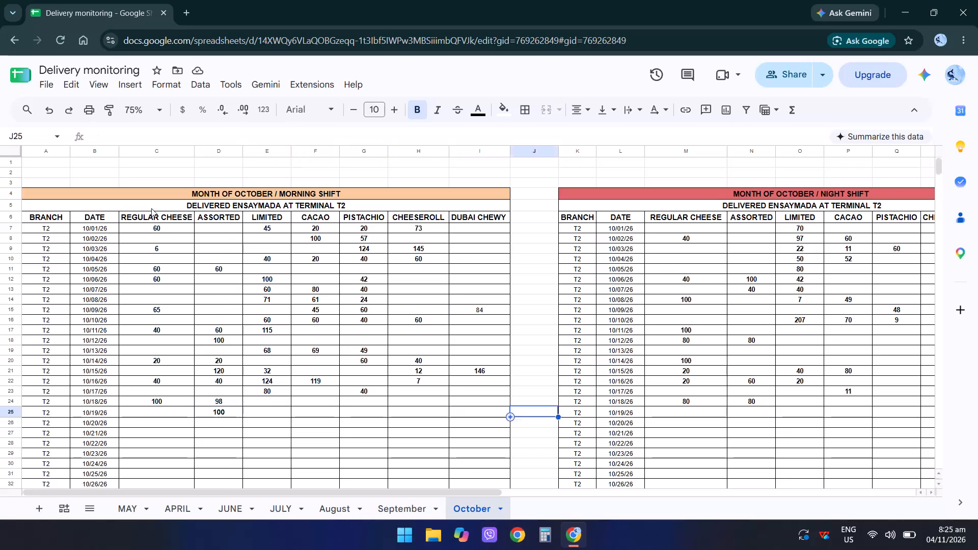
Fill the 10/19/26 row of the October night shift table with 100 Regular Cheese and 100 Assorted.
key(Left)
key(Left)
key(Left)
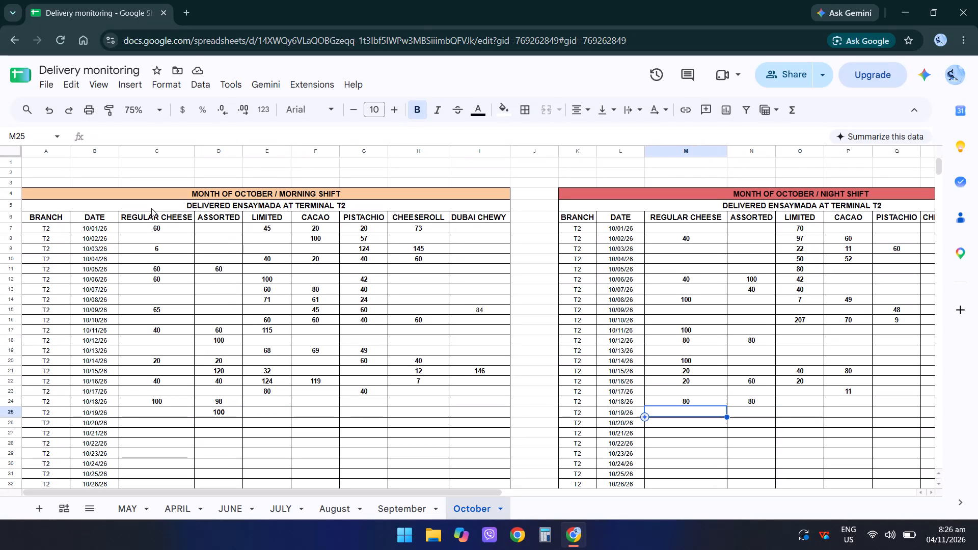
text(100)
key(Right)
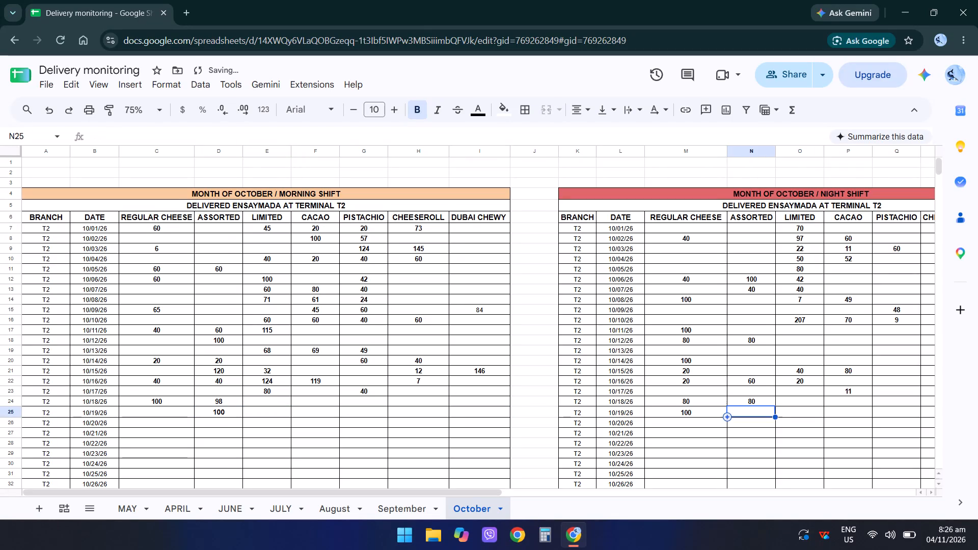
text(100)
key(Return)
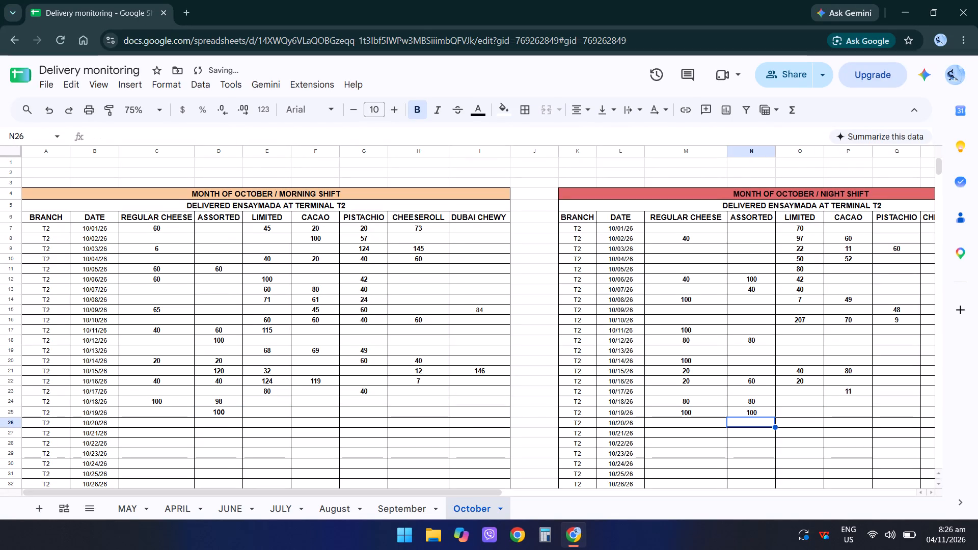
Select the Regular Cheese cell for 10/20/26 in the October morning shift table.
key(Left)
key(Left)
key(Left)
key(Left)
key(Left)
key(Left)
key(Left)
key(Left)
key(Left)
key(Left)
key(Left)
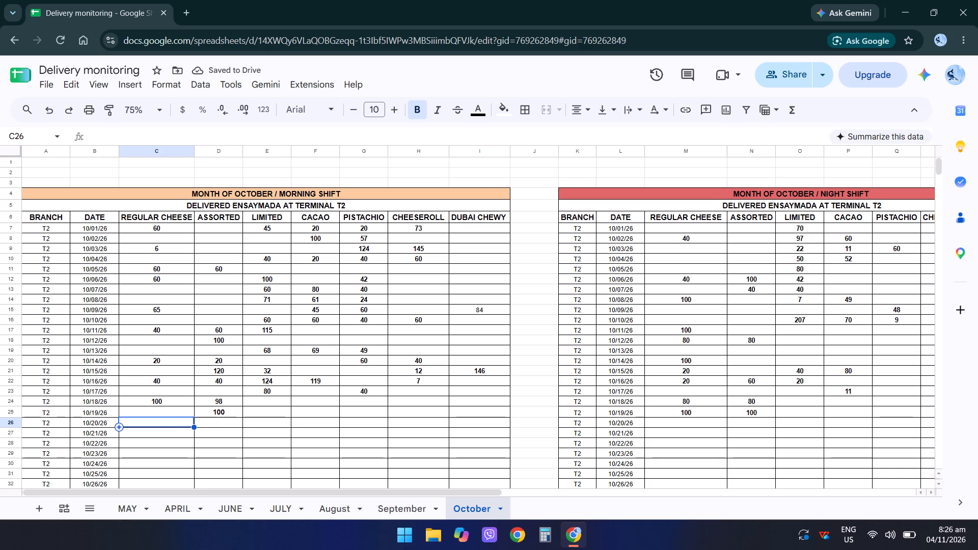
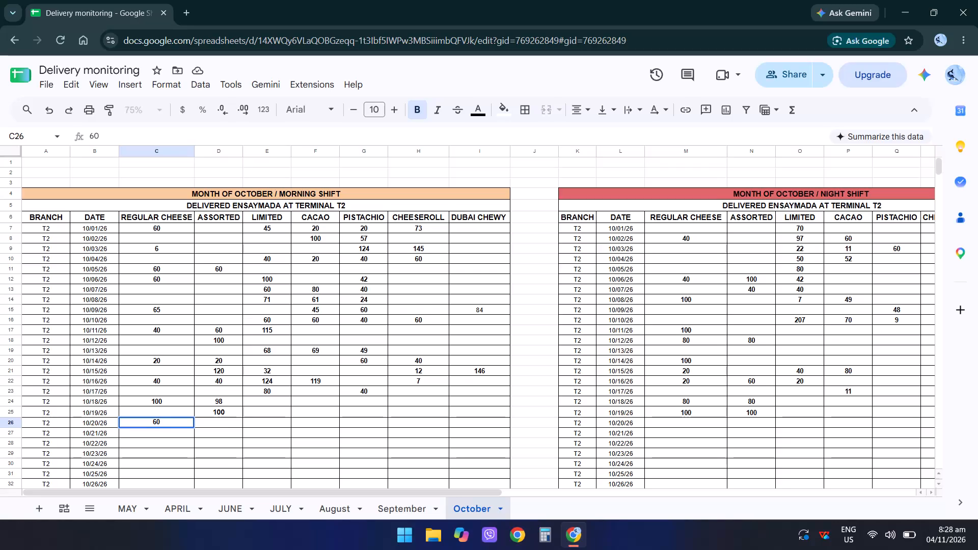
Enter 80 for Assorted in the 10/20/26 row of the October morning shift table.
key(Right)
text(80)
key(Right)
key(Right)
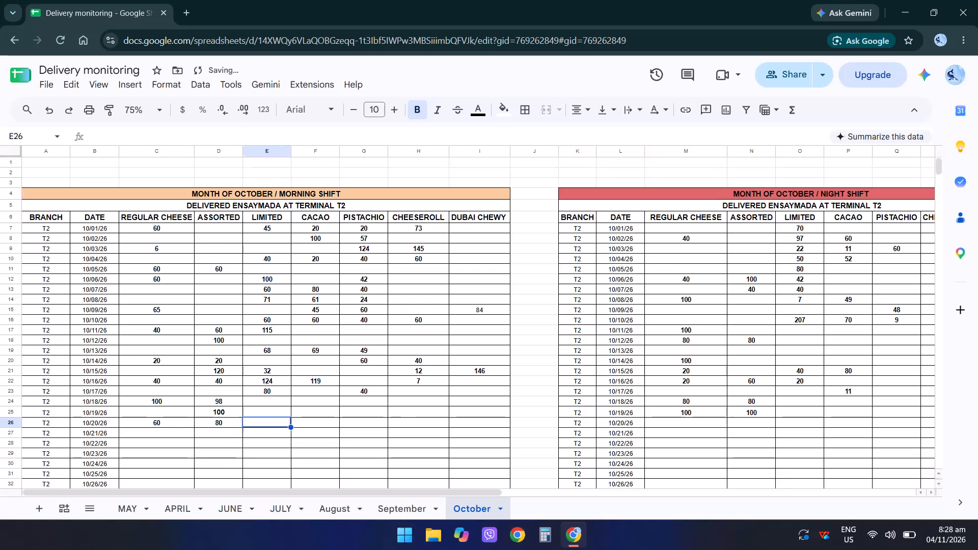
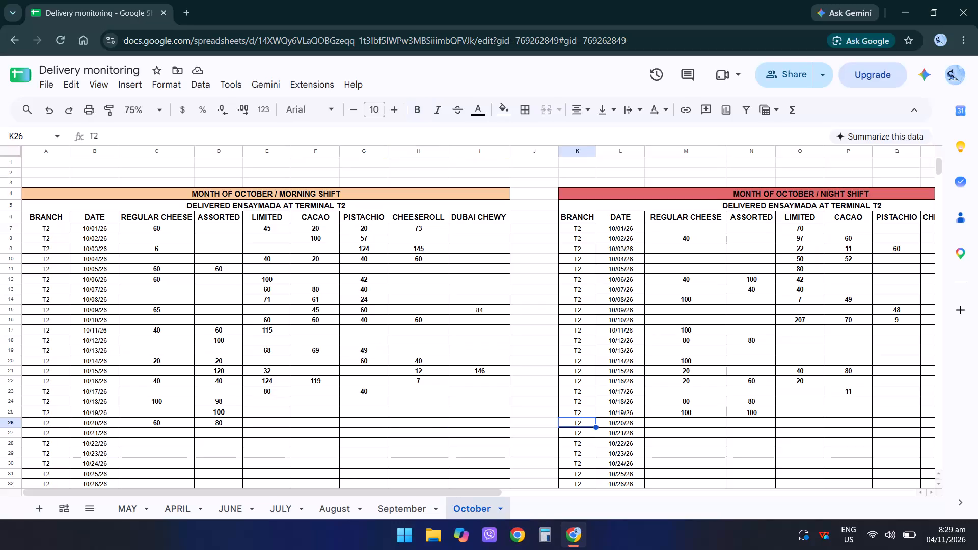
Enter 60 for Regular Cheese and 60 for Assorted in the 10/20/26 row of the October night shift table.
key(Right)
key(Right)
text(60)
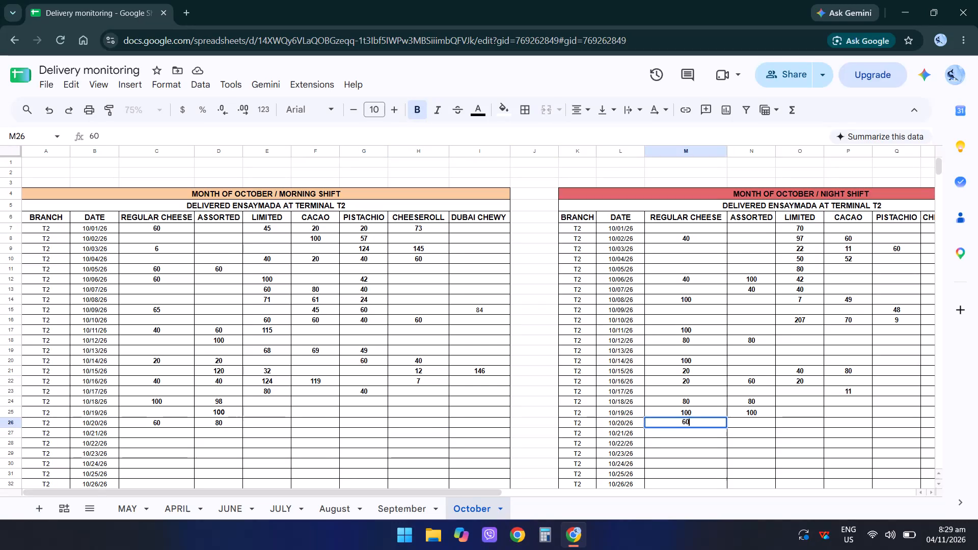
key(Right)
text(60)
key(Left)
Enter 80 for Regular Cheese and 60 for Assorted in the 10/21/26 row of the October morning shift table.
key(Left)
key(Left)
key(Left)
key(Left)
key(Left)
key(Left)
key(Left)
key(Left)
key(Left)
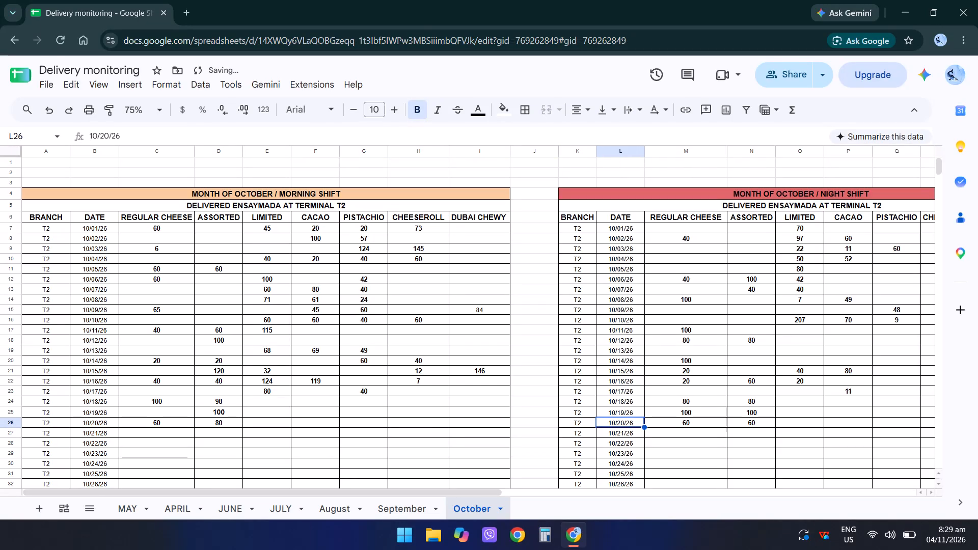
key(Down)
key(Left)
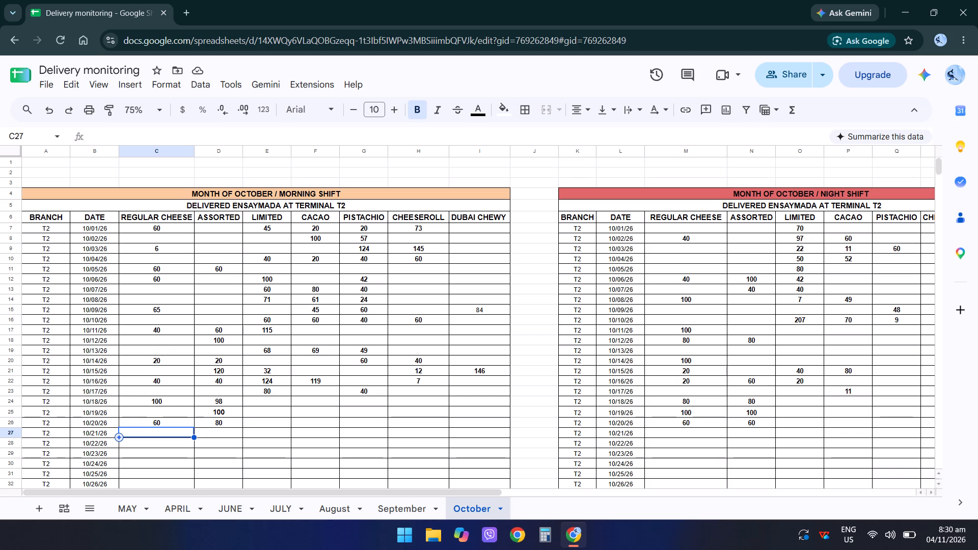
text(80)
key(Right)
text(60)
key(Right)
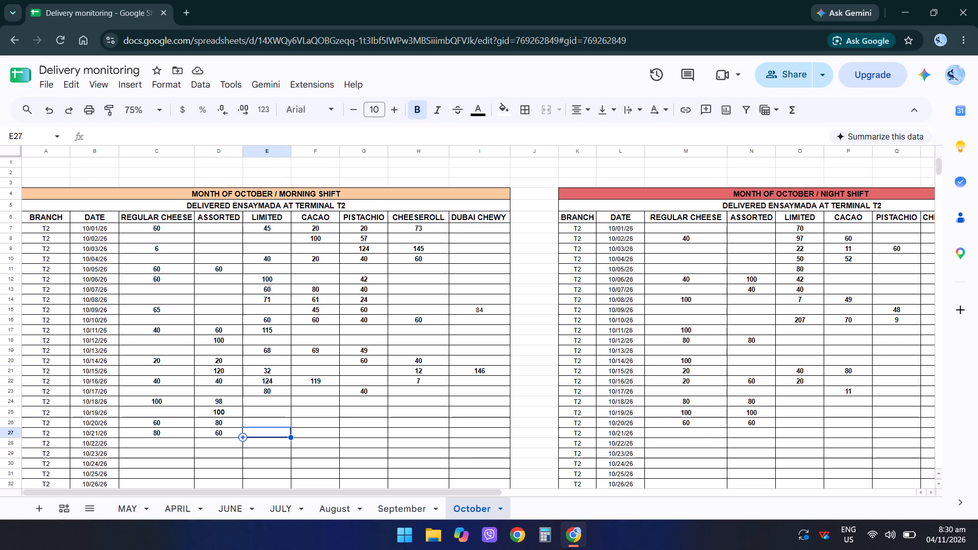
Enter 80 for Regular Cheese and 80 for Assorted in the 10/21/26 row of the night shift table.
key(Right)
key(Right)
key(Right)
key(Right)
key(Right)
key(Right)
key(Right)
key(Right)
key(Right)
key(Right)
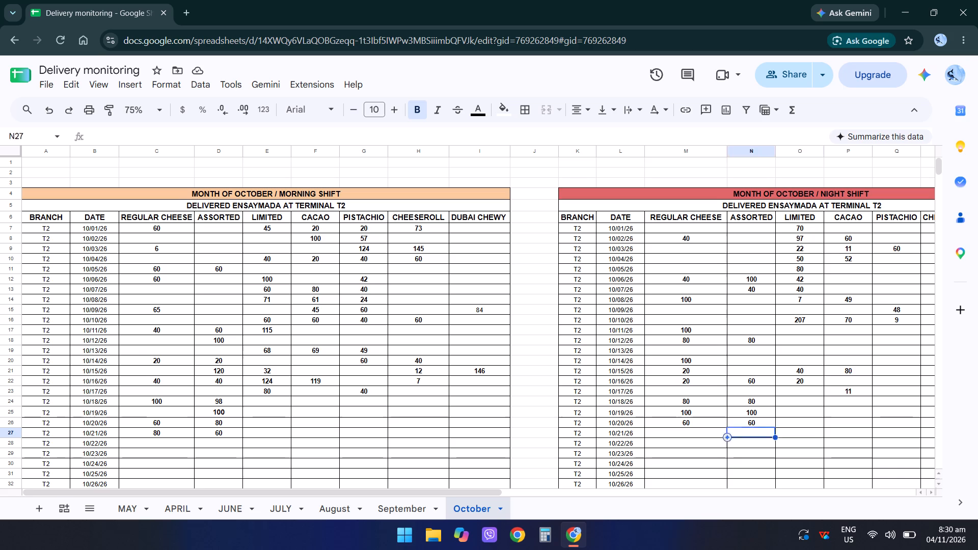
key(Left)
key(Left)
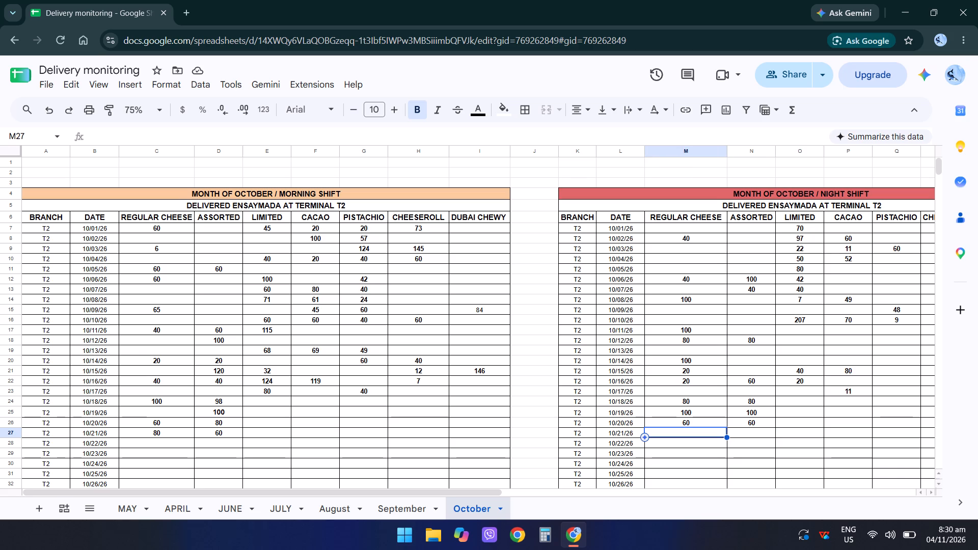
text(80)
key(Right)
text(80)
key(Return)
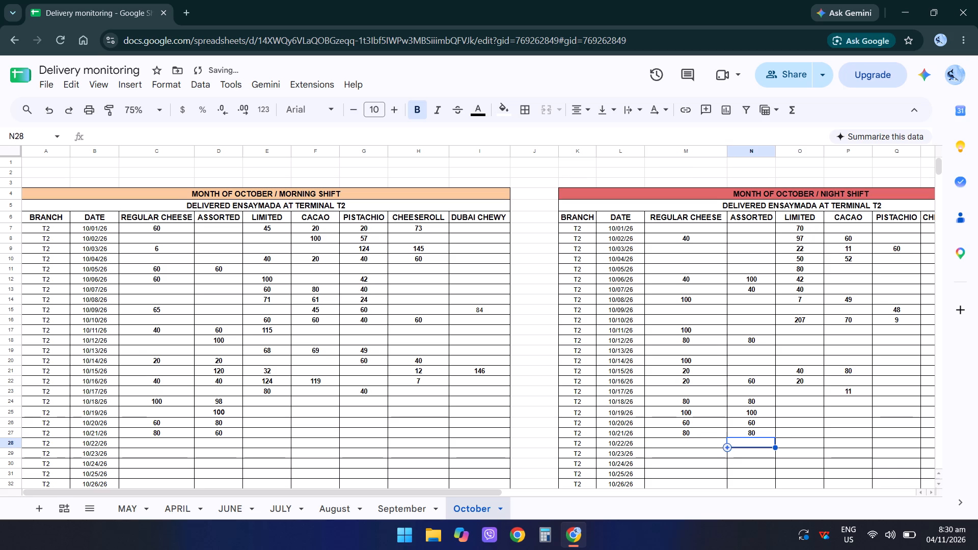
Enter 40 for Regular Cheese and 80 for Assorted in the 10/22/26 row of the morning shift table.
key(Left)
key(Left)
key(Left)
key(Left)
key(Left)
key(Left)
key(Left)
key(Left)
key(Left)
key(Left)
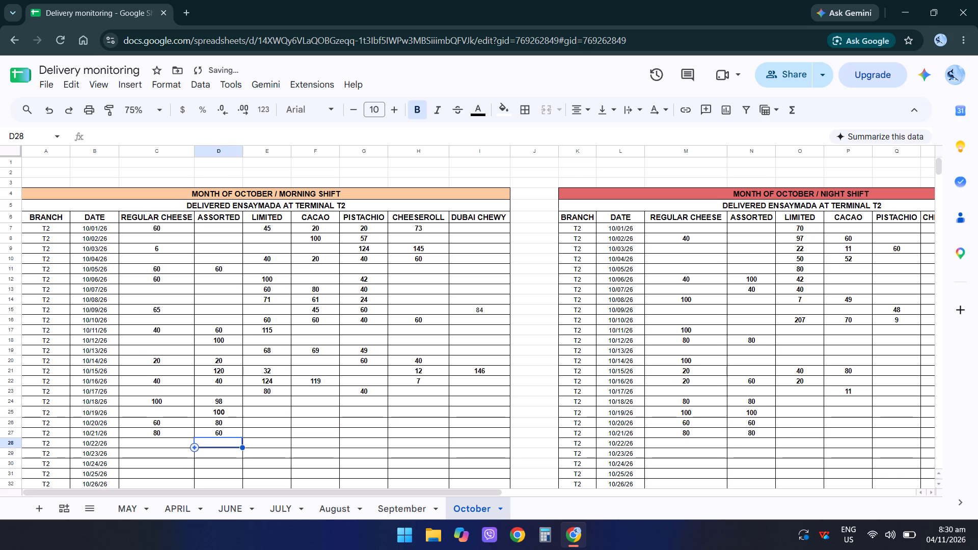
key(Left)
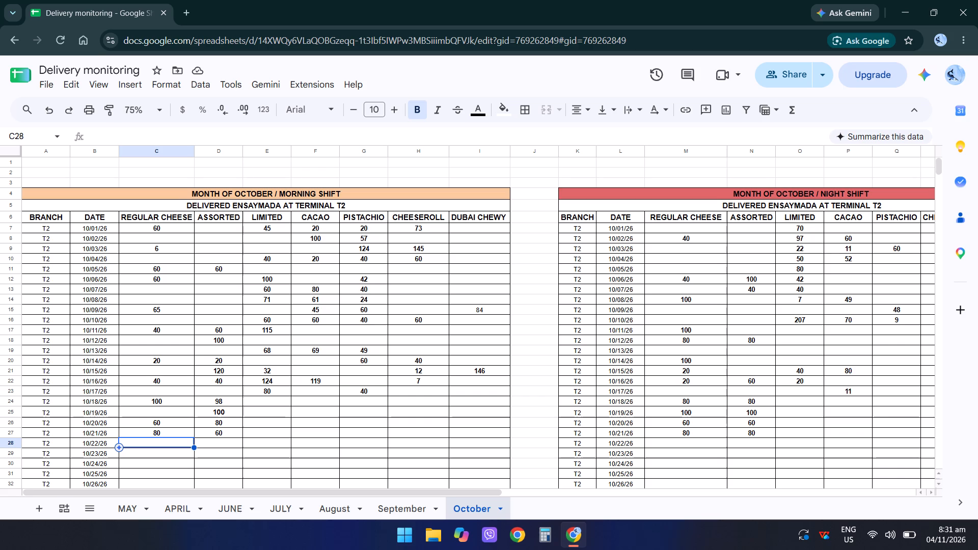
text(40)
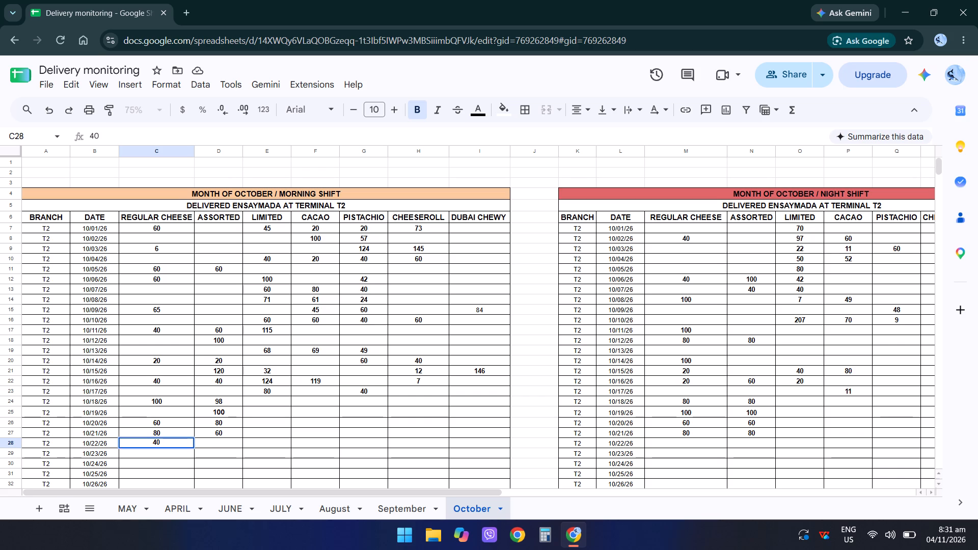
key(Right)
text(80)
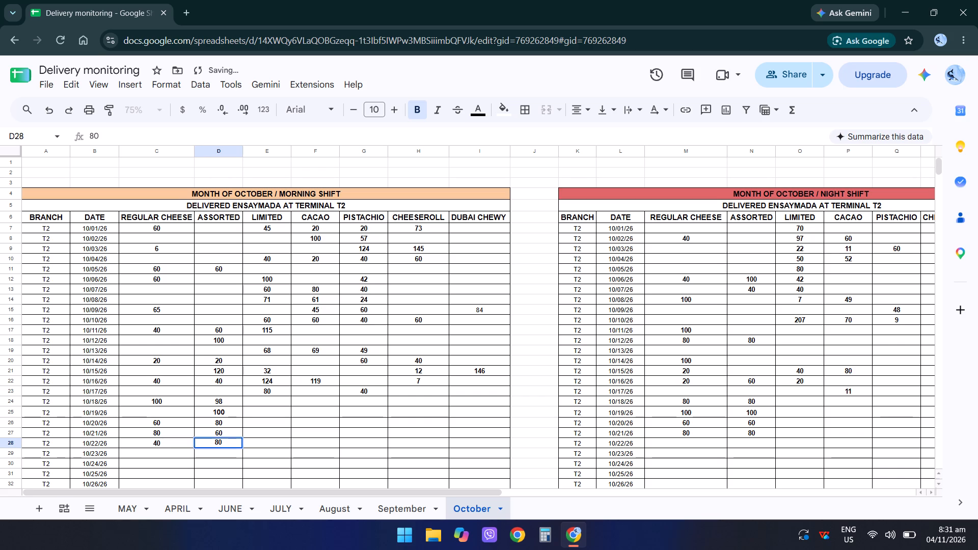
key(Right)
Enter 100 for Regular Cheese and 120 for Assorted in the 10/22/26 row of the night shift table.
key(Right)
key(Right)
key(Right)
key(Right)
key(Right)
key(Right)
key(Right)
key(Right)
key(Right)
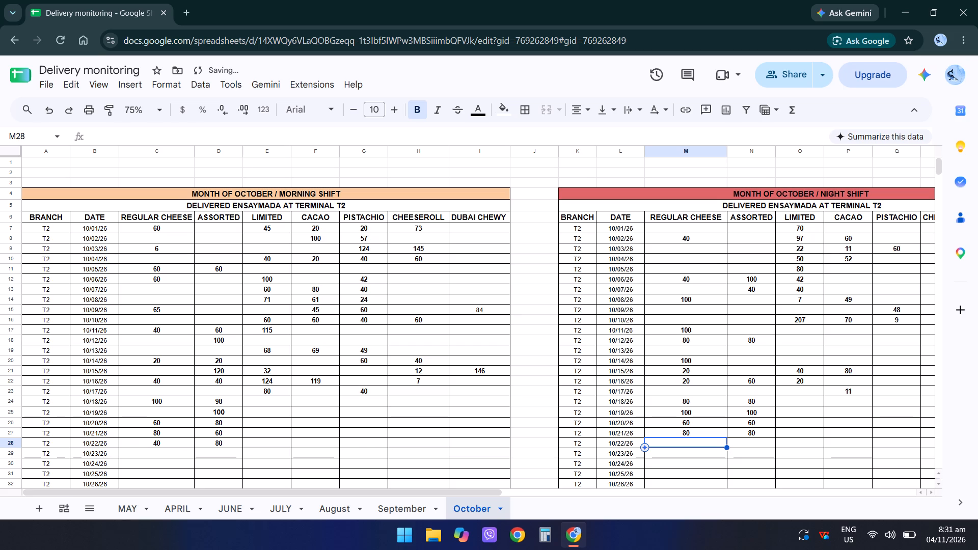
key(Left)
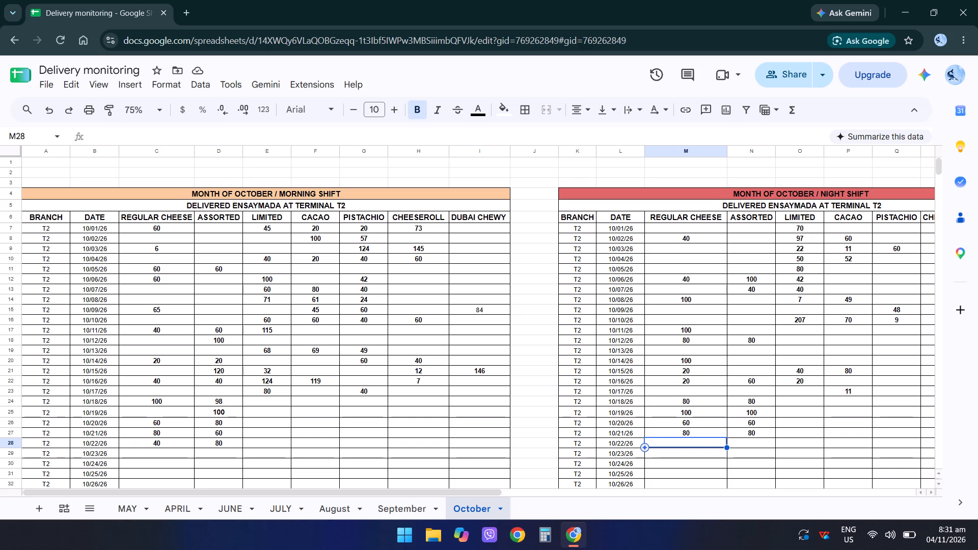
text(100)
key(Right)
text(120)
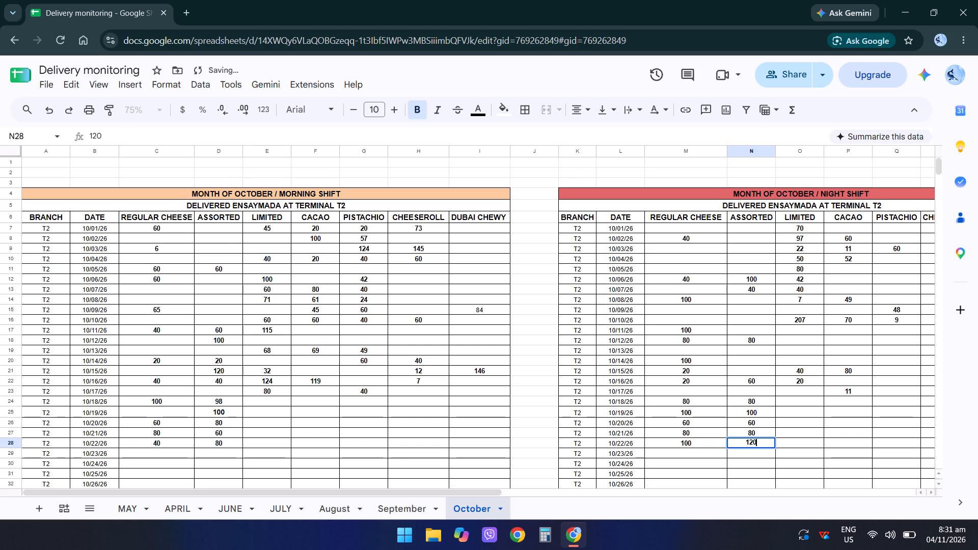
key(Right)
Enter 40 for Assorted, 60 for Limited and 60 for Cacao in the 10/23/26 row of the morning shift table.
key(Down)
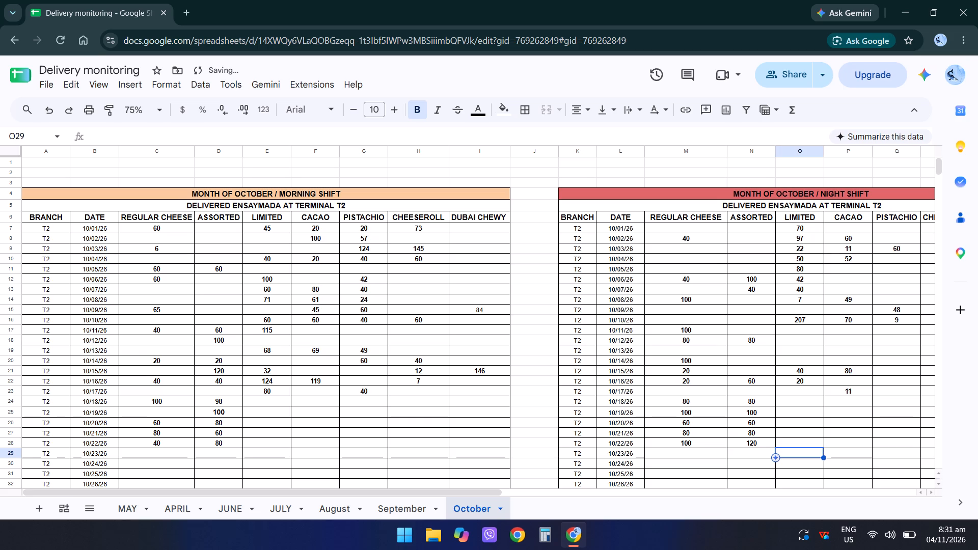
key(Left)
key(Left)
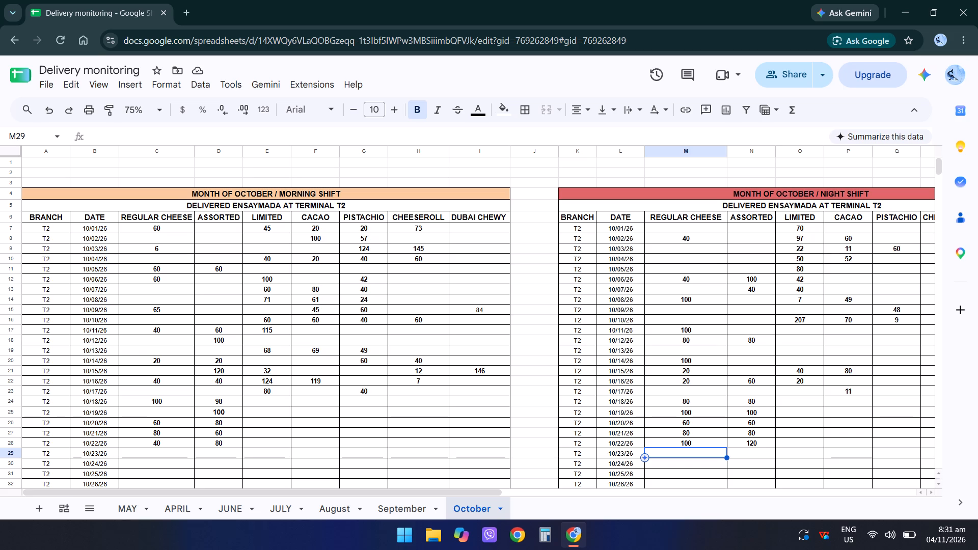
key(Left)
key(Left)
key(Left)
key(Left)
key(Left)
key(Left)
key(Left)
key(Left)
key(Left)
key(Left)
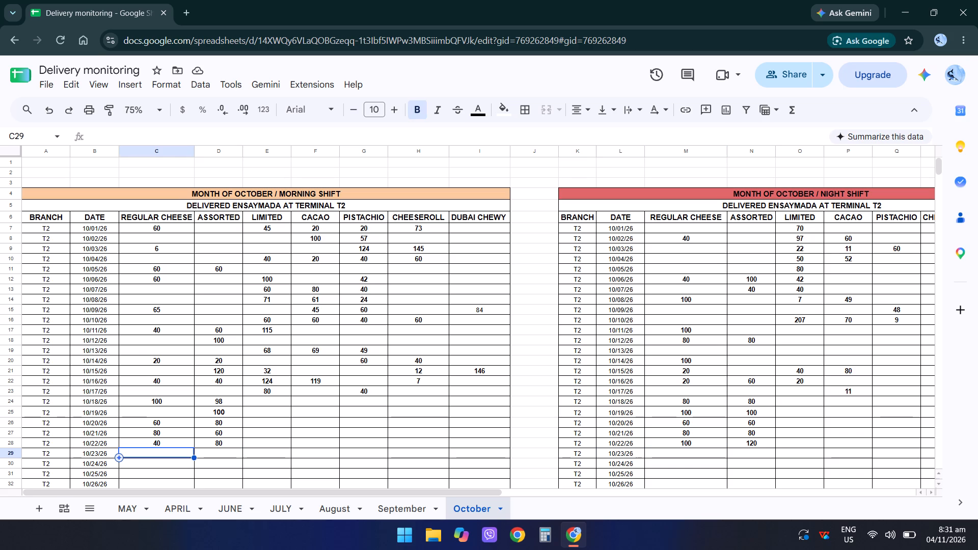
key(Right)
key(Left)
key(Right)
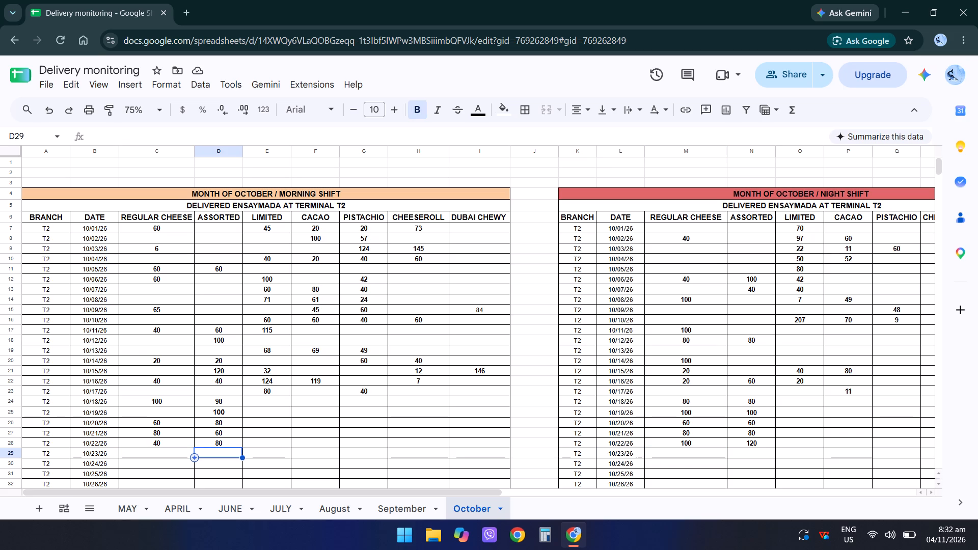
text(40)
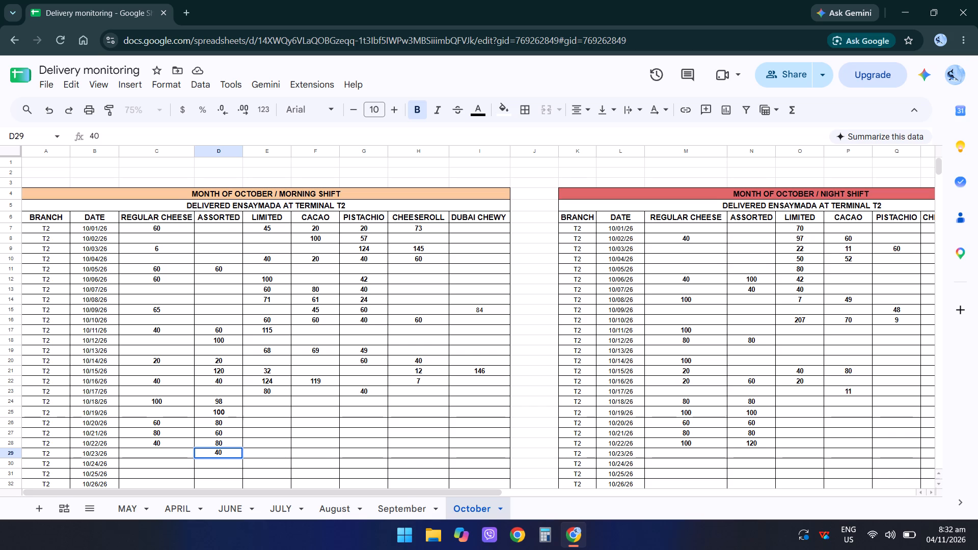
key(Right)
key(Right)
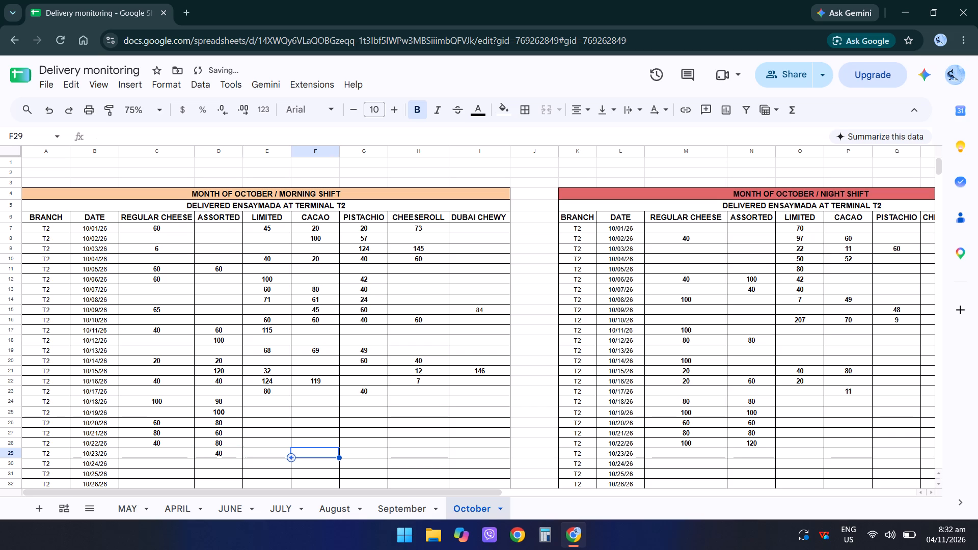
key(Left)
text(60)
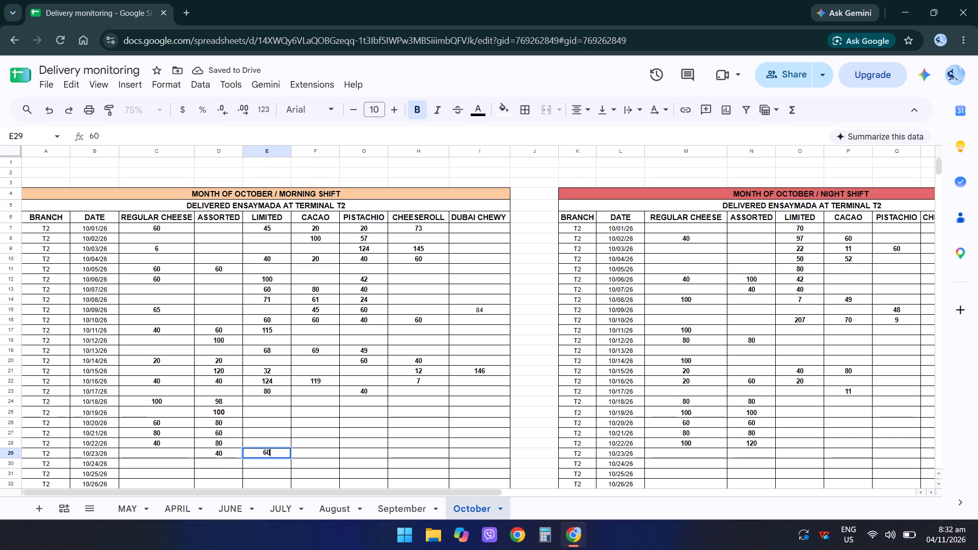
key(Right)
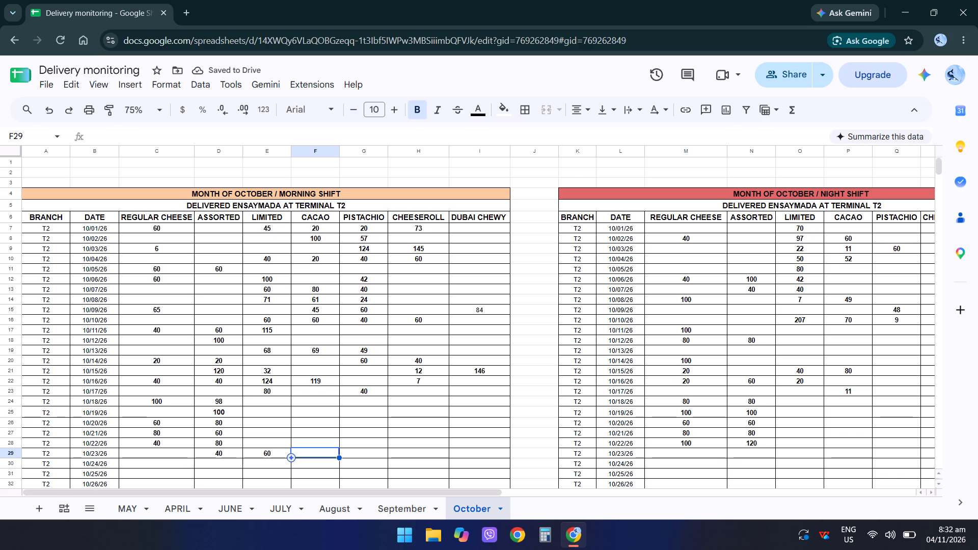
text(60)
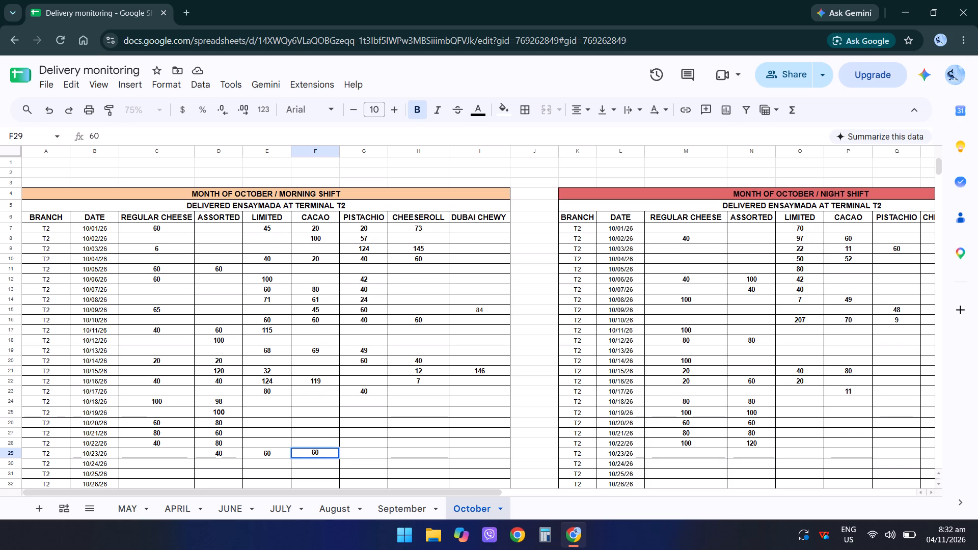
key(Right)
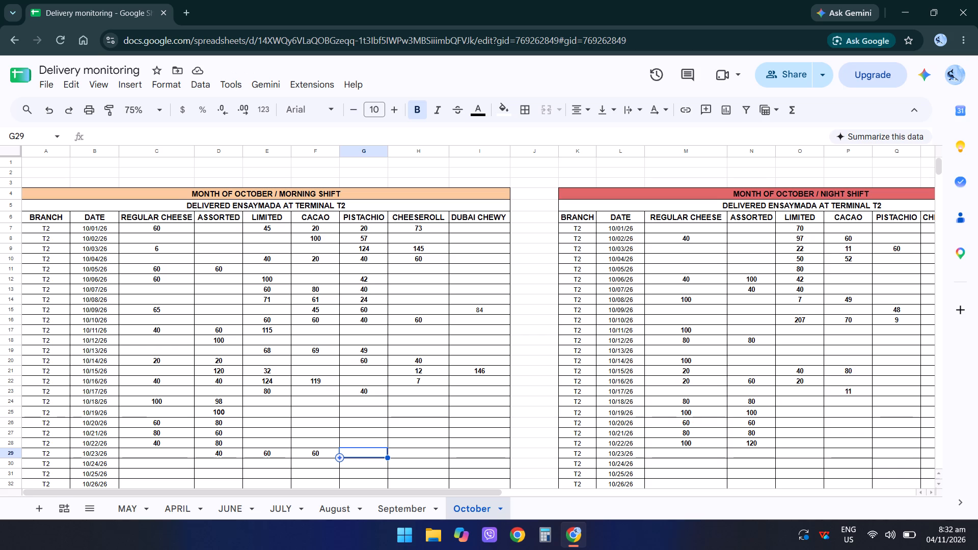
Enter 114 for Dubai Chewy in the 10/23/26 row of the morning shift table.
key(Right)
key(Right)
text(114)
key(Return)
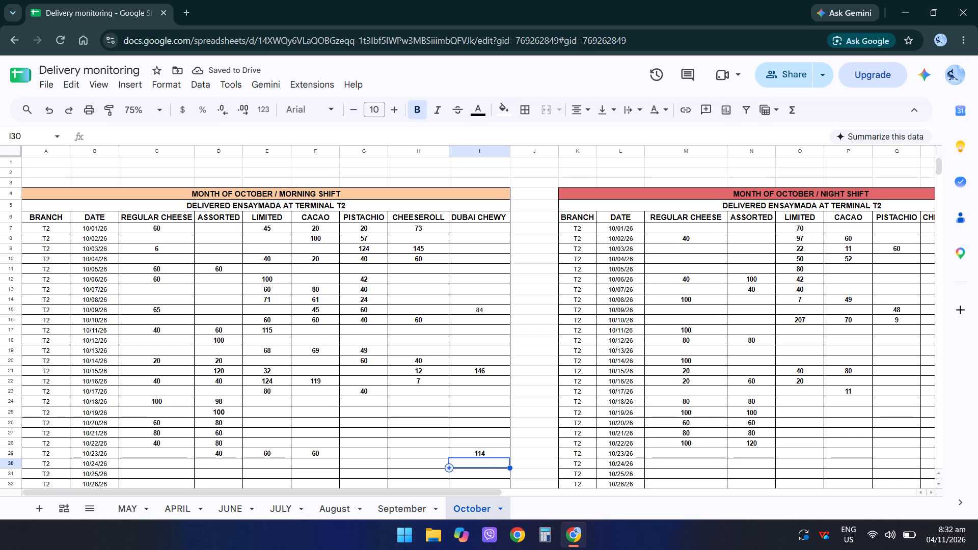
Enter 80 for Regular Cheese, 100 for Assorted and 51 for Limited in the 10/23/26 row of the night shift table.
key(Up)
key(Right)
key(Right)
key(Right)
key(Right)
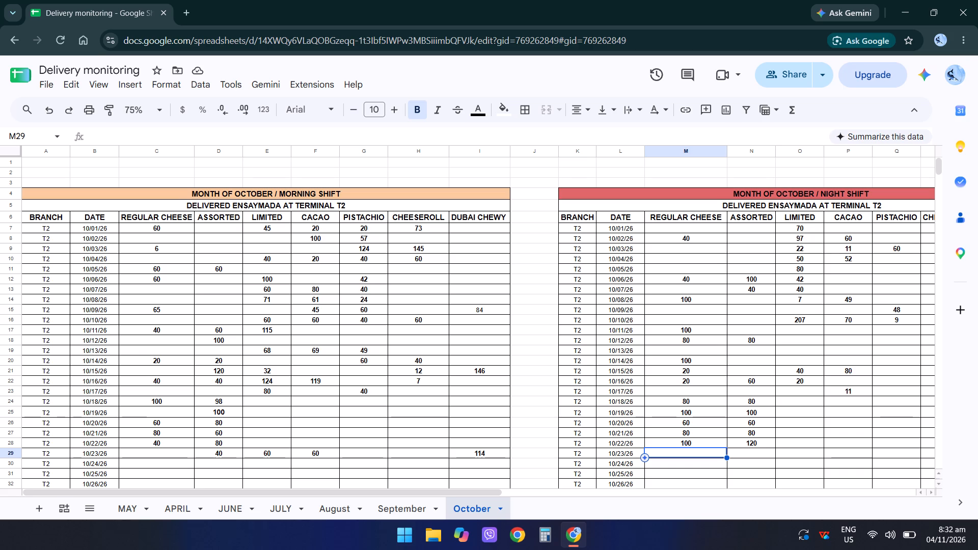
text(80)
key(Right)
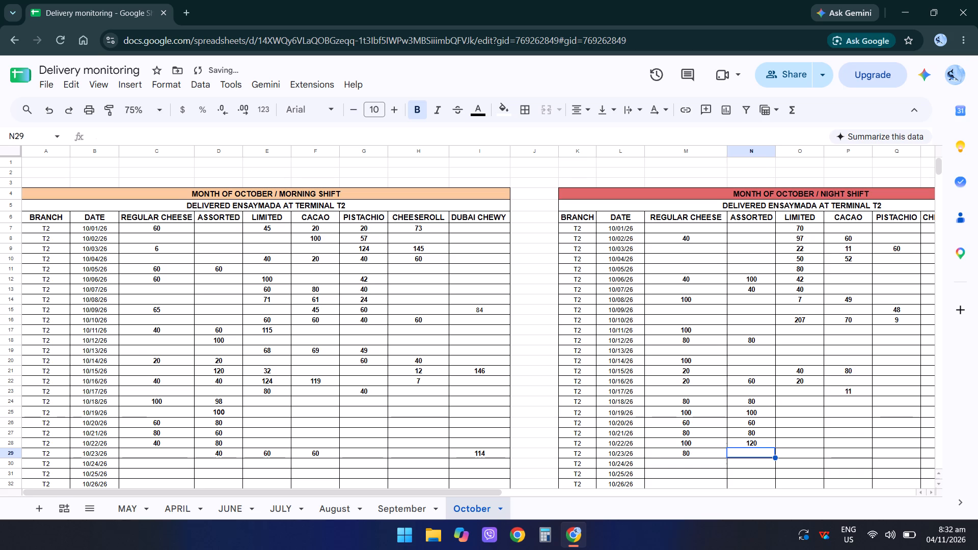
text(100)
key(Right)
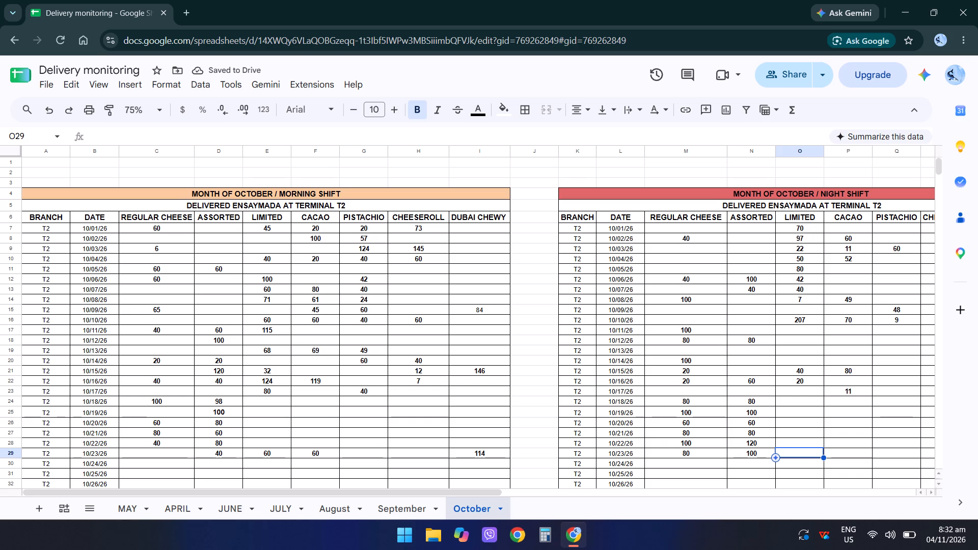
text(51)
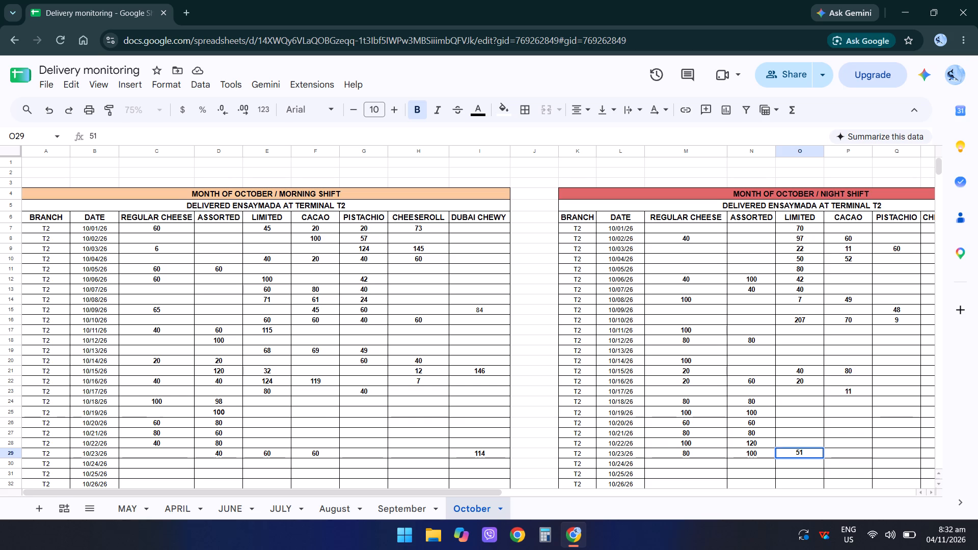
key(Right)
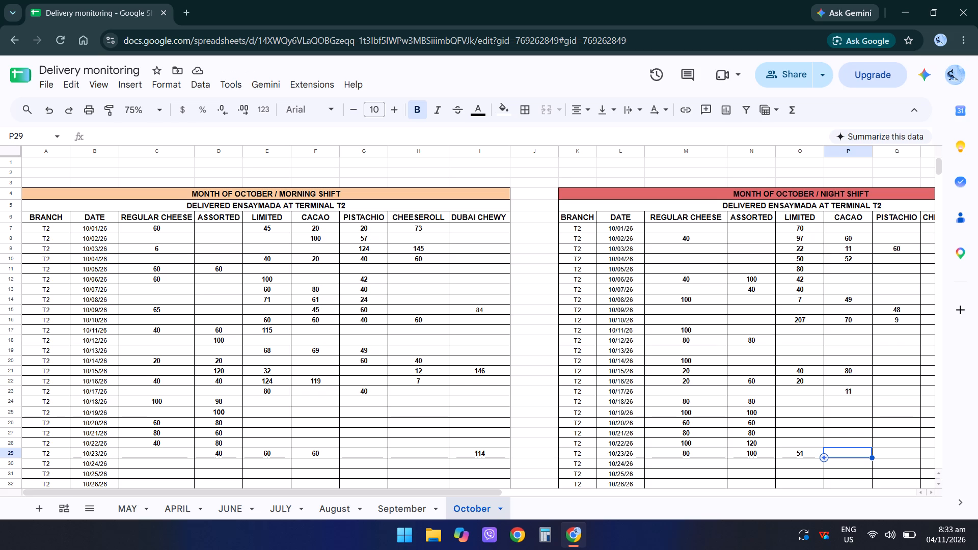
Enter 13 for Dubai Chewy in the 10/23/26 row of the night shift table.
key(Right)
key(Right)
key(Right)
key(Right)
key(Right)
key(Right)
key(Right)
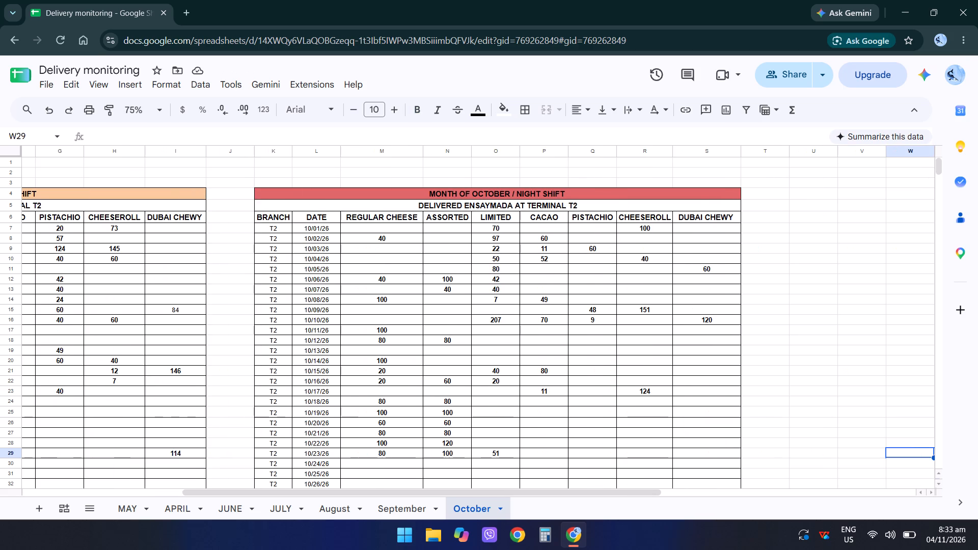
key(Left)
key(Left)
key(Left)
key(Left)
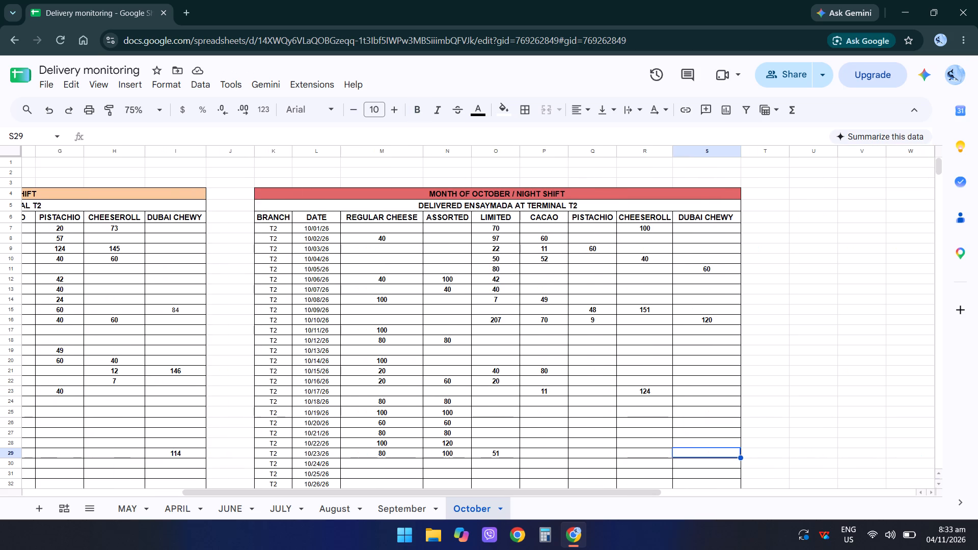
text(13)
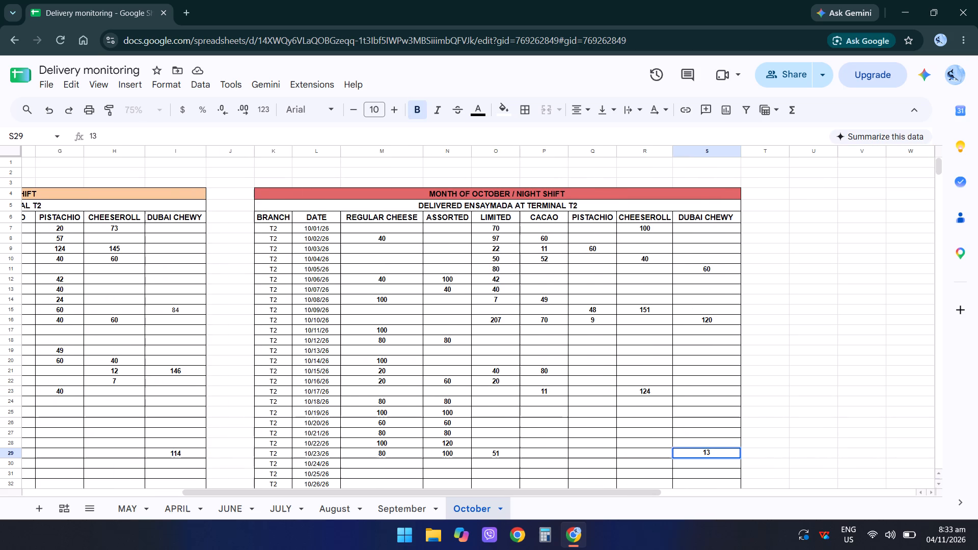
key(Return)
Enter 31 for Regular Cheese, 40 for Assorted and 60 for Limited in the 10/24/26 row of the morning shift table.
key(Left)
key(Left)
key(Left)
key(Left)
key(Left)
key(Left)
key(Left)
key(Left)
key(Left)
key(Left)
key(Left)
key(Left)
key(Left)
key(Left)
key(Left)
key(Left)
key(Left)
key(Left)
key(Left)
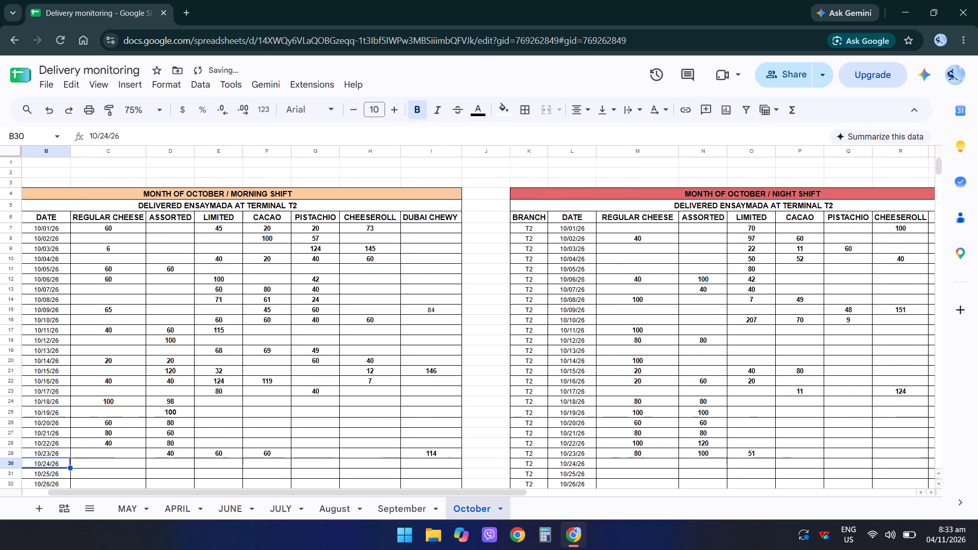
key(Right)
key(Right)
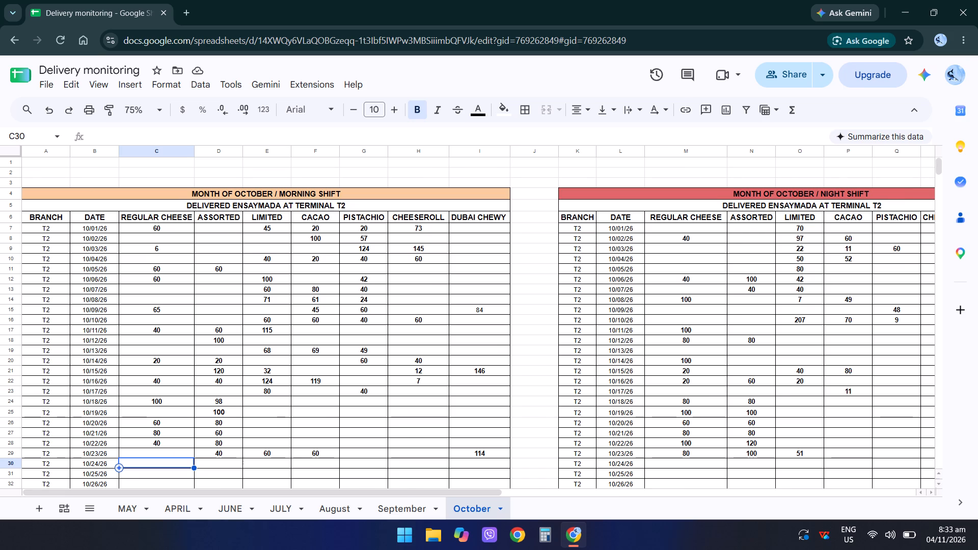
key(3)
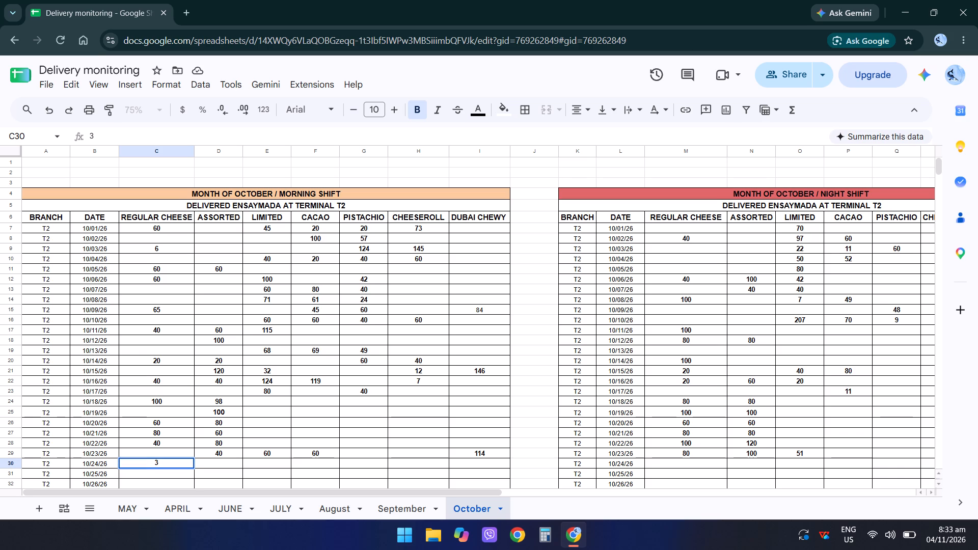
key(1)
key(Right)
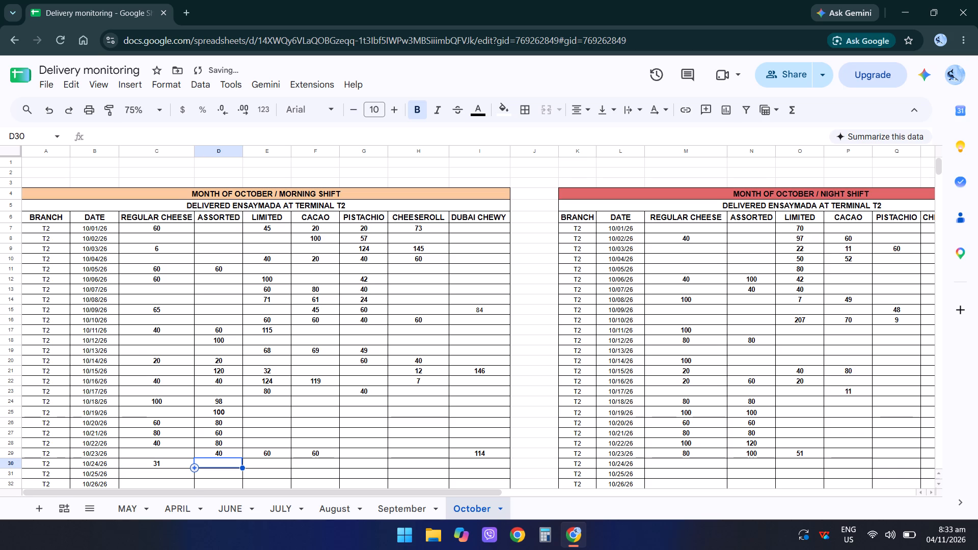
text(40)
key(Right)
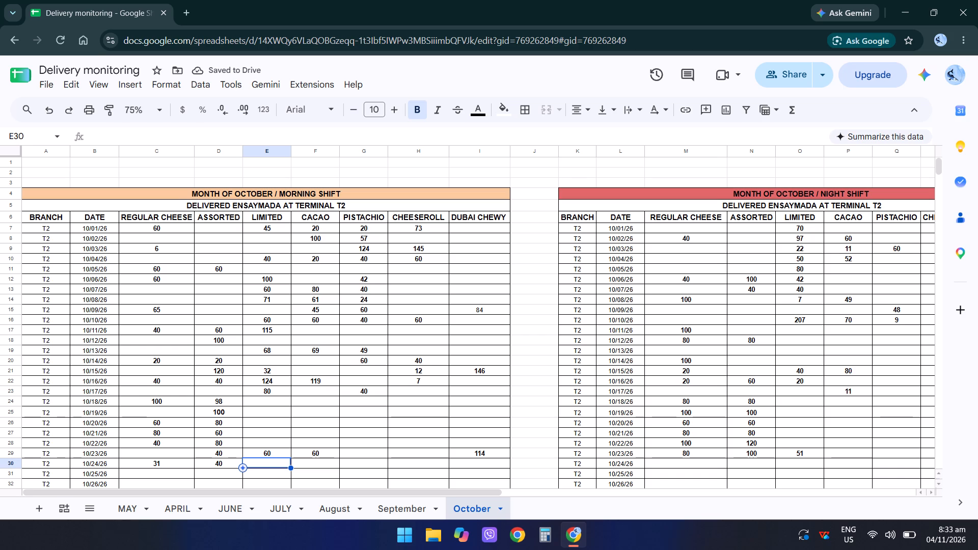
text(60)
key(Right)
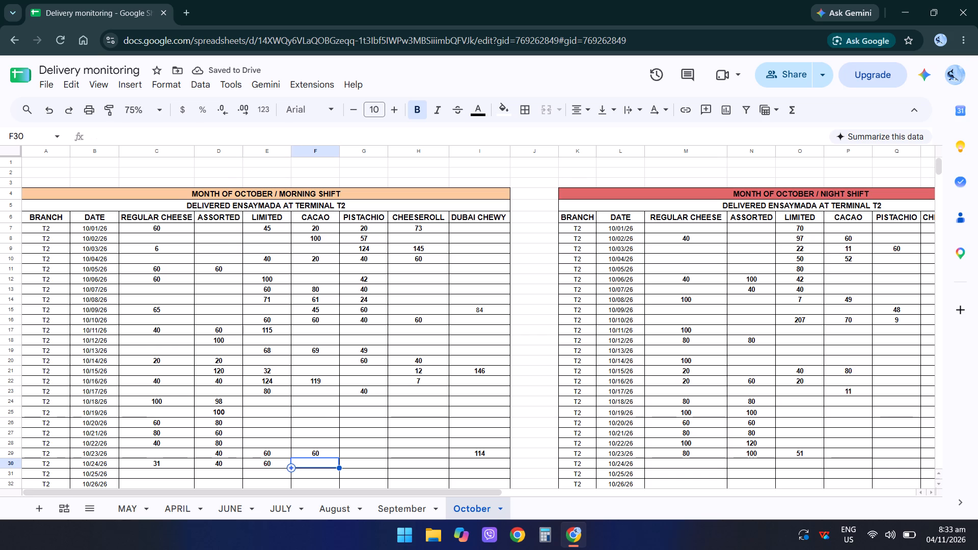
Enter 40 for Cacao, 60 for Pistachio and 65 for Dubai Chewy in the 10/24/26 row of the morning shift table.
key(Right)
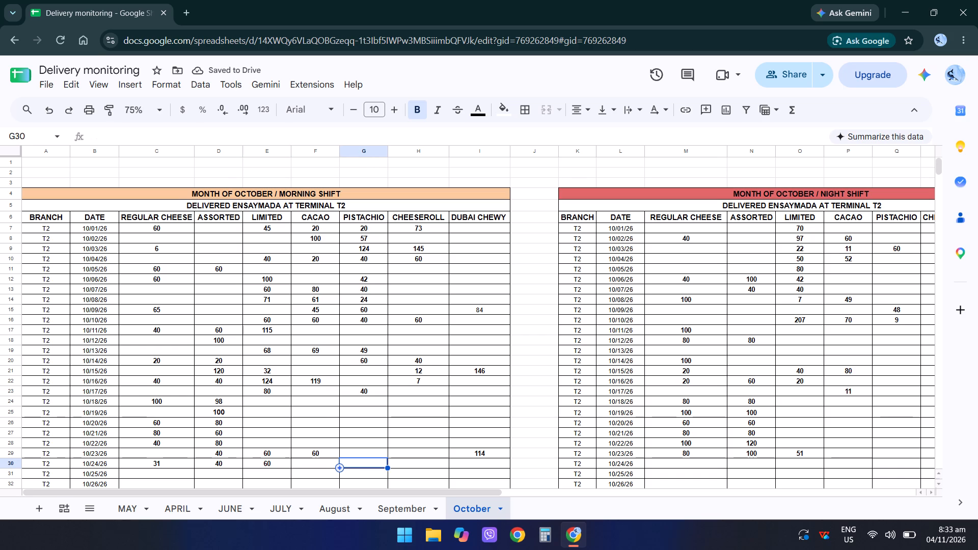
key(Left)
text(60)
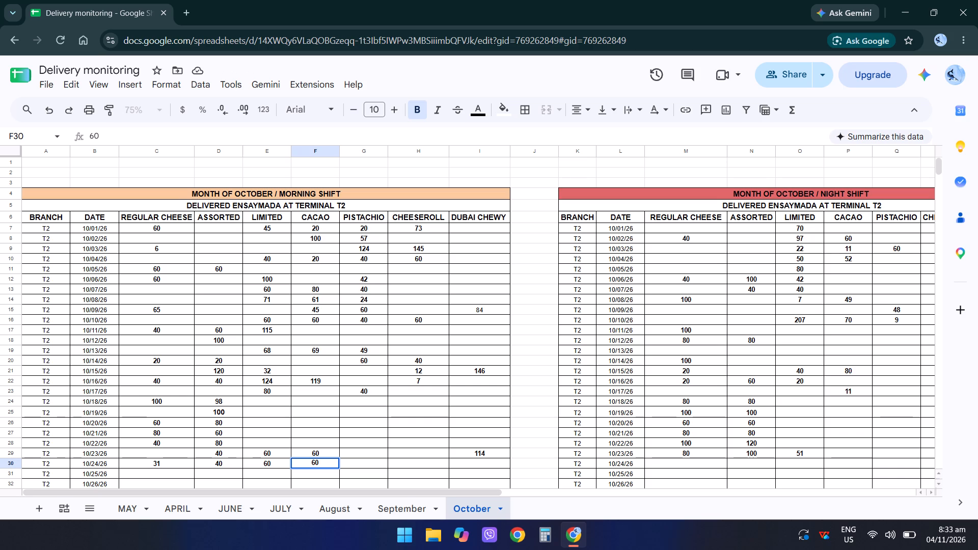
key(BackSpace)
key(BackSpace)
text(40)
key(Right)
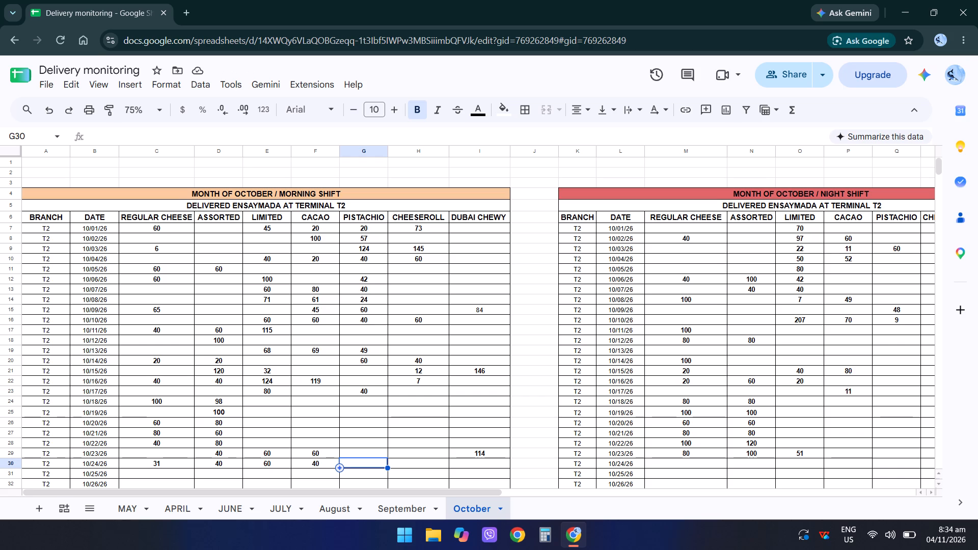
text(60)
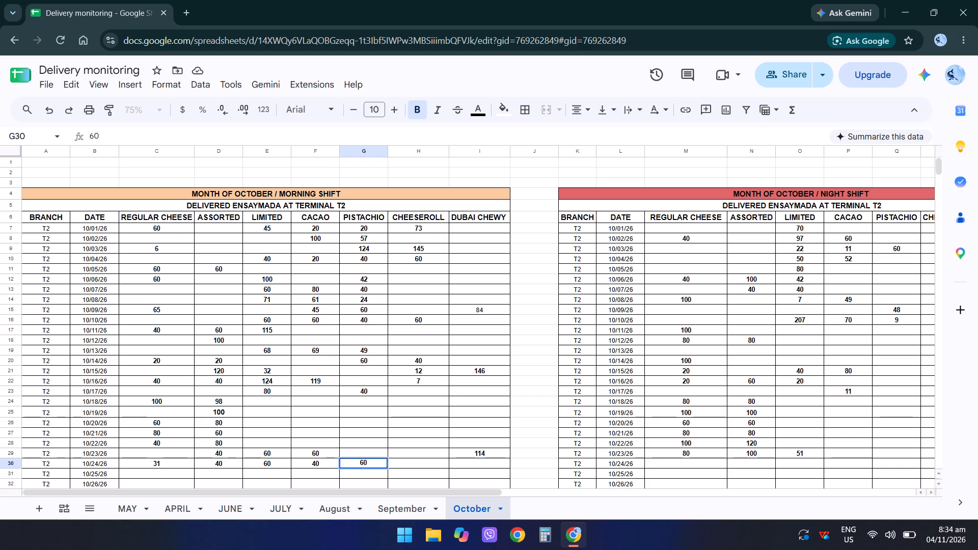
key(Right)
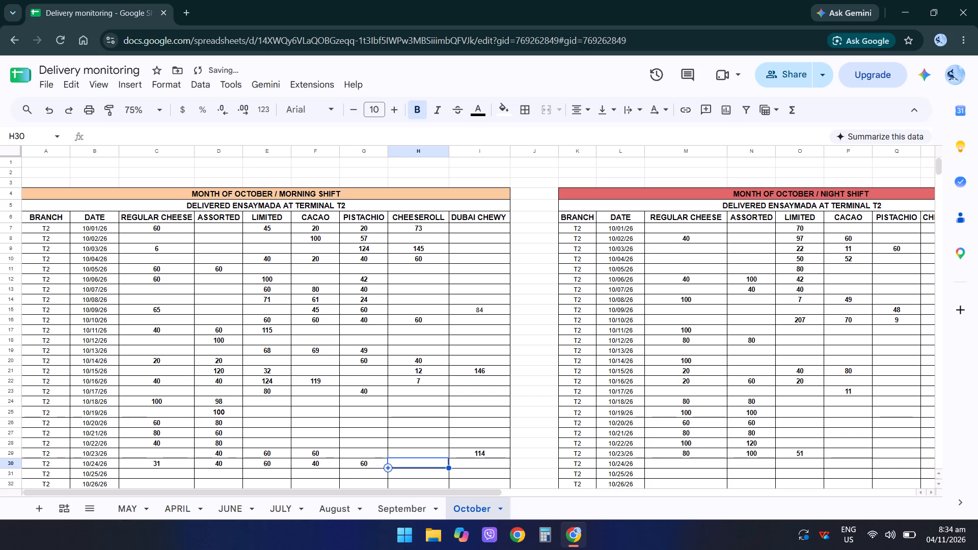
key(Right)
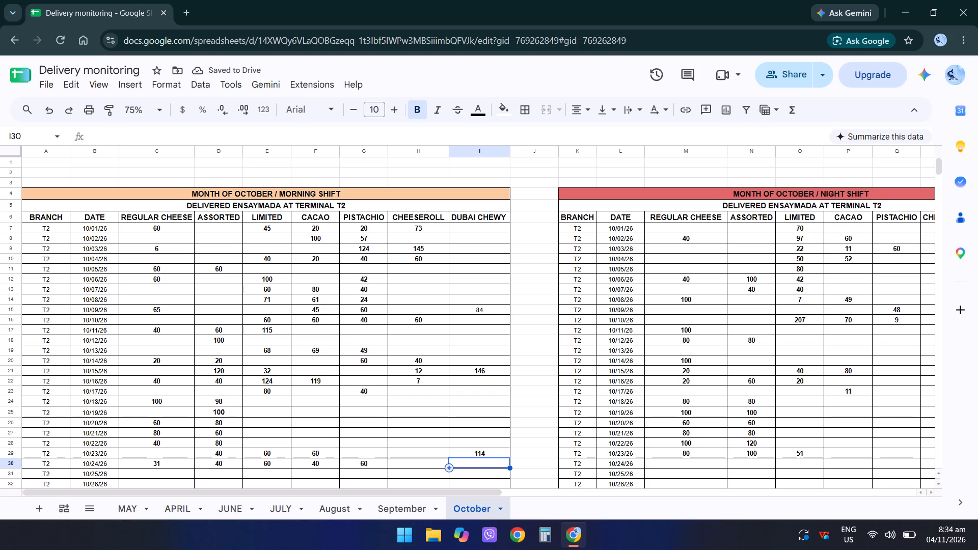
text(65)
key(Right)
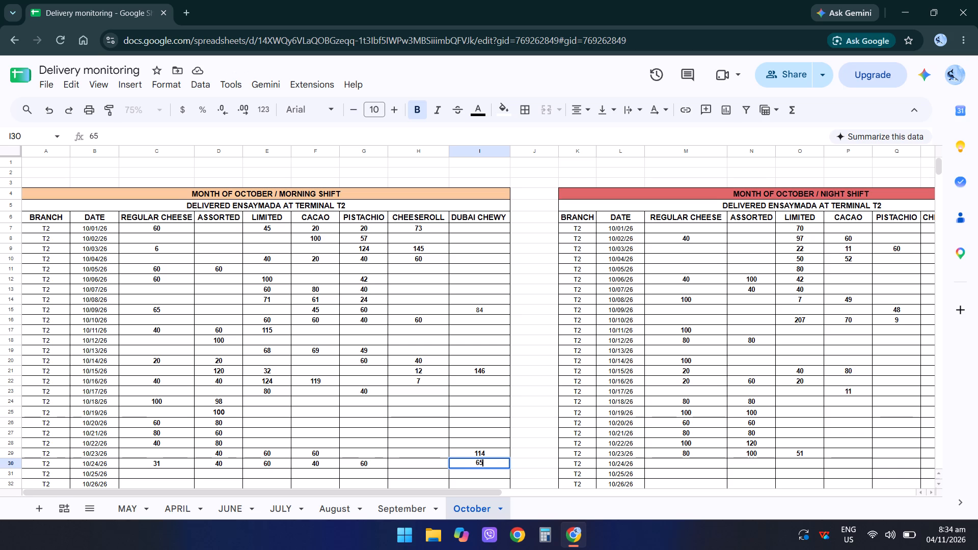
Enter 80 for Regular Cheese, 80 for Assorted, 48 for Pistachio and 36 for Dubai Chewy in the 10/24/26 row of the night shift table.
key(Right)
key(Right)
key(Right)
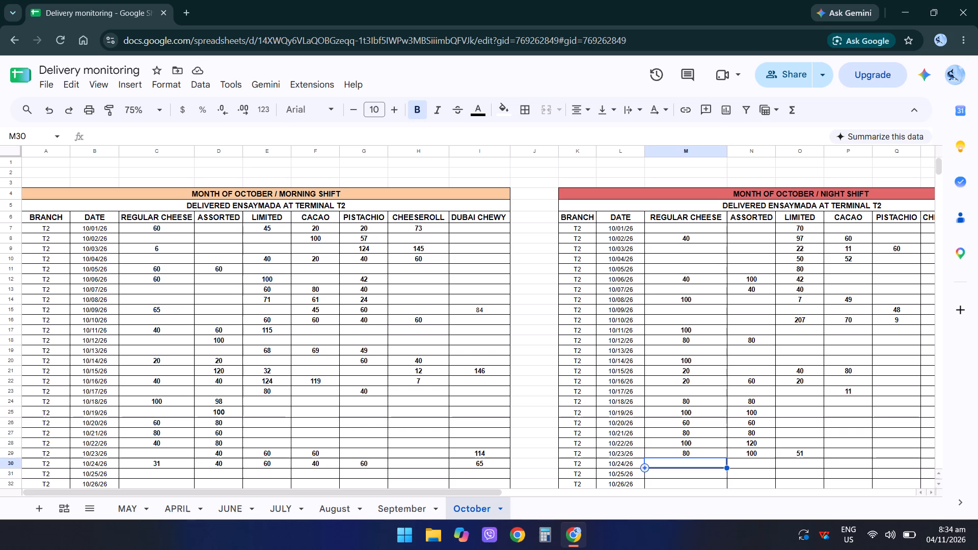
text(80)
key(Right)
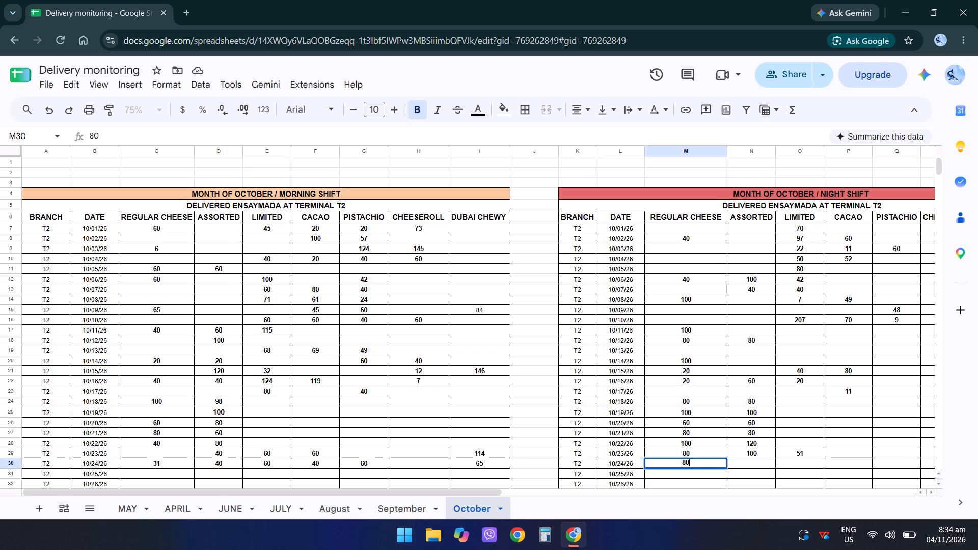
text(80)
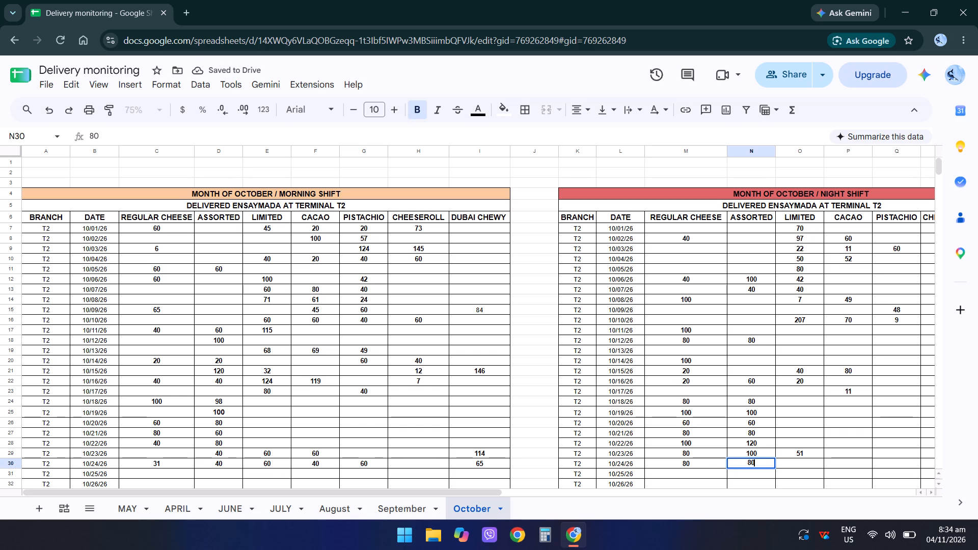
key(Right)
key(Right)
key(Right)
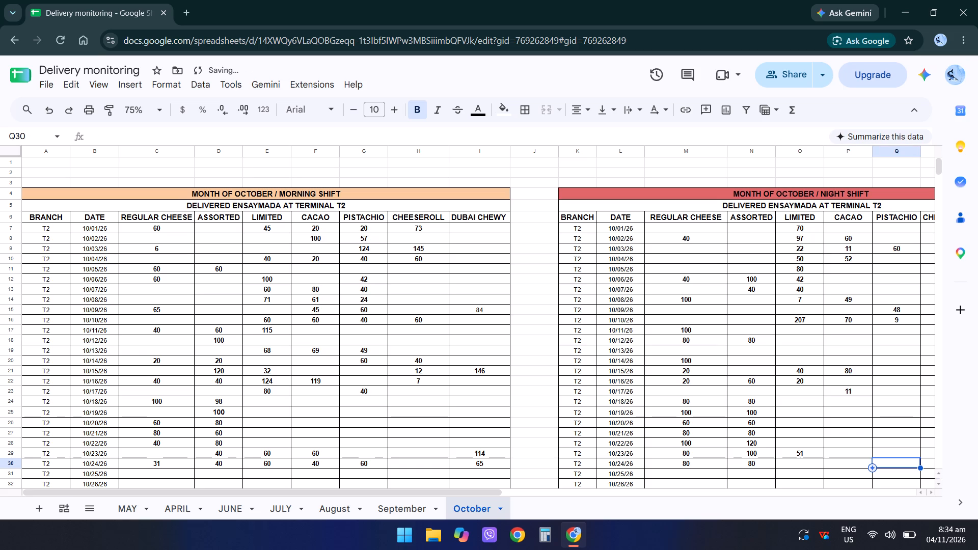
text(48)
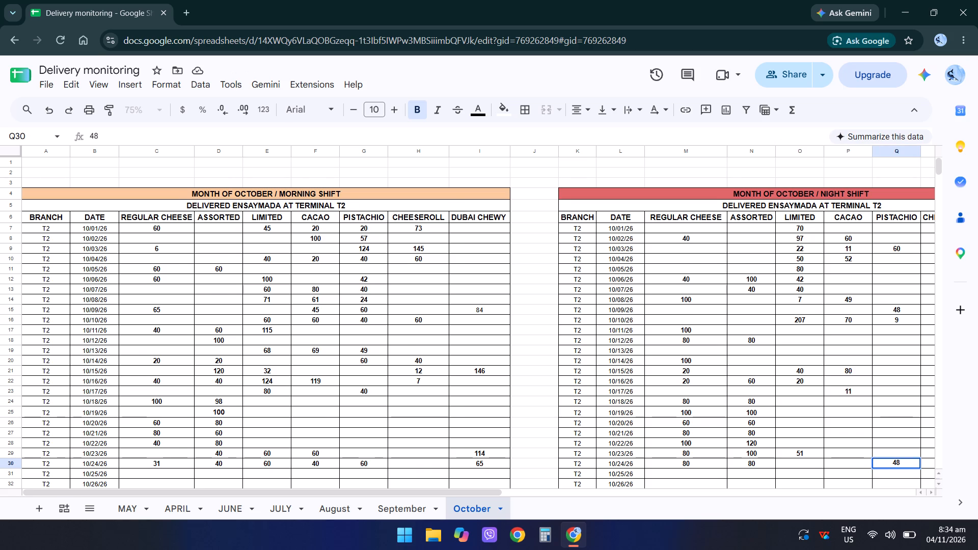
key(Right)
key(Right)
text(36)
key(Left)
Enter 80 for Regular Cheese and 80 for Assorted in the 10/25/26 row of the morning shift table.
key(Down)
key(Left)
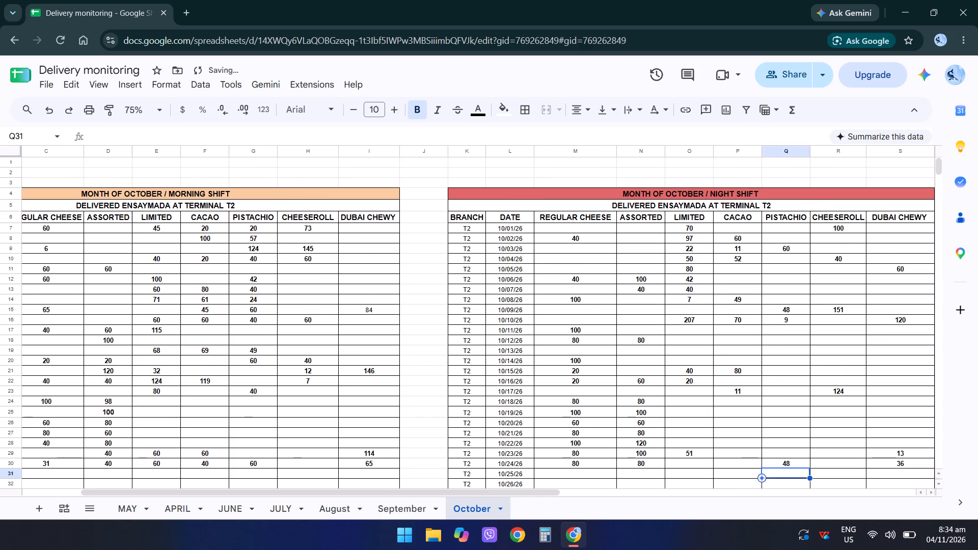
key(Left)
key(Left)
key(Left)
key(Left)
key(Left)
key(Left)
key(Left)
key(Left)
key(Left)
key(Left)
key(Left)
key(Left)
key(Left)
key(Left)
key(Left)
key(Left)
key(Left)
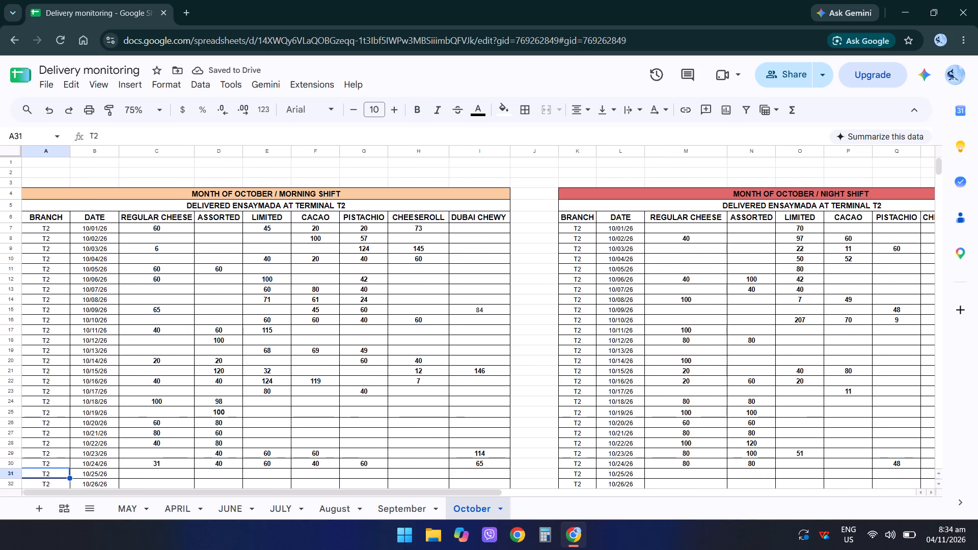
key(Left)
key(Right)
key(Right)
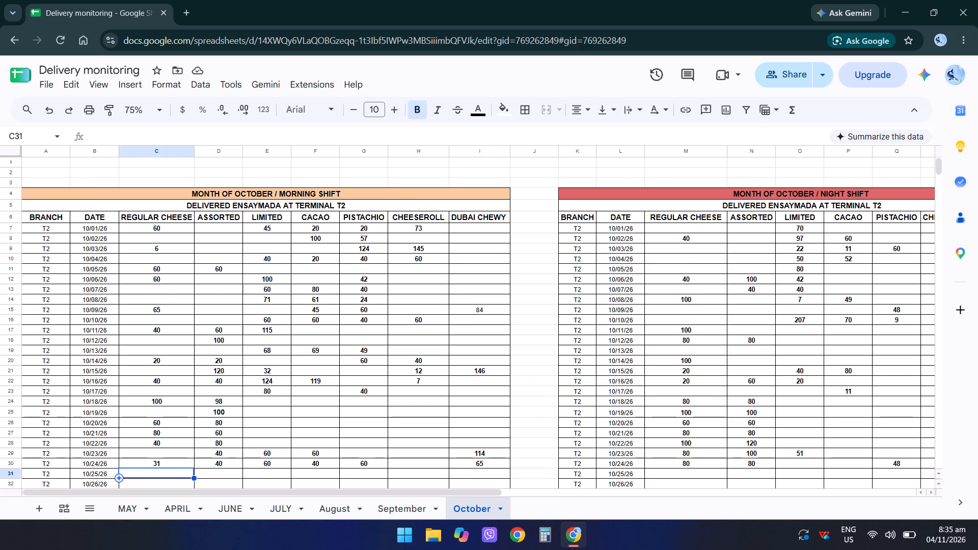
text(80)
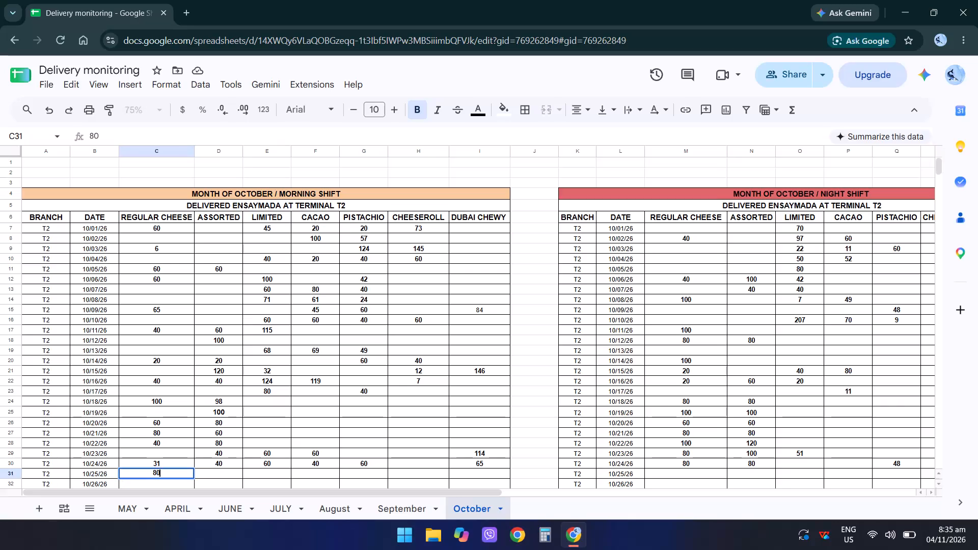
key(Right)
text(80)
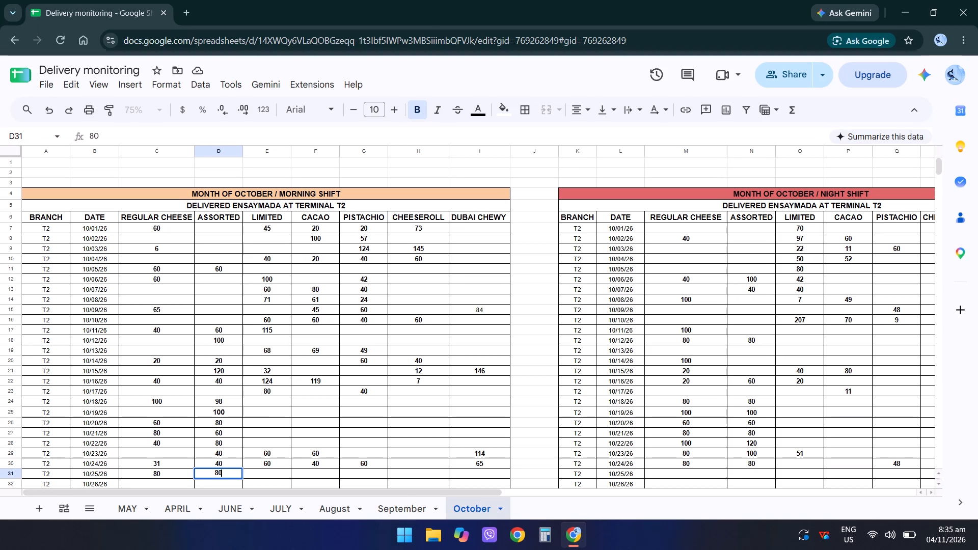
key(Right)
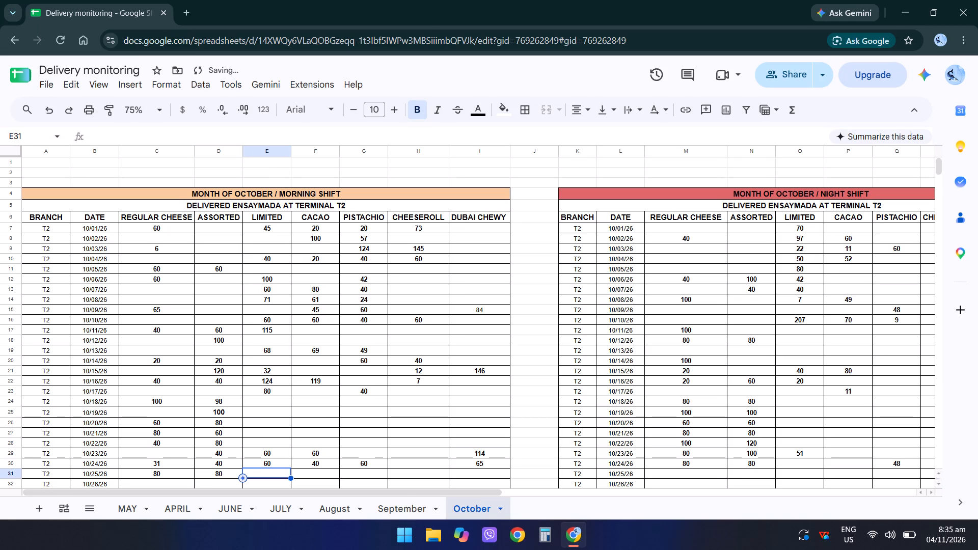
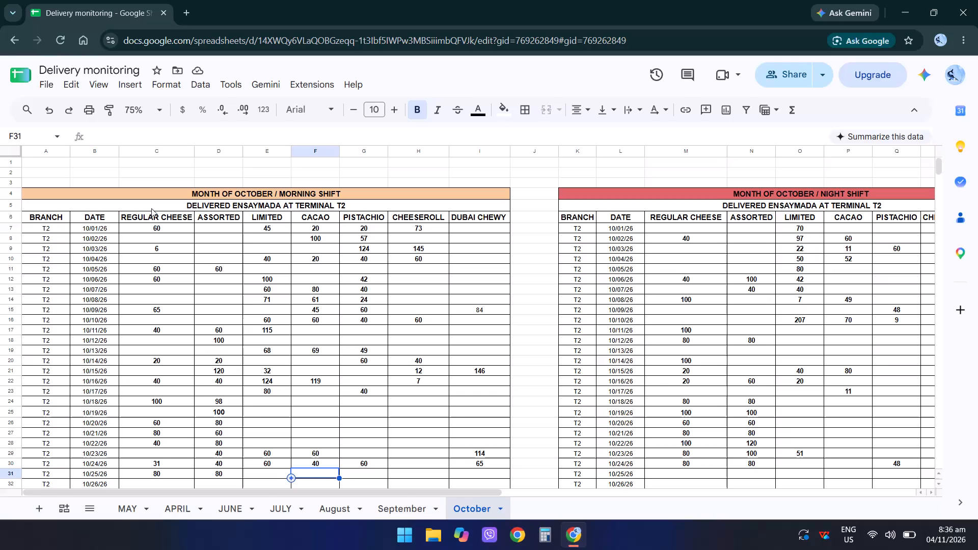
Enter 5 for Cacao, 5 for Pistachio, 85 for Cheeseroll and 60 for Dubai Chewy in the 10/25/26 row of the morning shift table.
key(5)
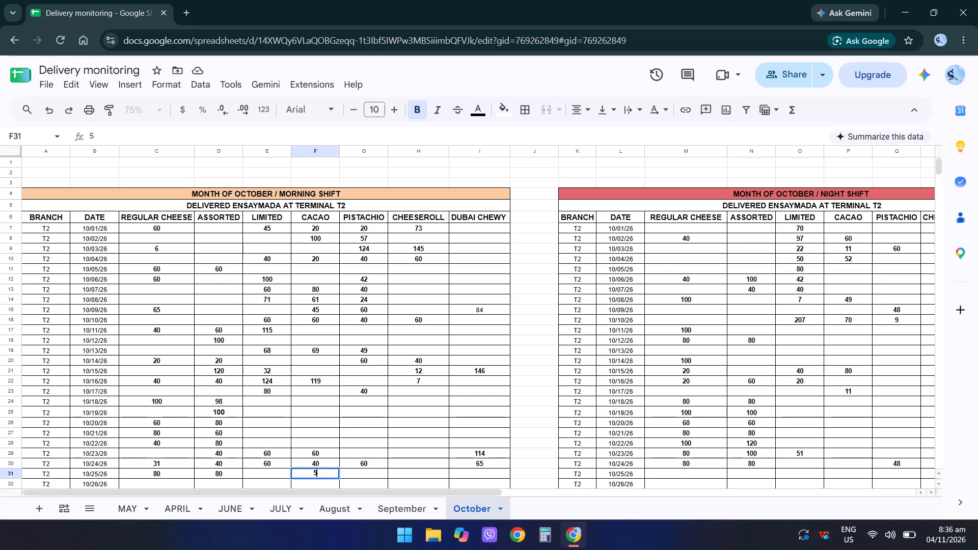
key(Right)
key(5)
key(Right)
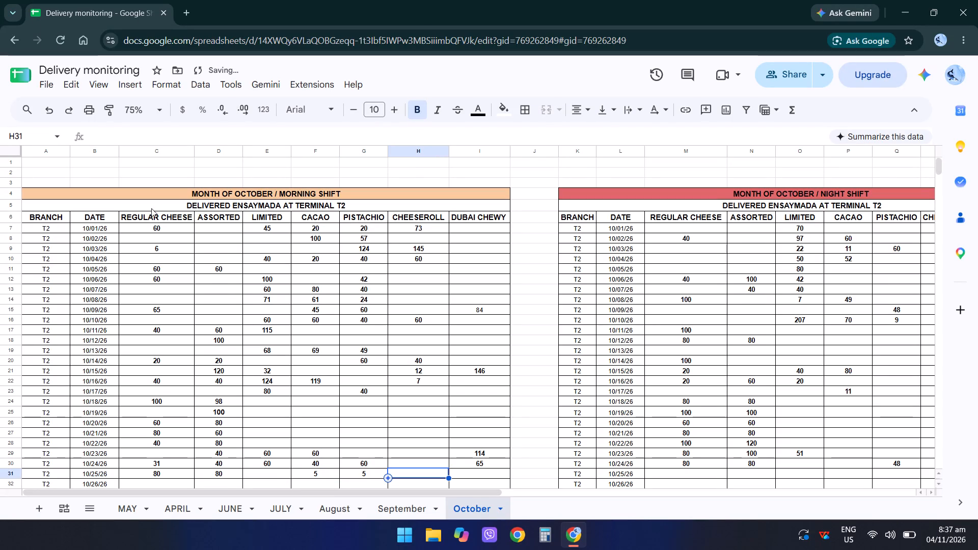
text(85)
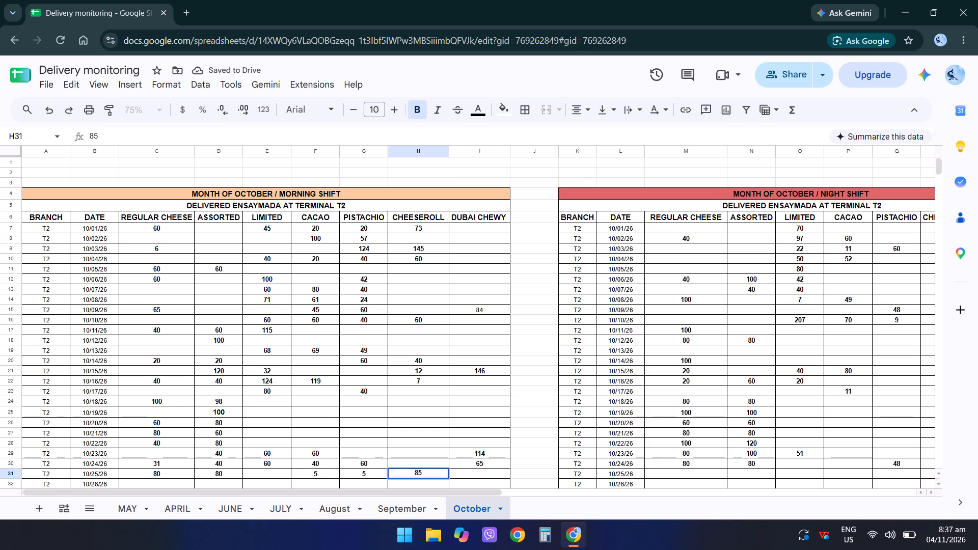
key(Left)
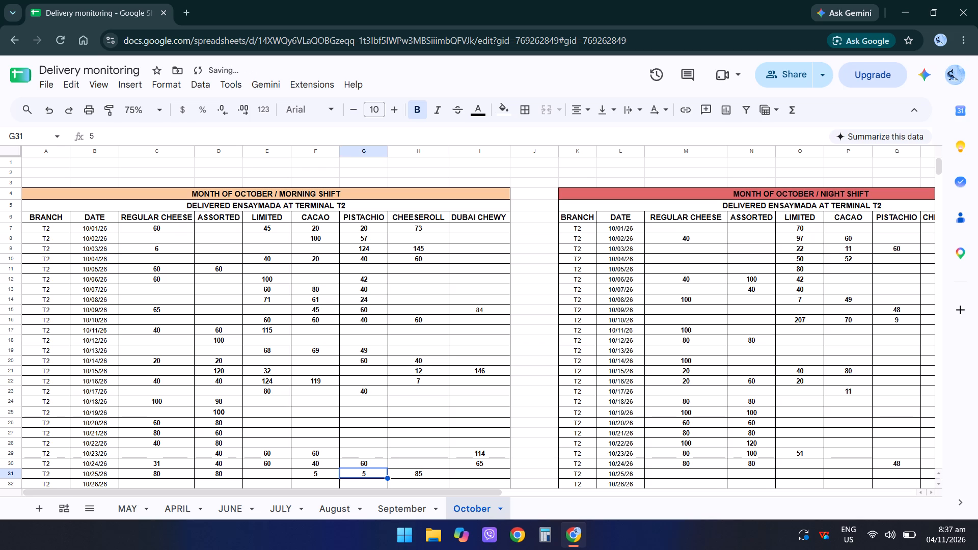
key(Right)
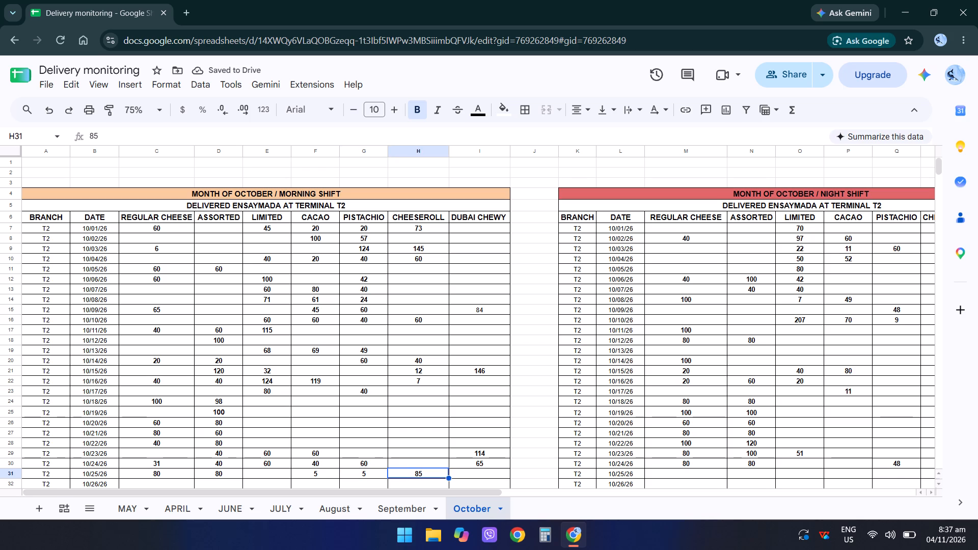
key(Right)
text(60)
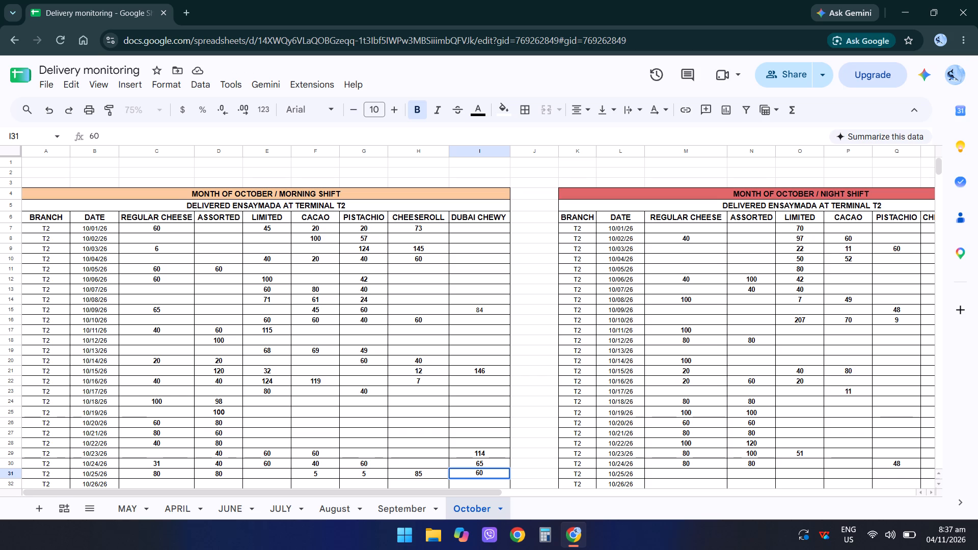
key(Right)
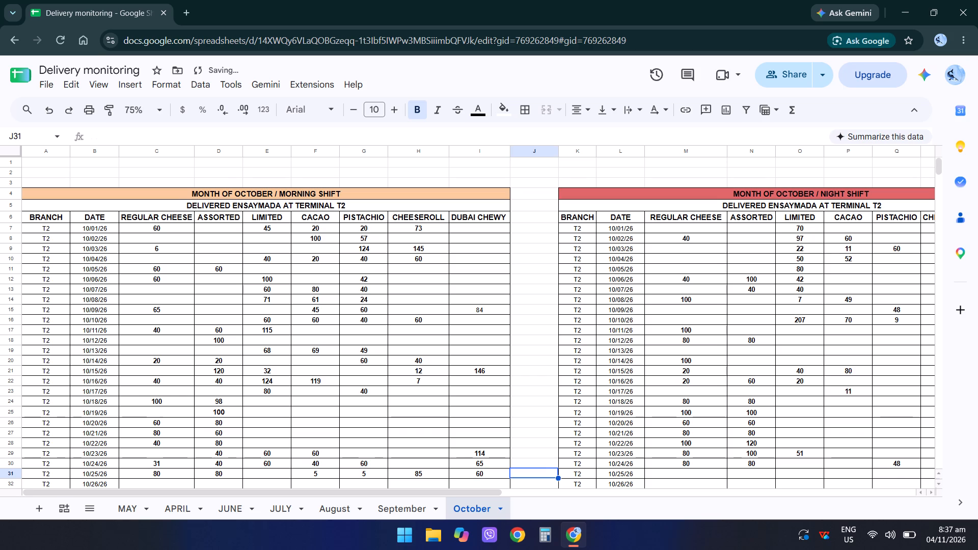
Enter 20 for Regular Cheese, 58 for Assorted and 100 for Cheeseroll in the 10/25/26 row of the night shift table.
key(Right)
key(Right)
key(Right)
scroll(151, 208, down, 1)
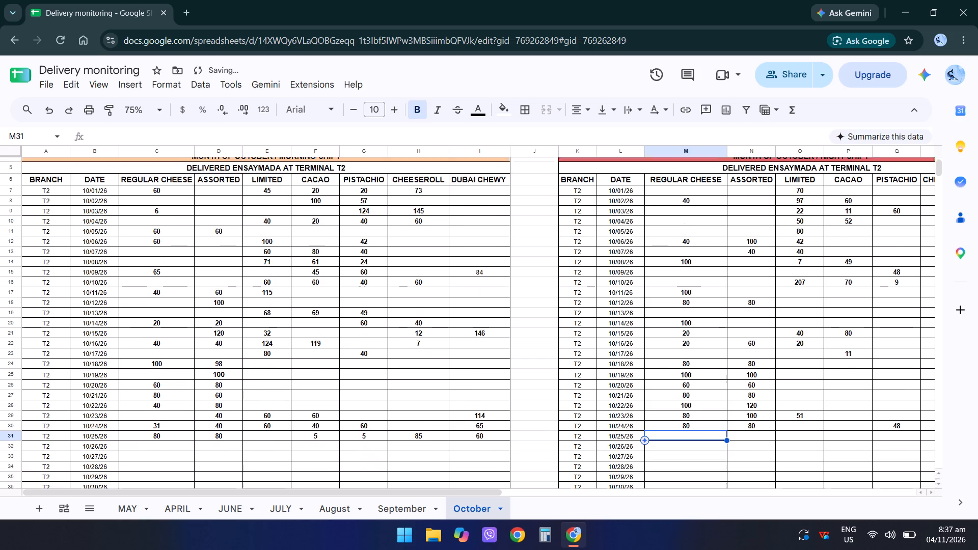
scroll(151, 208, down, 2)
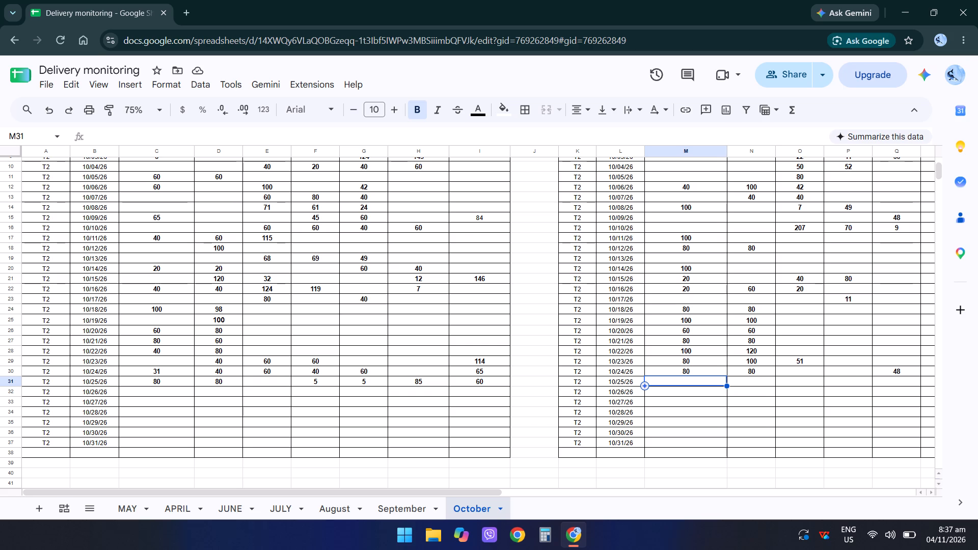
text(20)
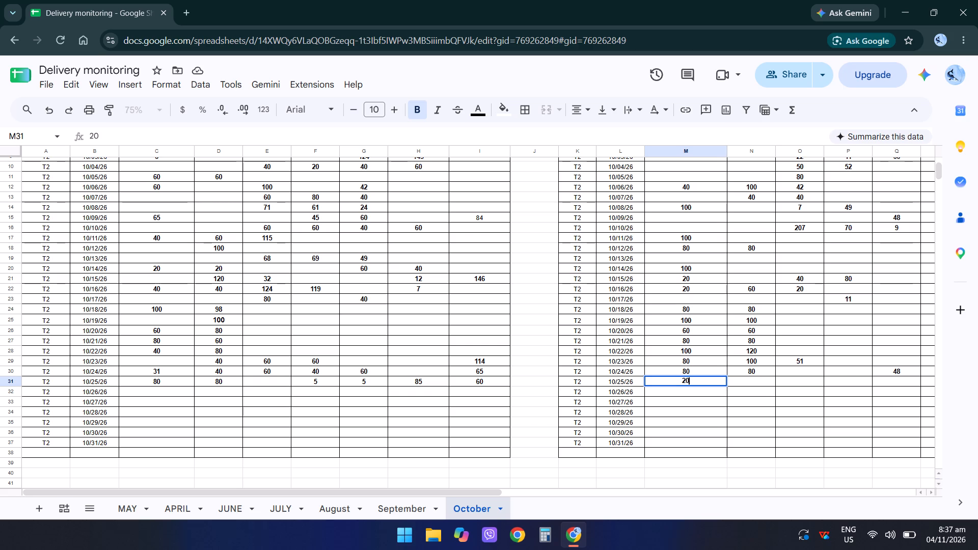
key(Right)
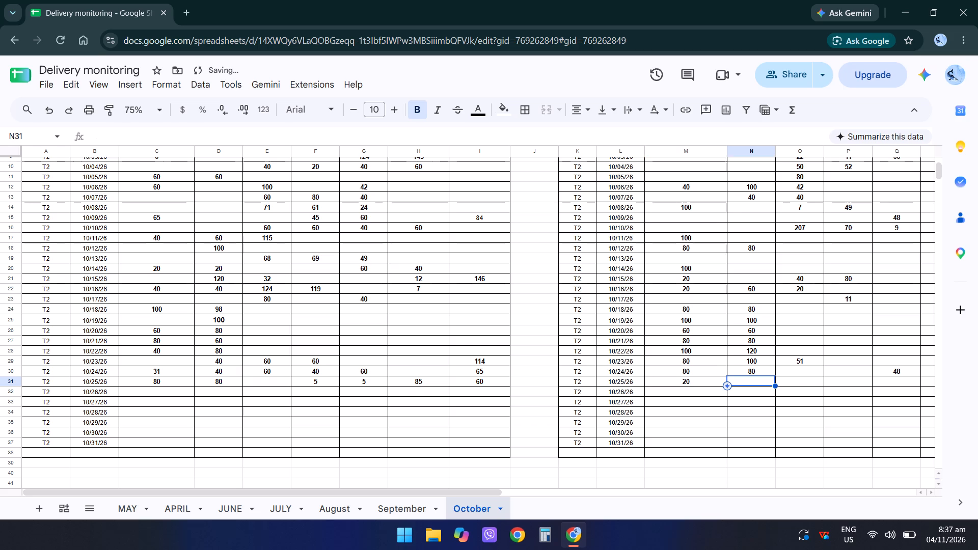
text(58)
key(Right)
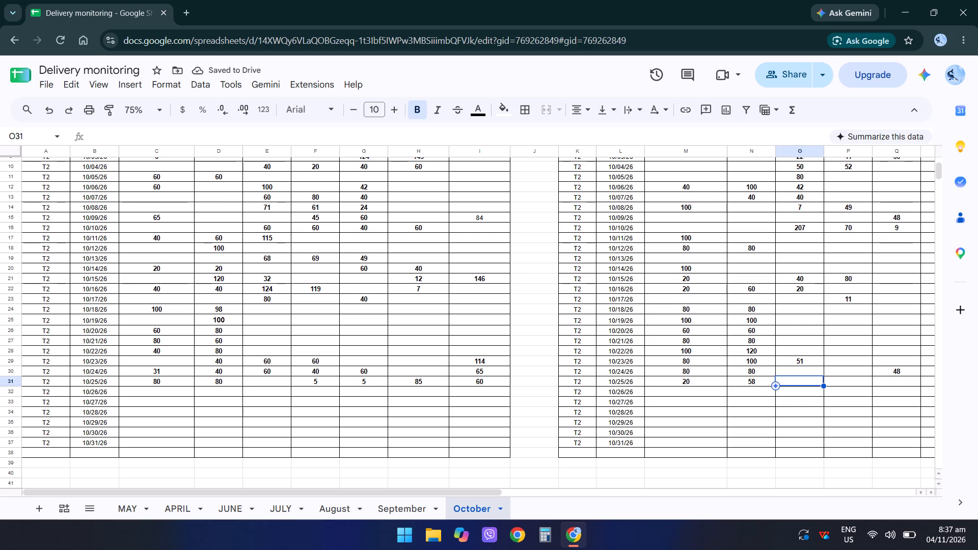
key(Right)
key(Right)
key(Right)
key(Right)
key(Right)
key(Right)
key(Left)
key(Left)
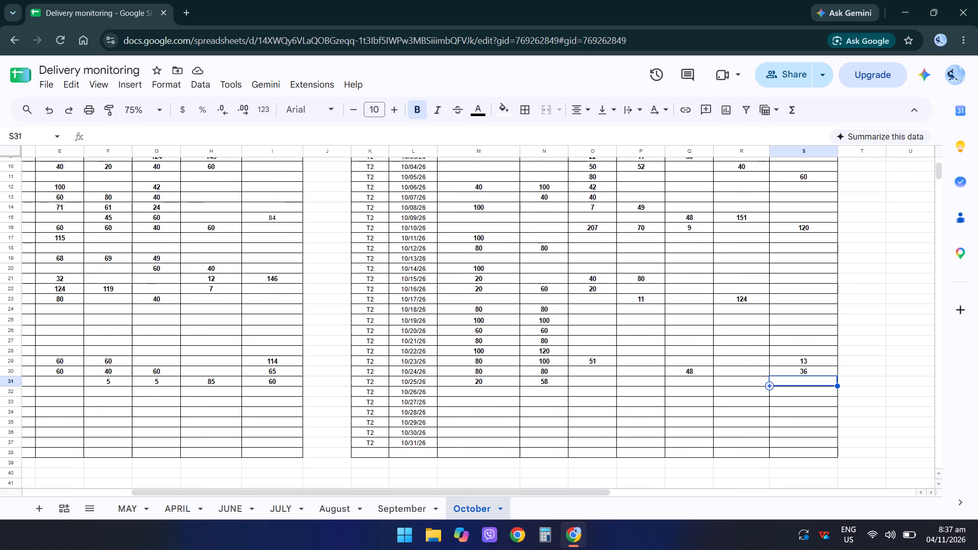
key(Left)
scroll(151, 208, up, 1)
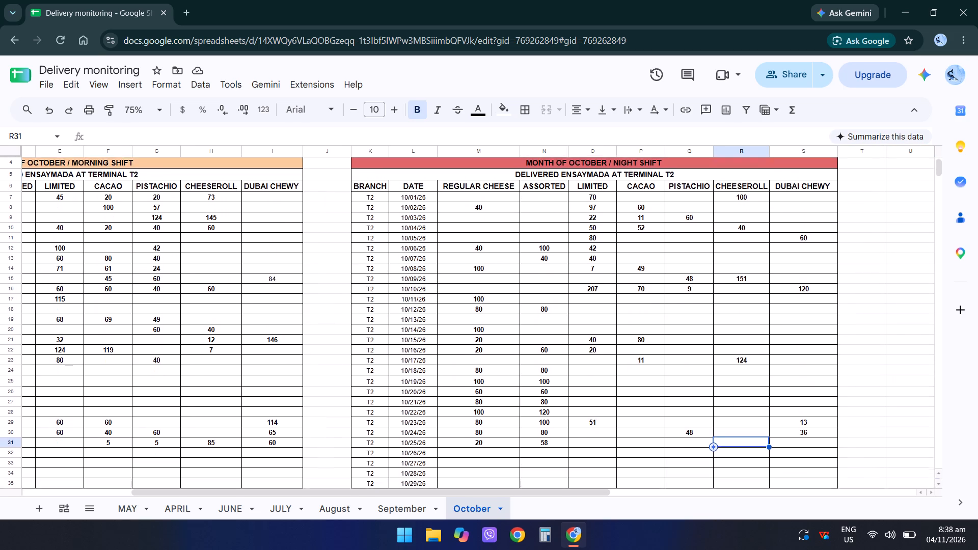
scroll(151, 208, up, 1)
key(0)
key(BackSpace)
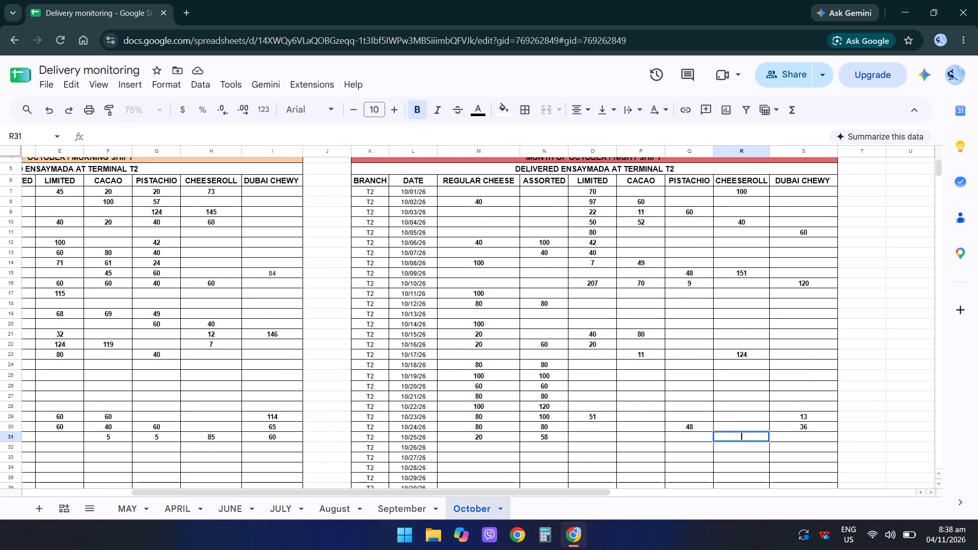
text(100)
key(Return)
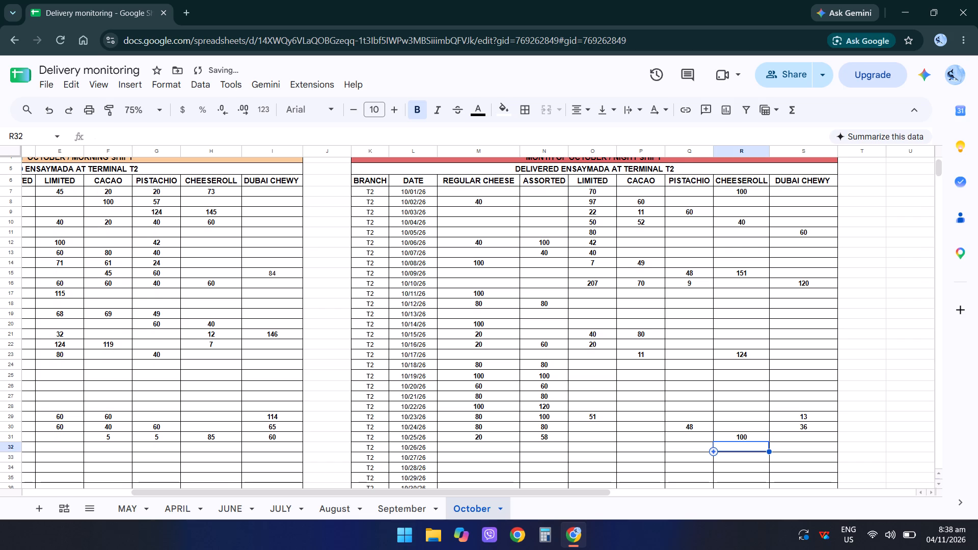
Enter 100 for Regular Cheese and 160 for Assorted in the 10/26/26 row of the morning shift table, keeping T2 as the branch.
key(Left)
key(Left)
key(Left)
key(Left)
key(Left)
key(Left)
key(Left)
key(Left)
key(Left)
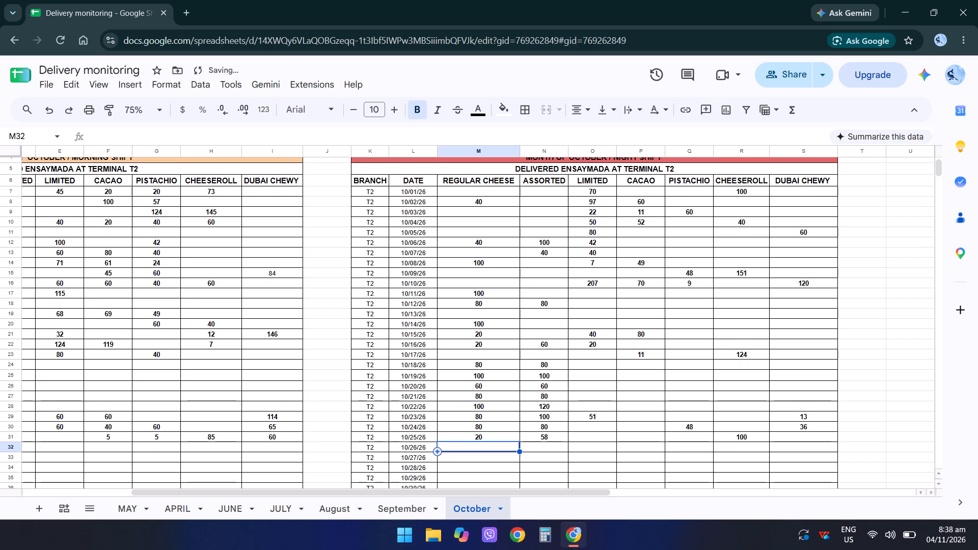
key(Left)
key(Left)
key(Left)
key(Left)
key(Left)
key(Left)
key(Left)
key(Left)
key(Left)
key(0)
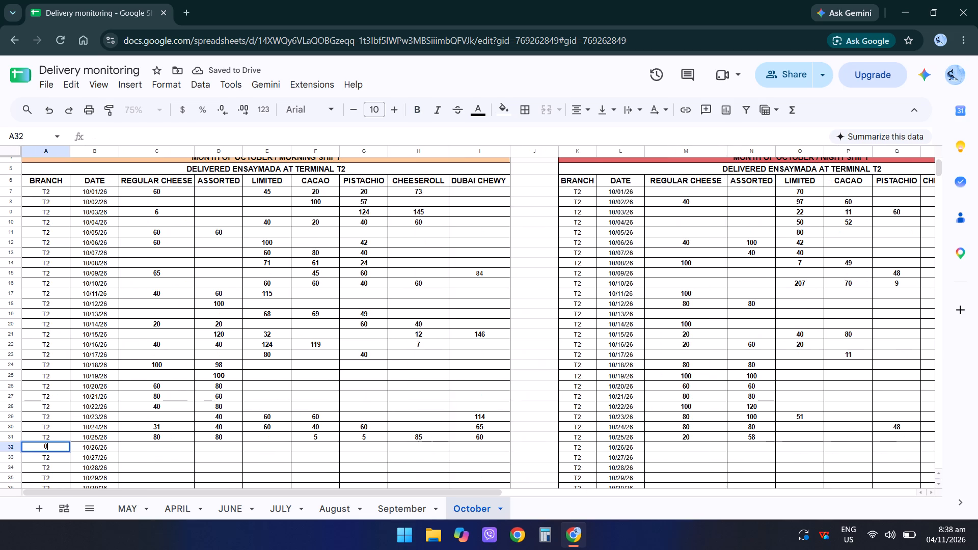
key(BackSpace)
text(T2)
key(Right)
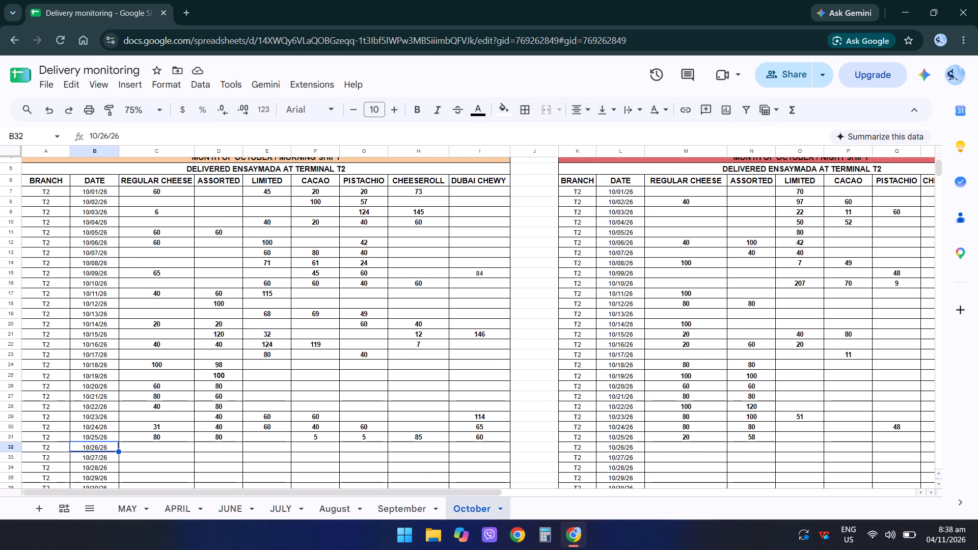
key(Right)
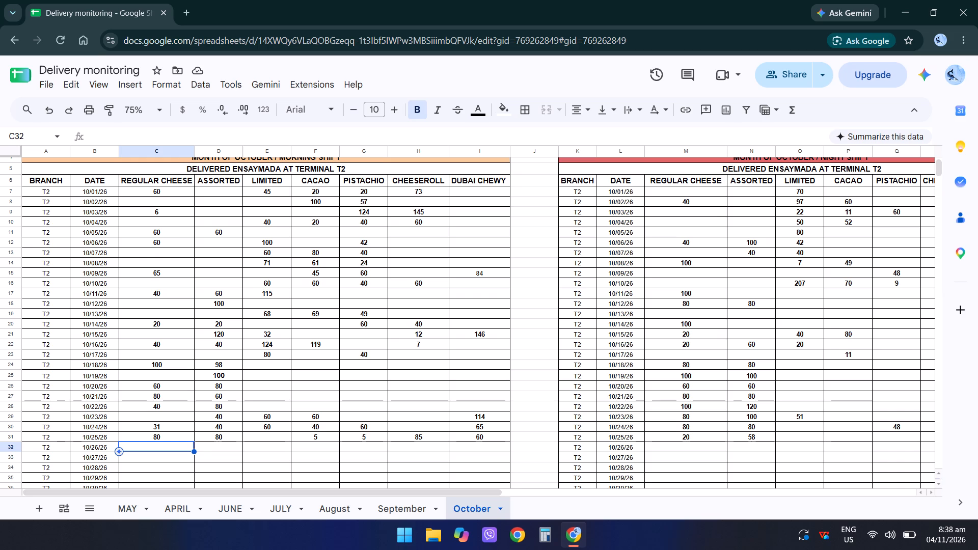
text(100)
key(Right)
text(160)
key(Right)
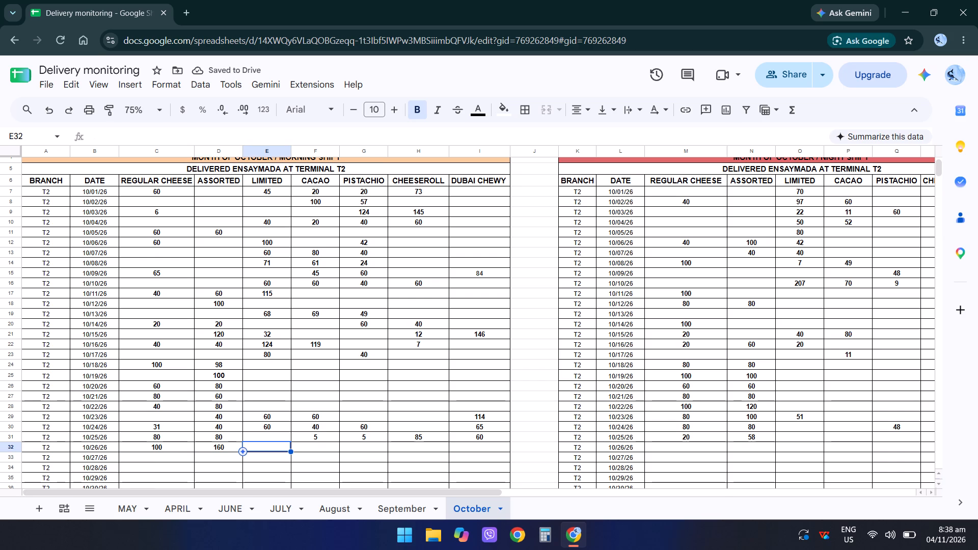
Go to the Regular Cheese cell in the 10/26/26 row of the night shift table.
key(Right)
key(Right)
key(Right)
key(Right)
key(Right)
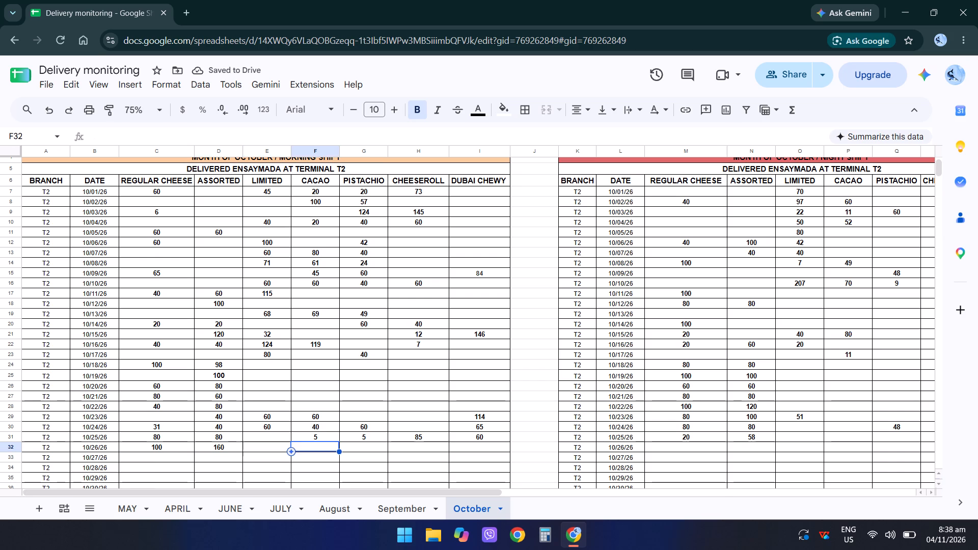
key(Right)
key(Right)
key(Right)
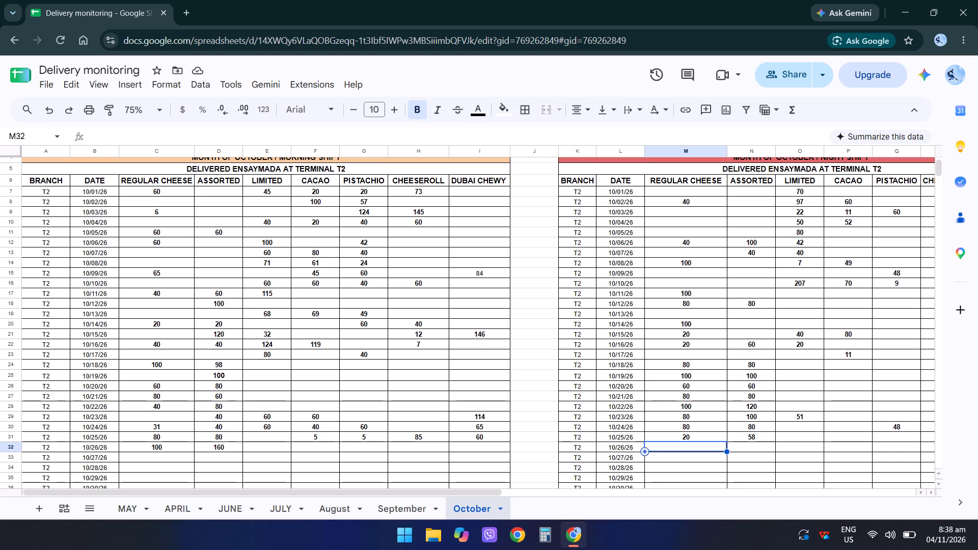
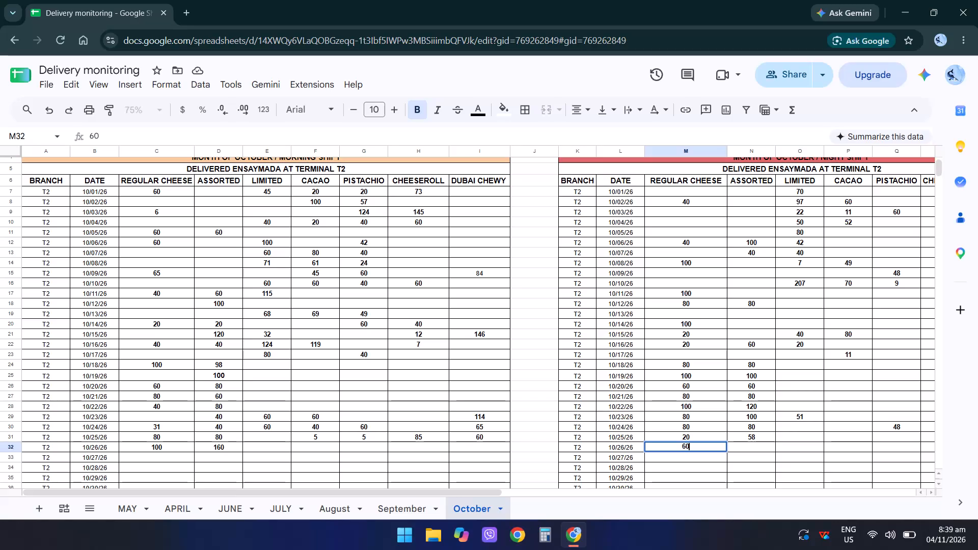
Enter 60 for Regular Cheese in the 10/26/26 row of the night shift table.
key(Right)
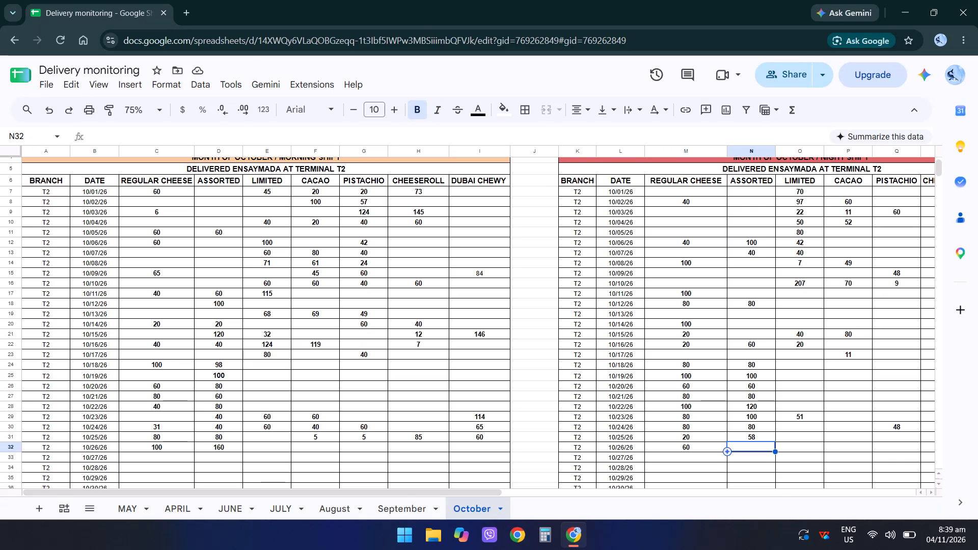
Enter 100 for Regular Cheese, 100 for Assorted and 115 for Dubai Chewy in the 10/27/26 row of the morning shift table.
key(Down)
key(Left)
key(Left)
key(Left)
key(Left)
key(Left)
key(Left)
key(Left)
key(Left)
key(Left)
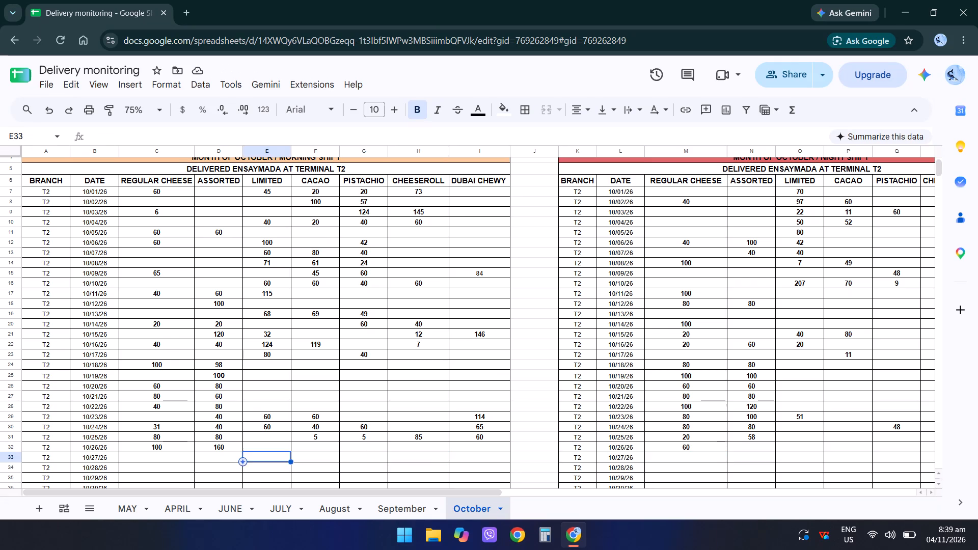
key(Left)
key(Left)
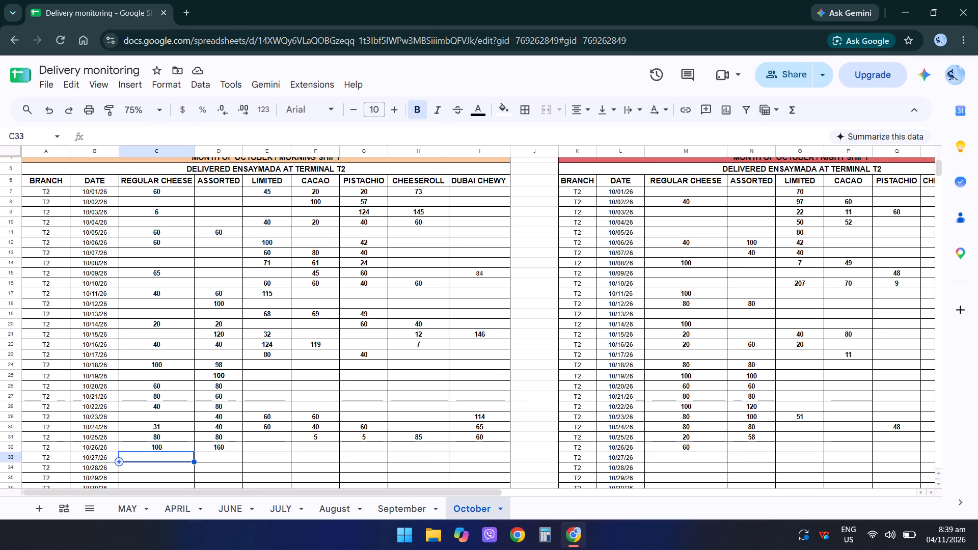
text(100)
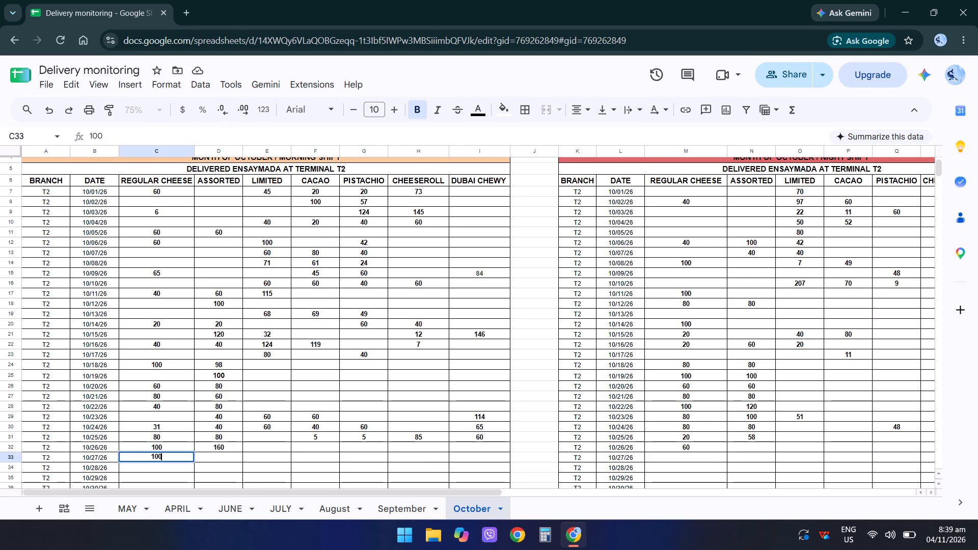
key(Right)
text(100)
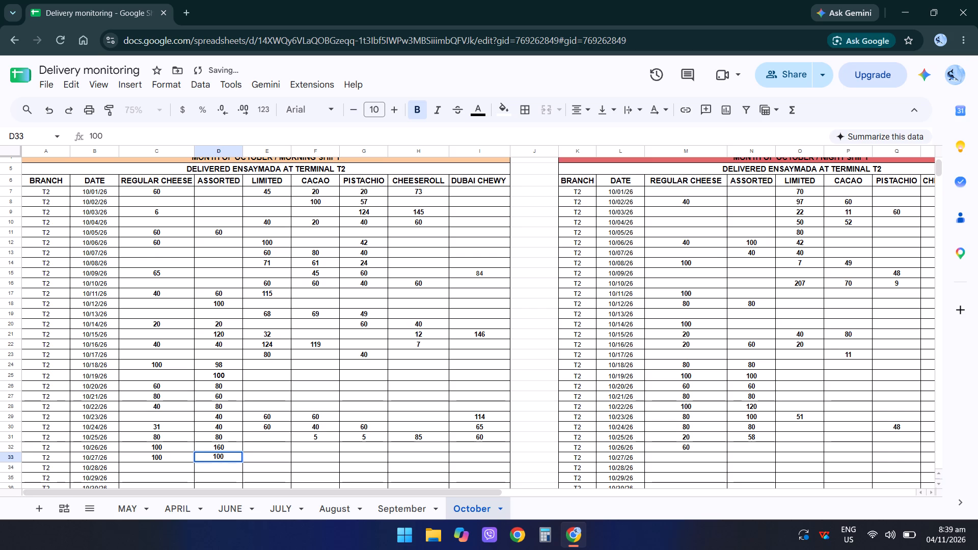
key(Right)
key(Right)
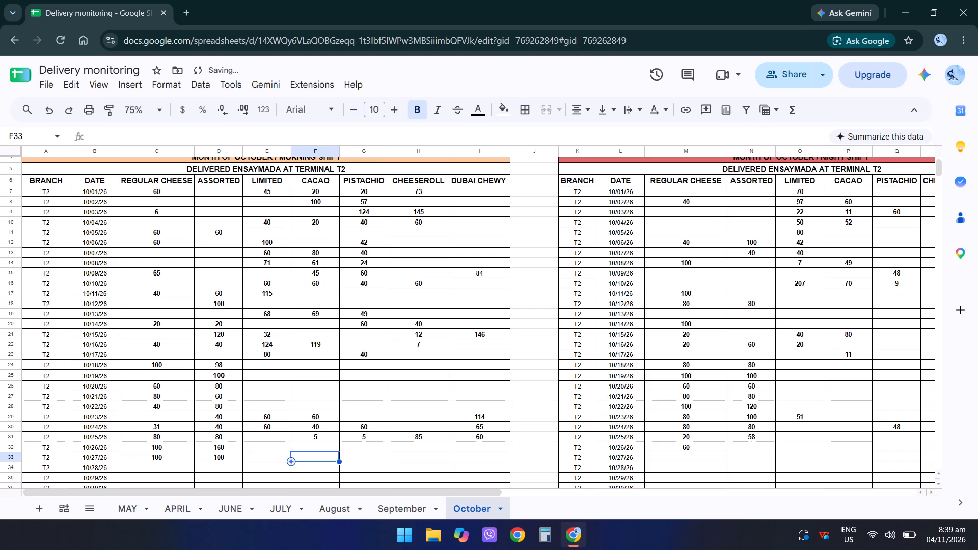
key(Right)
key(Right)
key(Right)
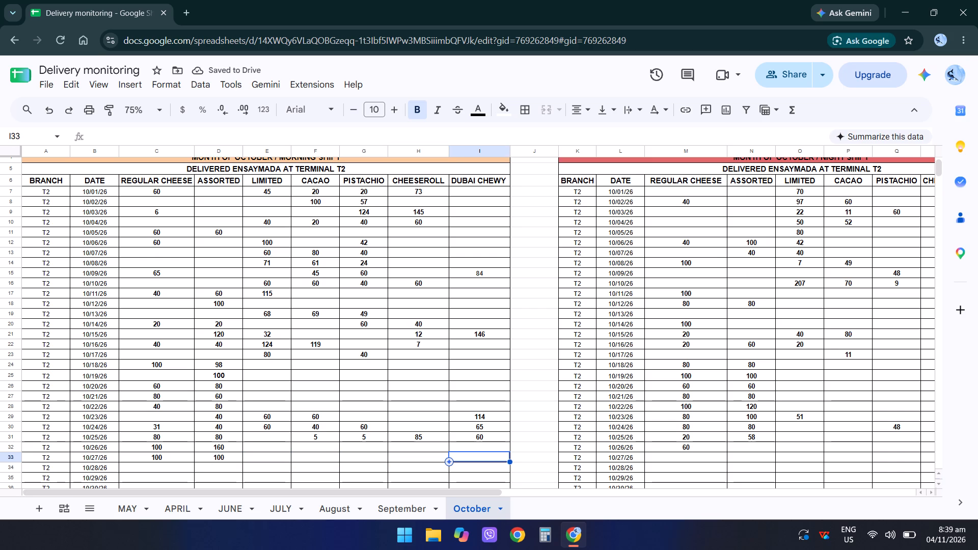
text(115)
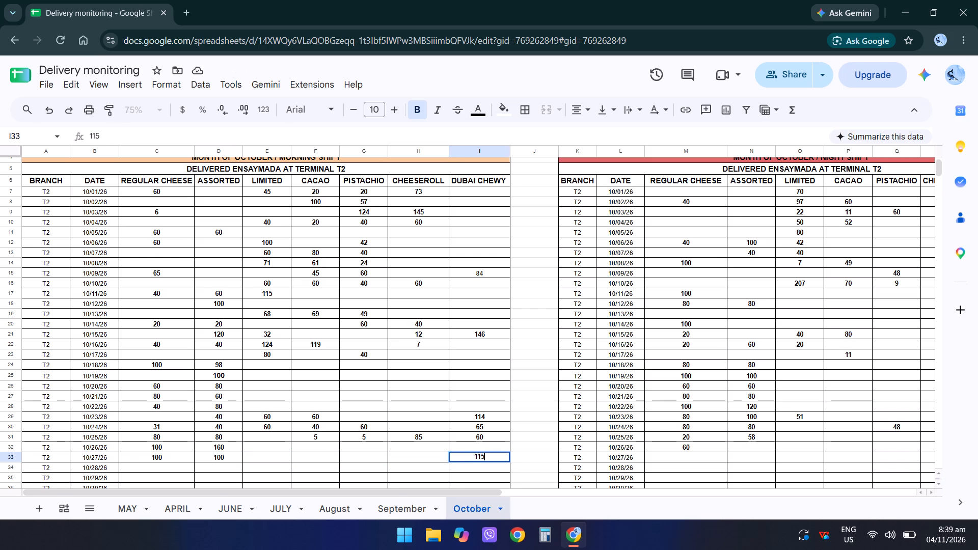
key(Right)
Enter 60 for Regular Cheese, 40 for Assorted and 160 for Limited in the 10/27/26 row of the night shift table.
key(Right)
key(Right)
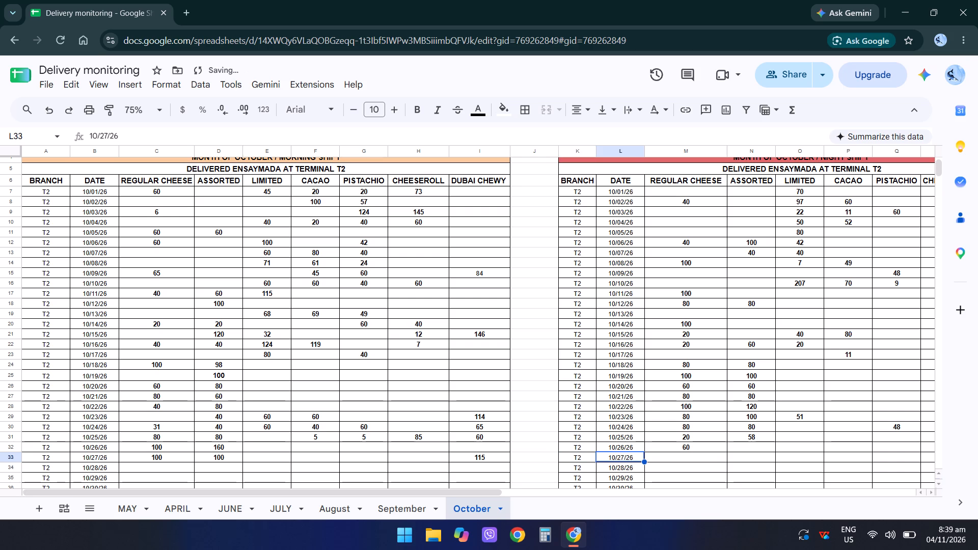
key(Right)
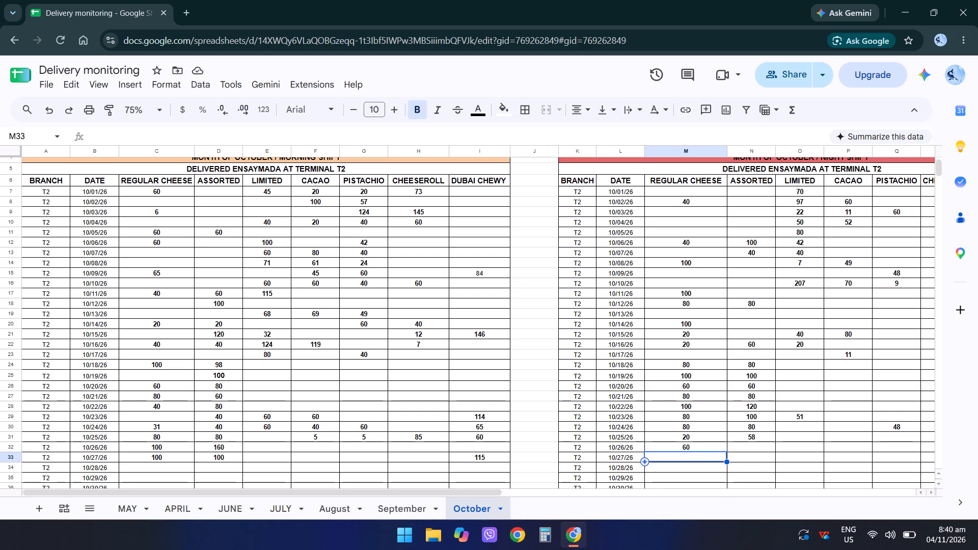
text(60)
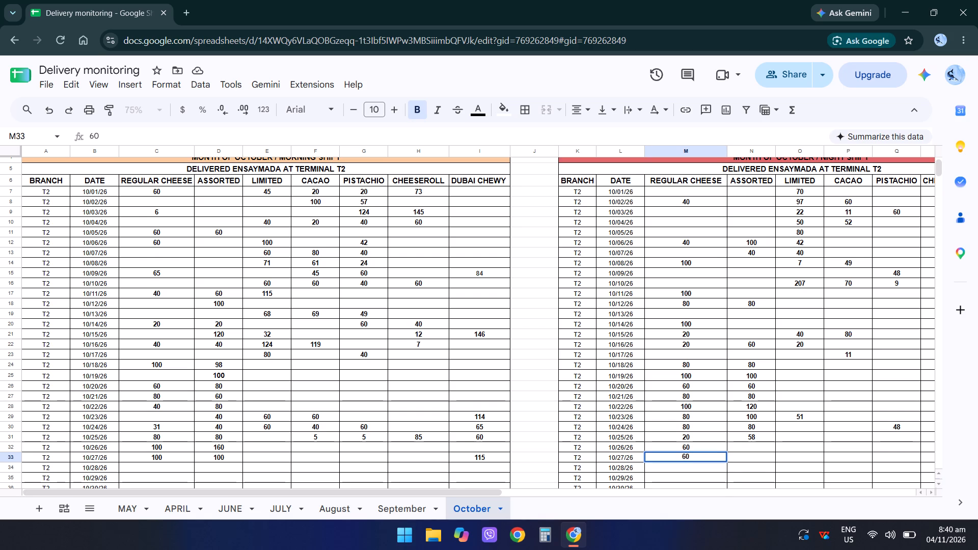
key(Right)
text(40)
key(Right)
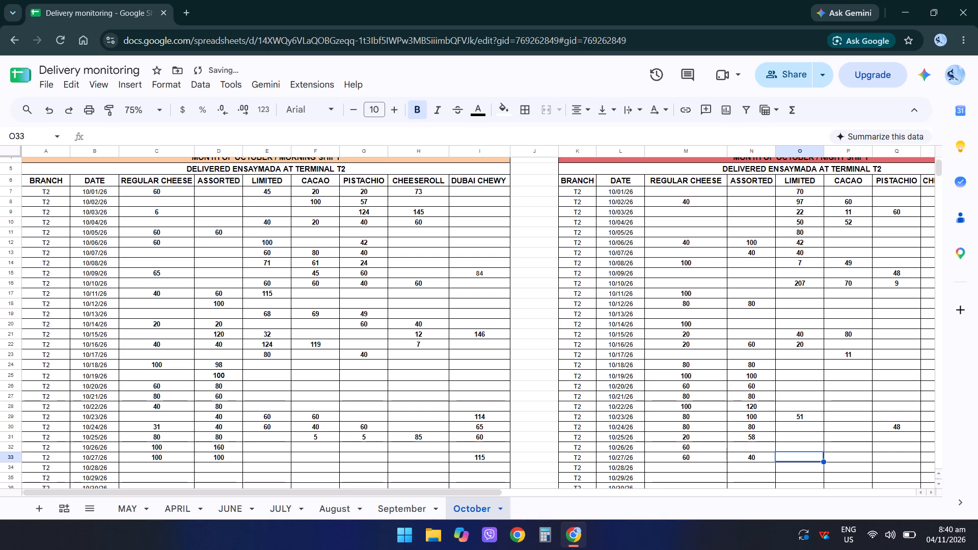
text(160)
key(Right)
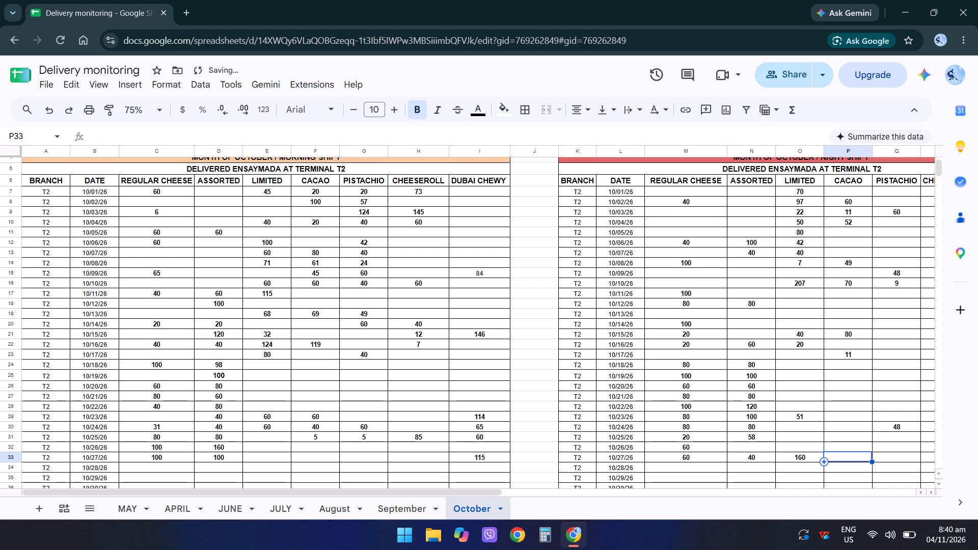
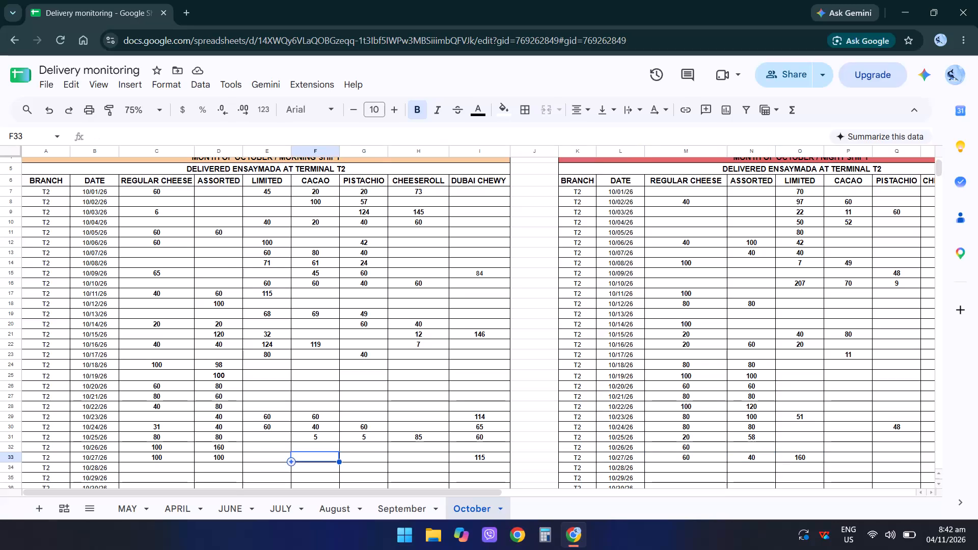
Enter 31 for Regular Cheese, 29 for Cacao and 104 for Cheeseroll in the 10/28/26 row of the morning shift table.
key(Left)
key(Left)
key(Left)
key(Left)
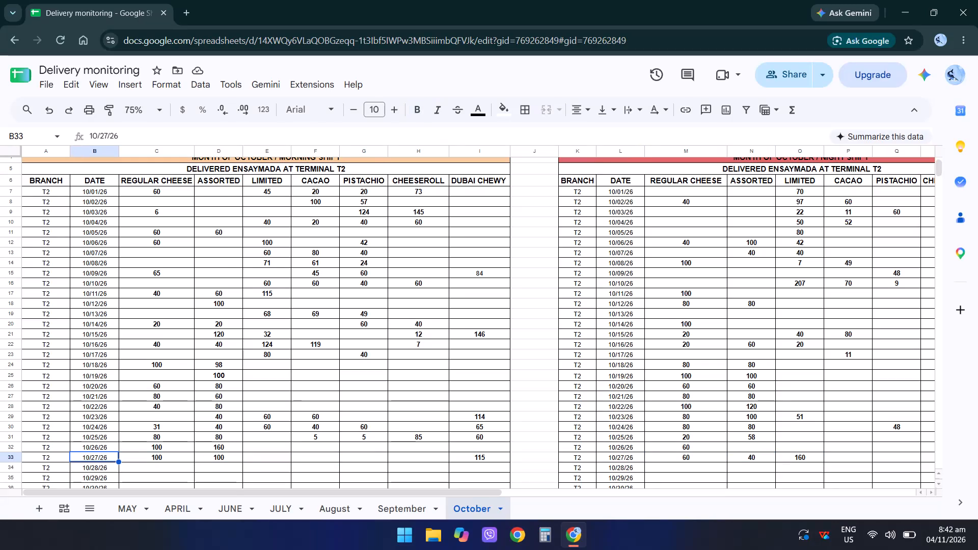
key(Right)
key(Down)
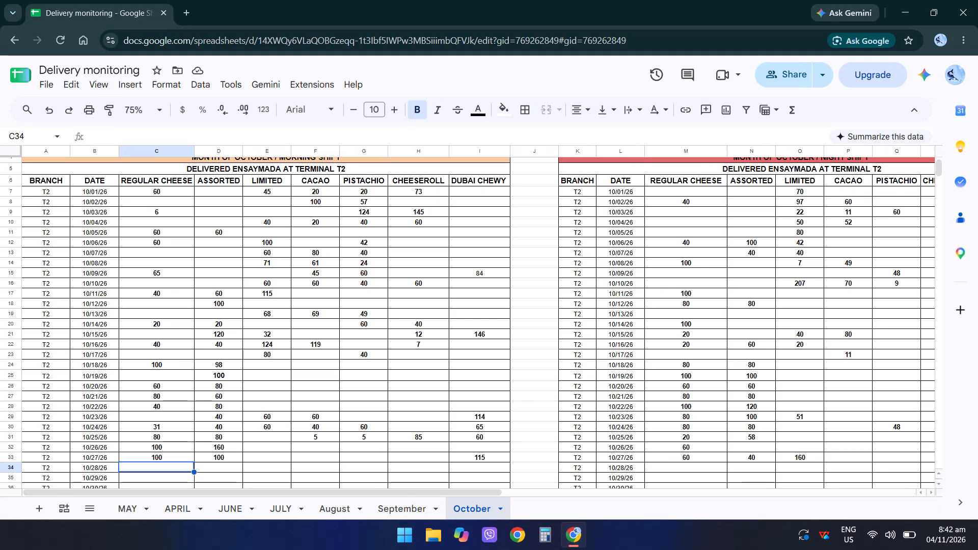
text(31)
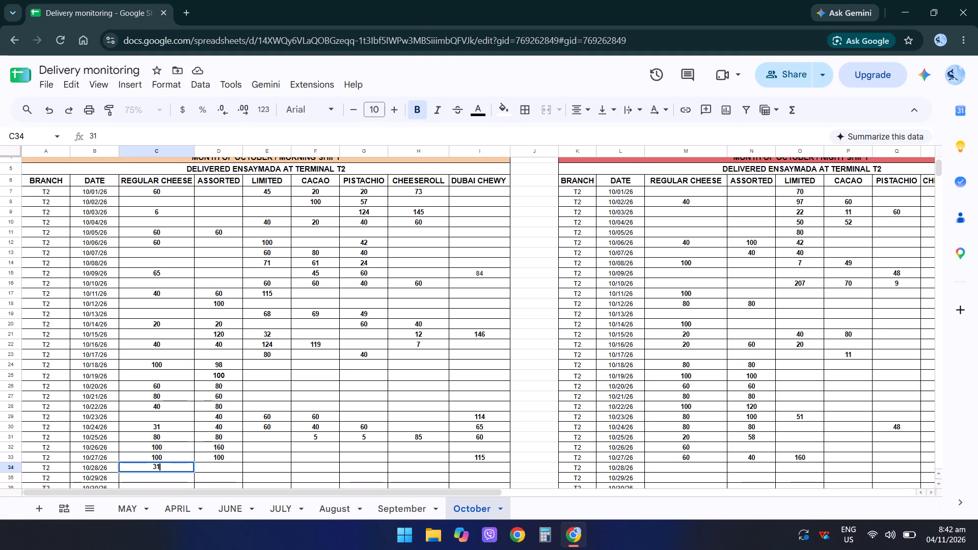
key(Right)
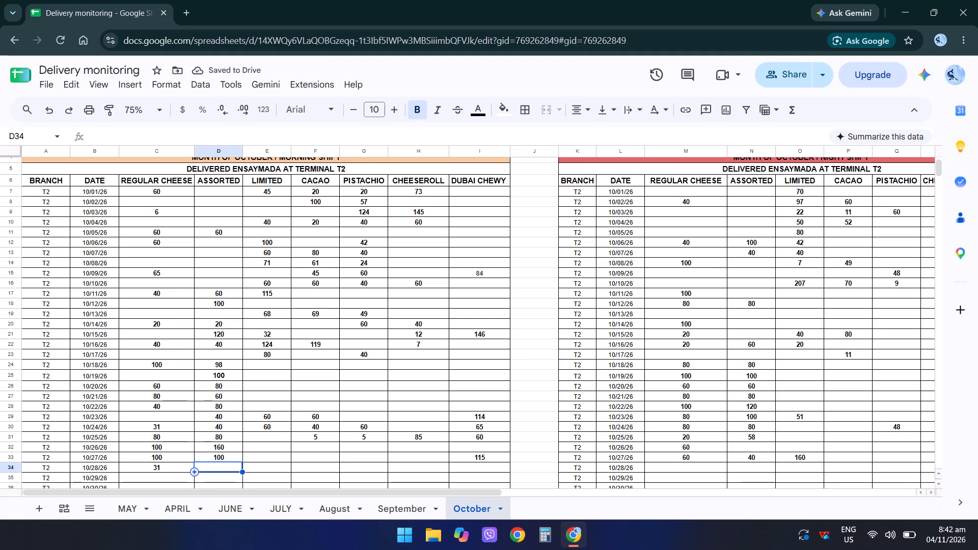
key(Right)
key(Right)
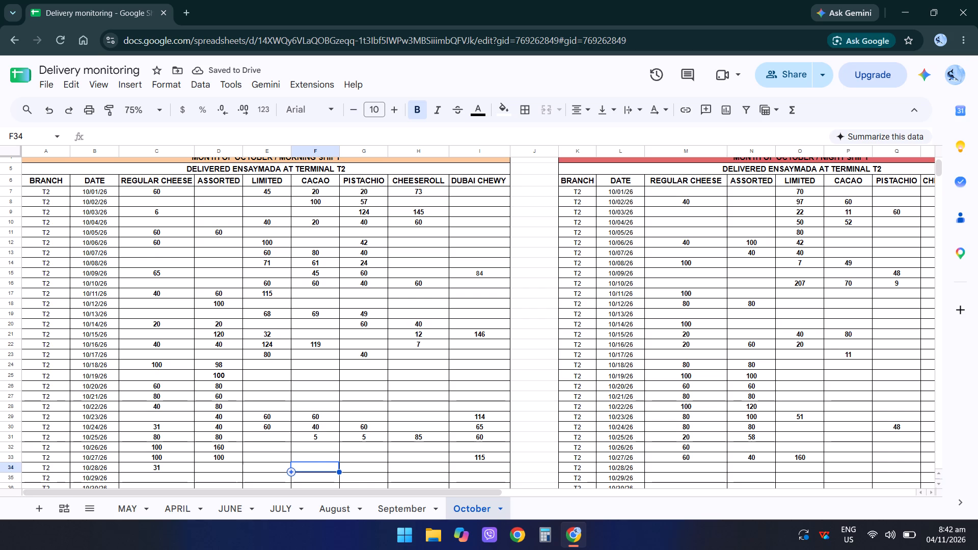
text(29)
key(Right)
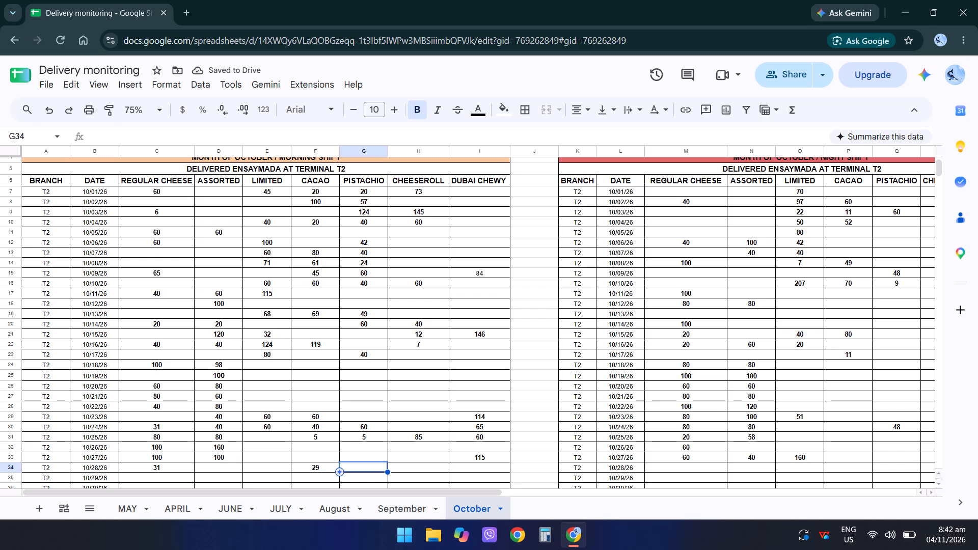
key(Right)
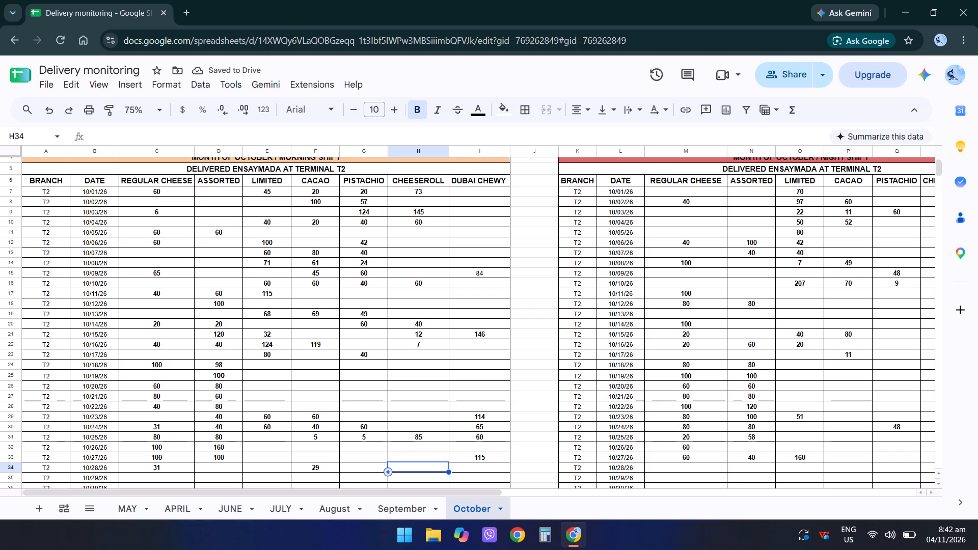
text(104)
key(Left)
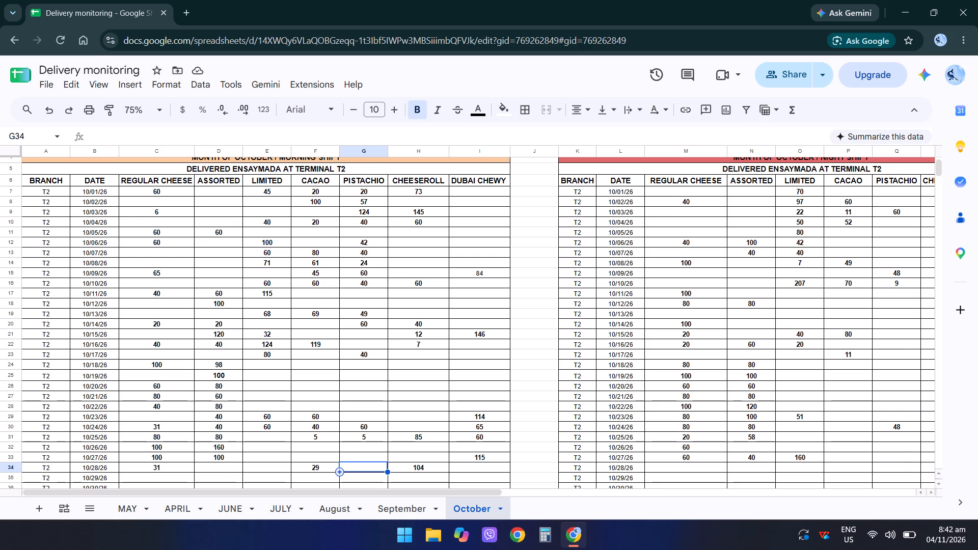
Enter 100 for Regular Cheese and 160 for Assorted in the 10/28/26 row of the night shift table.
key(Right)
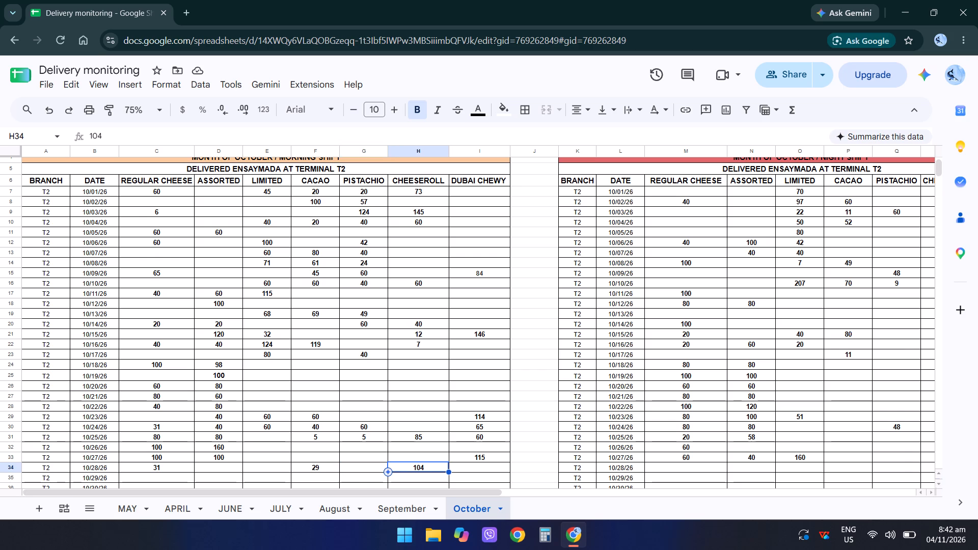
key(Right)
key(Right)
key(Right)
key(Right)
key(Right)
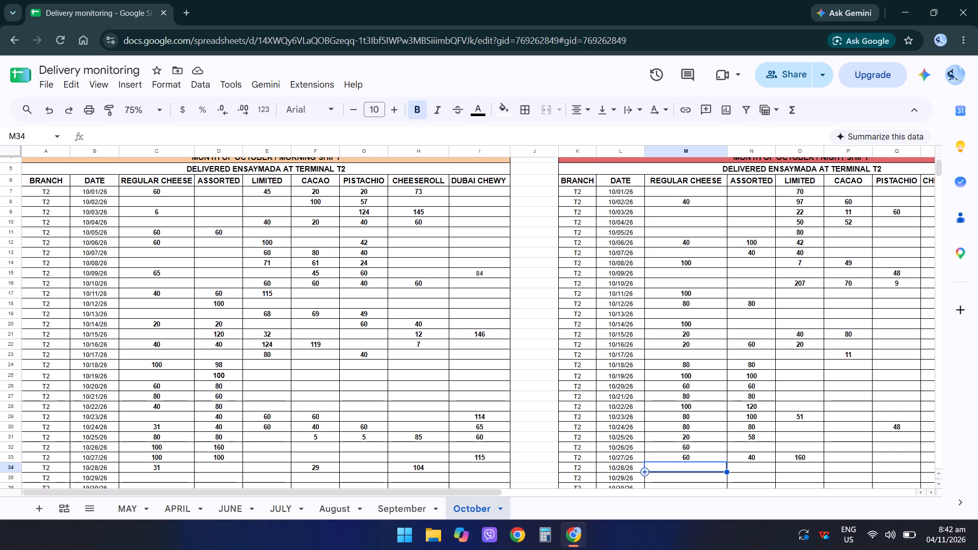
key(Right)
key(Left)
text(100)
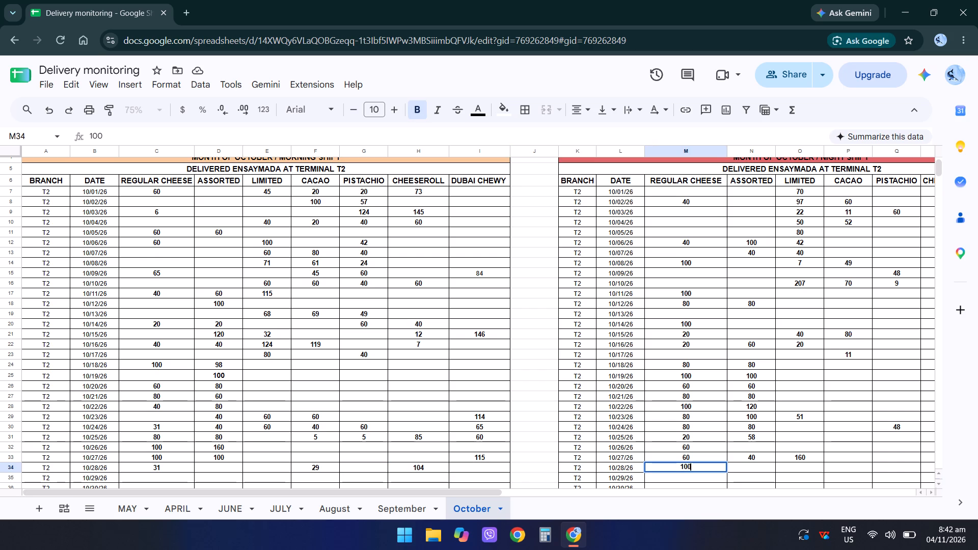
key(Right)
text(160)
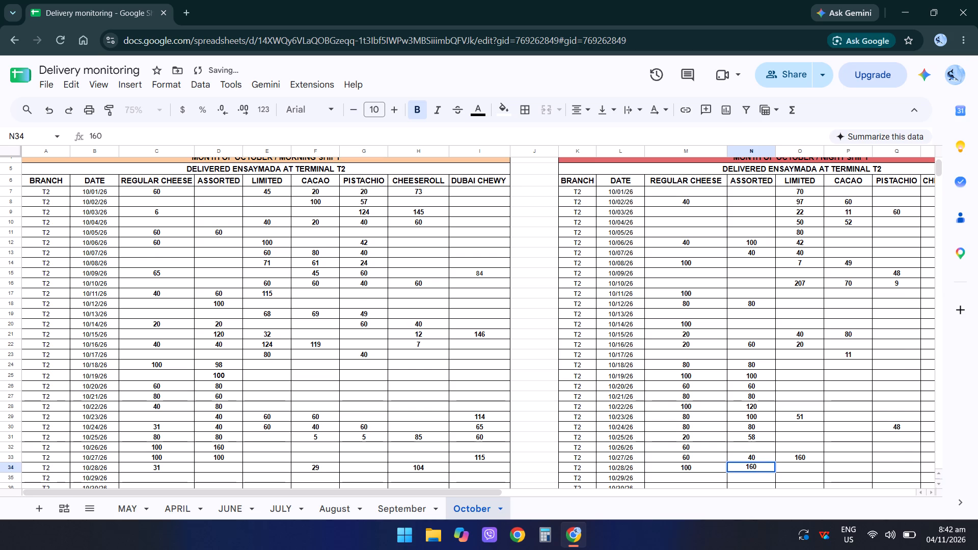
key(Right)
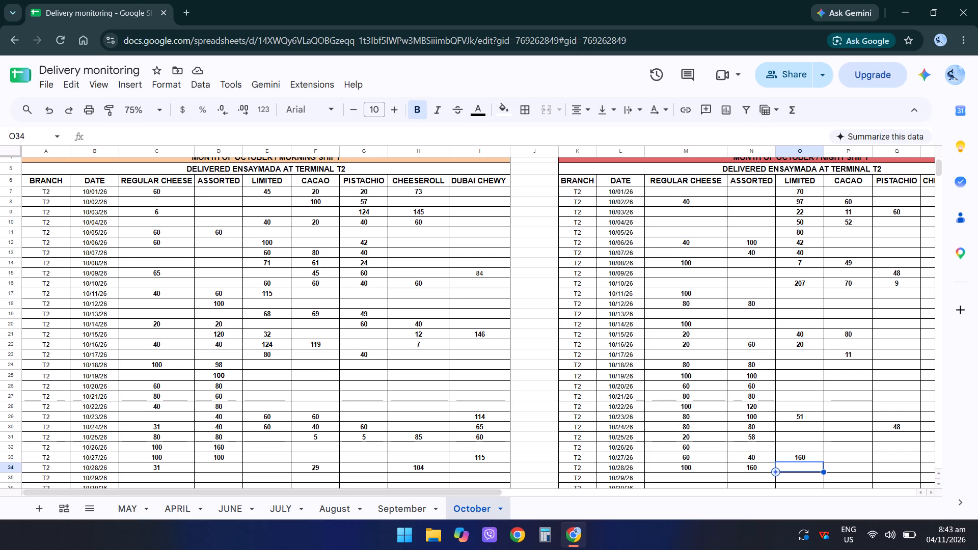
Enter 120 for Regular Cheese, 155 for Limited and 60 for Cacao in the 10/29/26 row of the morning shift table.
key(Down)
key(Left)
key(Left)
key(Left)
key(Left)
key(Left)
key(Left)
key(Left)
key(Left)
key(Left)
key(Left)
key(Left)
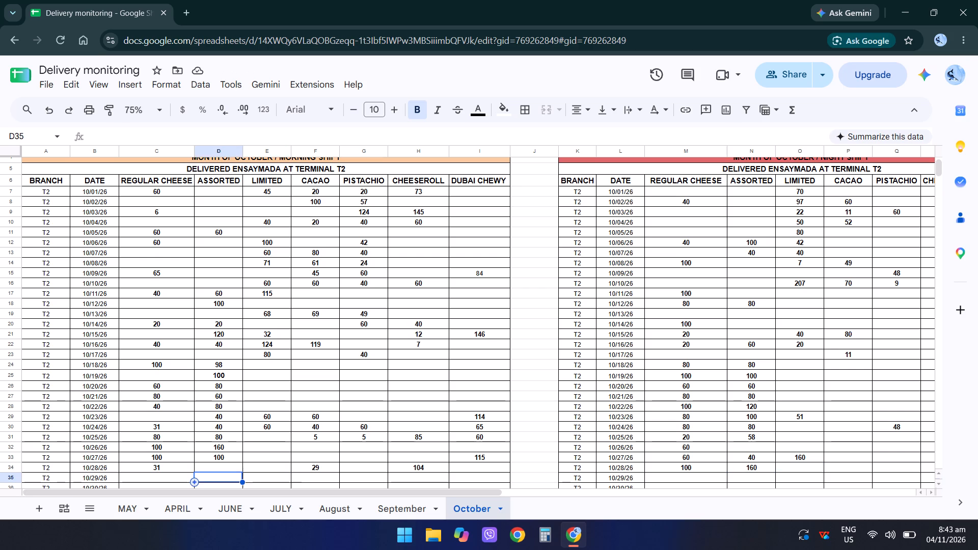
key(Left)
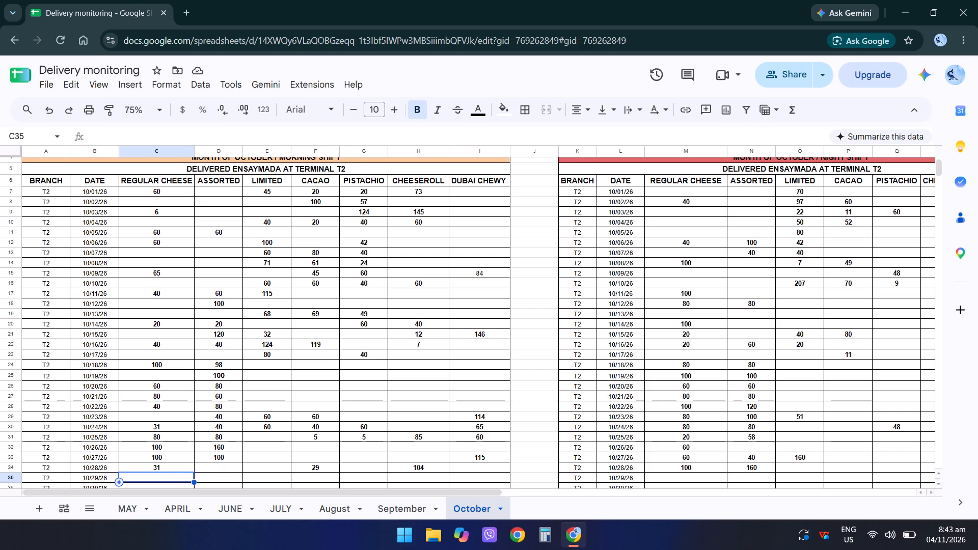
text(120)
key(Right)
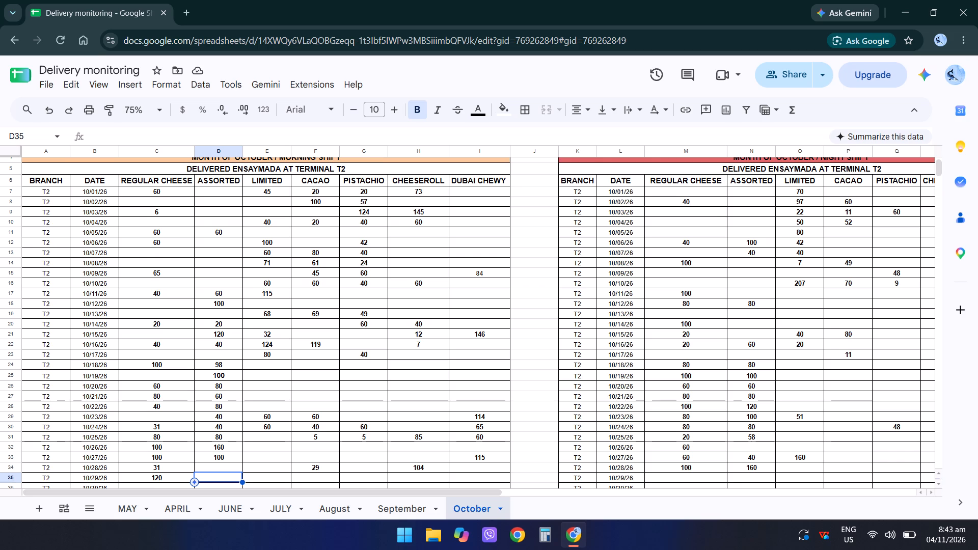
key(Right)
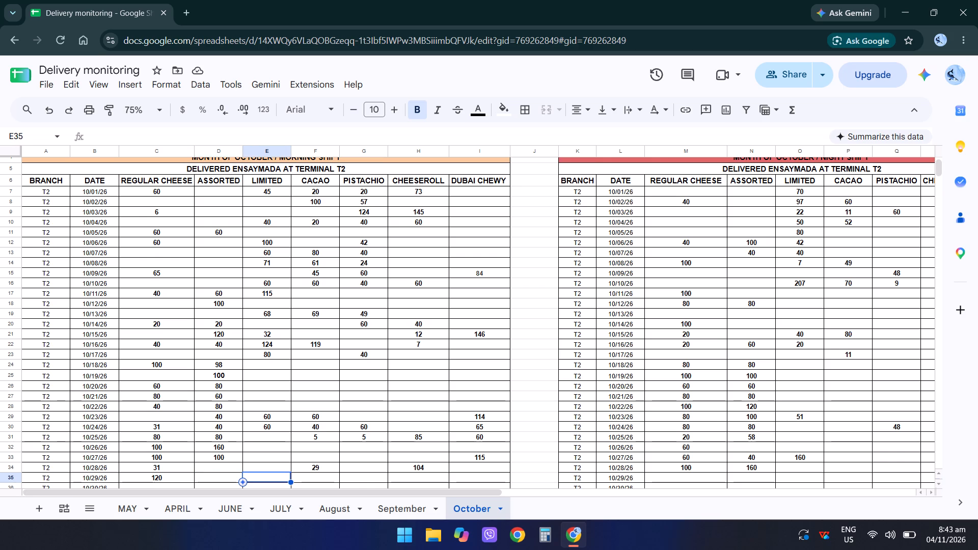
text(155)
key(Right)
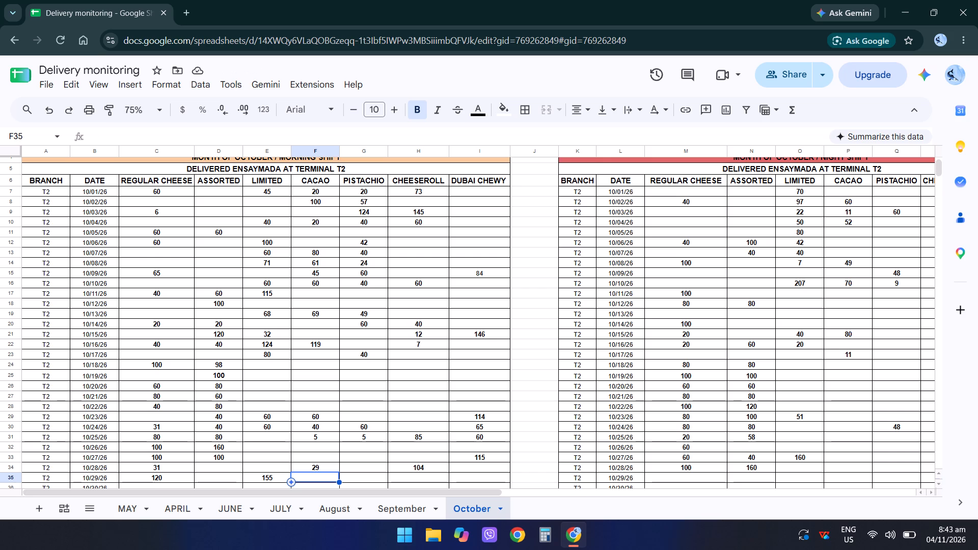
text(60)
key(Right)
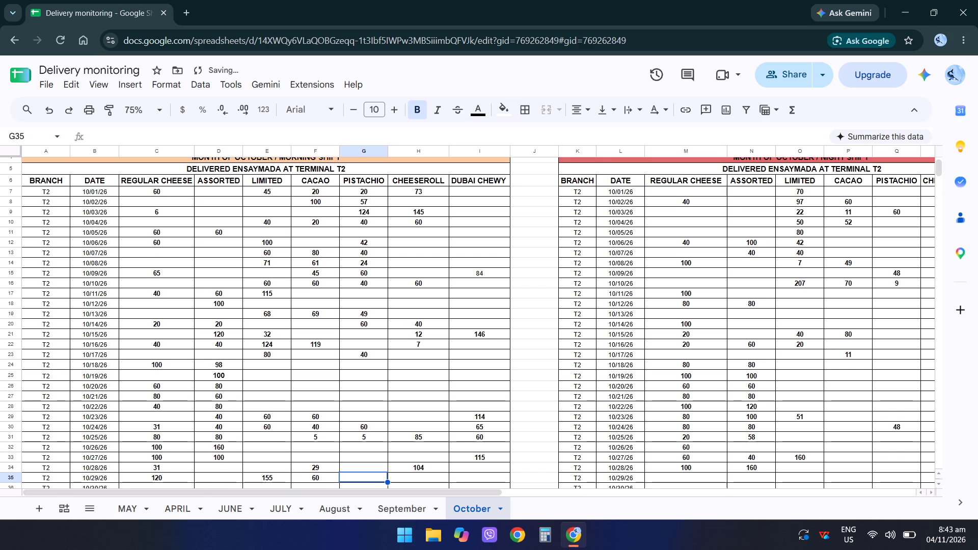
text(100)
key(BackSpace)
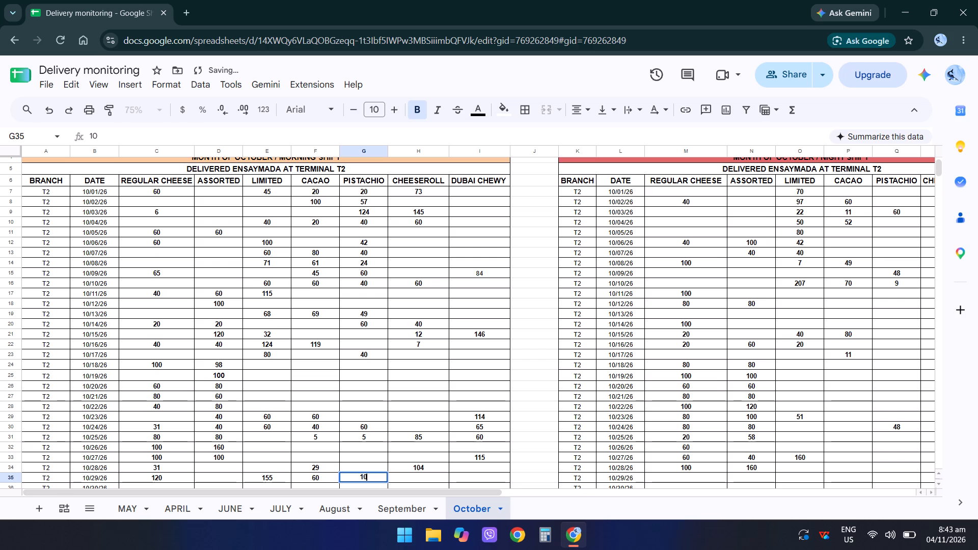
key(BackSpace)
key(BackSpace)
Enter 100 for Cheeseroll in the 10/29/26 row of the morning shift table.
key(Right)
text(100)
key(Right)
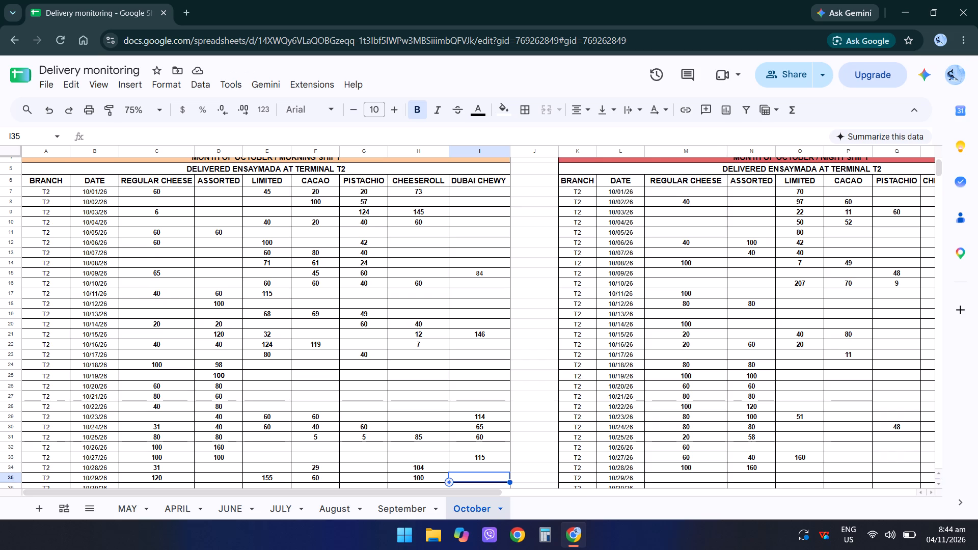
Enter 99 for Assorted, 40 for Limited, 140 for Cheeseroll and 40 for Pistachio in the 10/29/26 row of the night shift table.
key(Right)
key(Right)
key(Right)
key(Right)
key(Right)
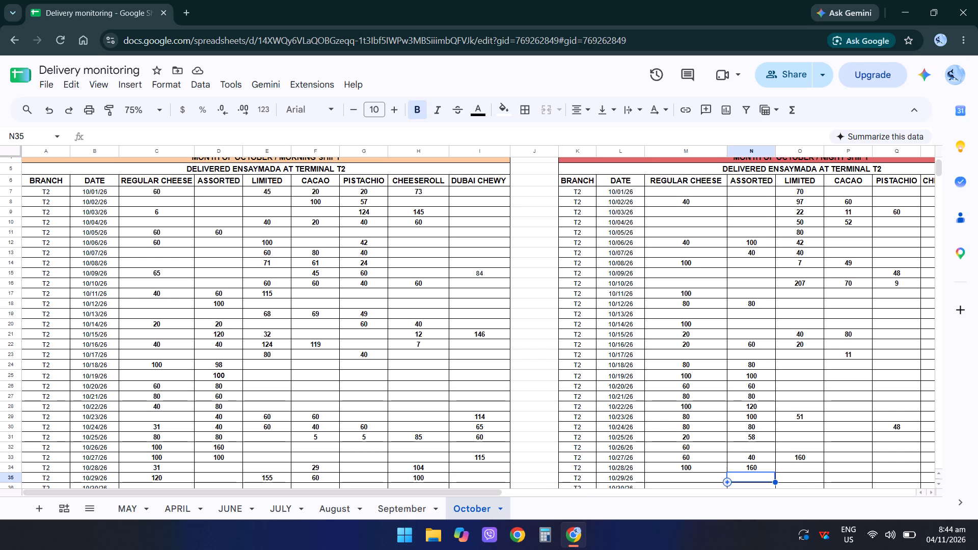
text(99)
key(Right)
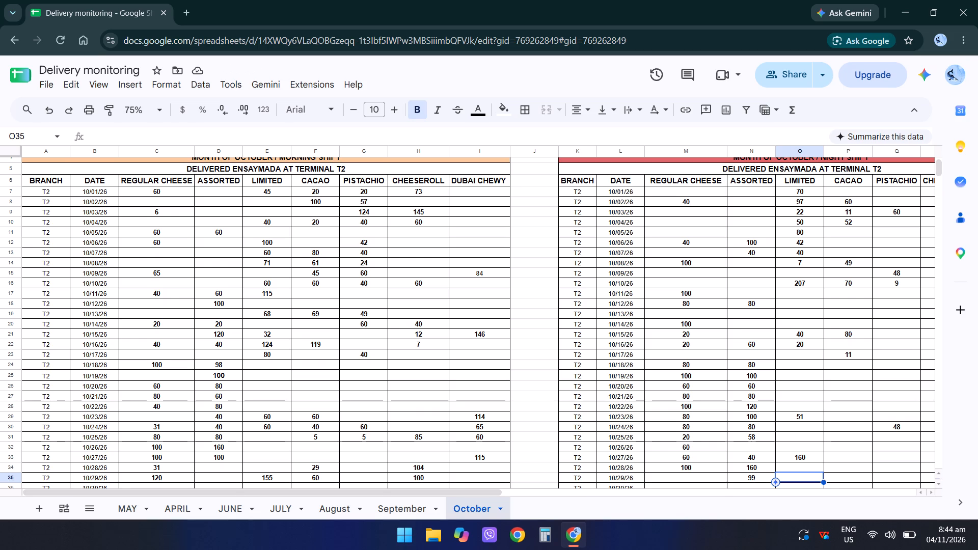
text(40)
key(Right)
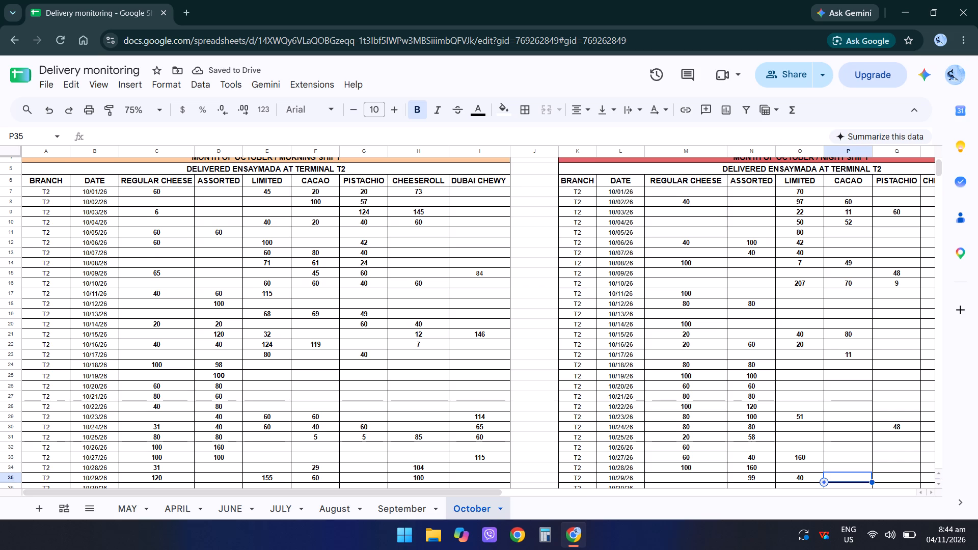
key(Right)
key(Right)
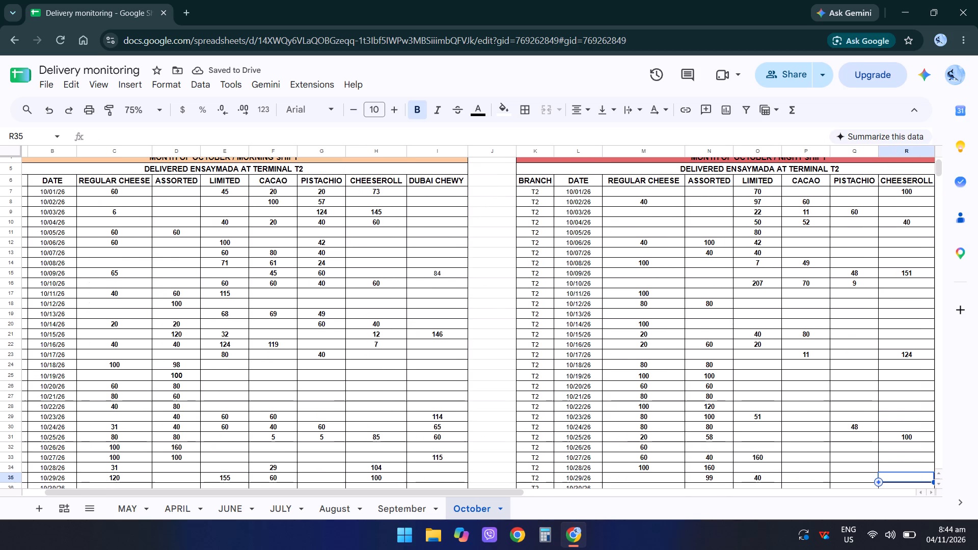
text(140)
key(Right)
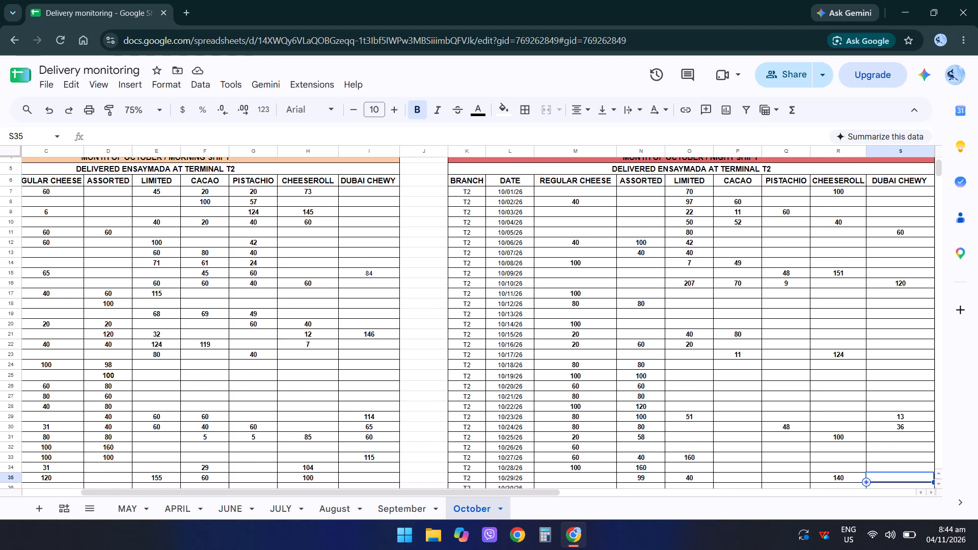
key(Left)
key(Left)
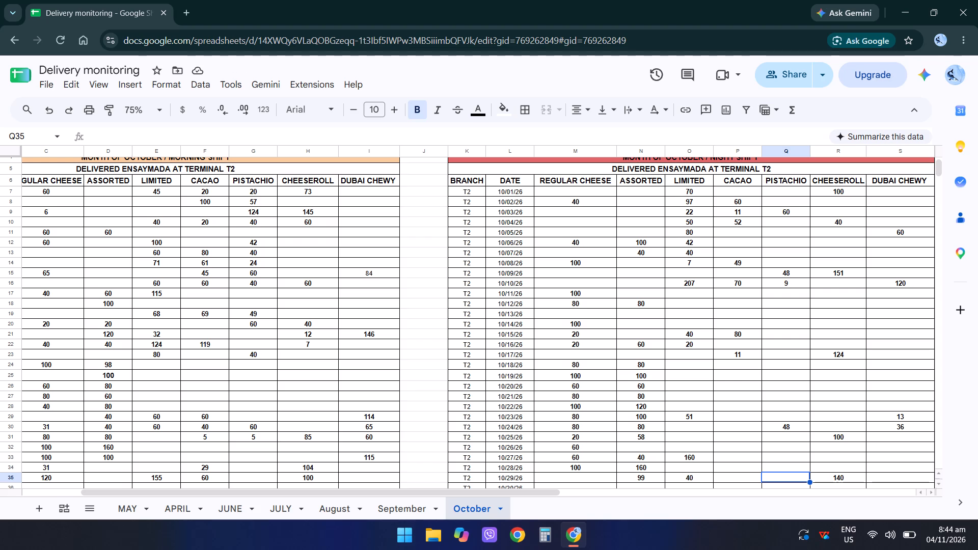
text(40)
key(Return)
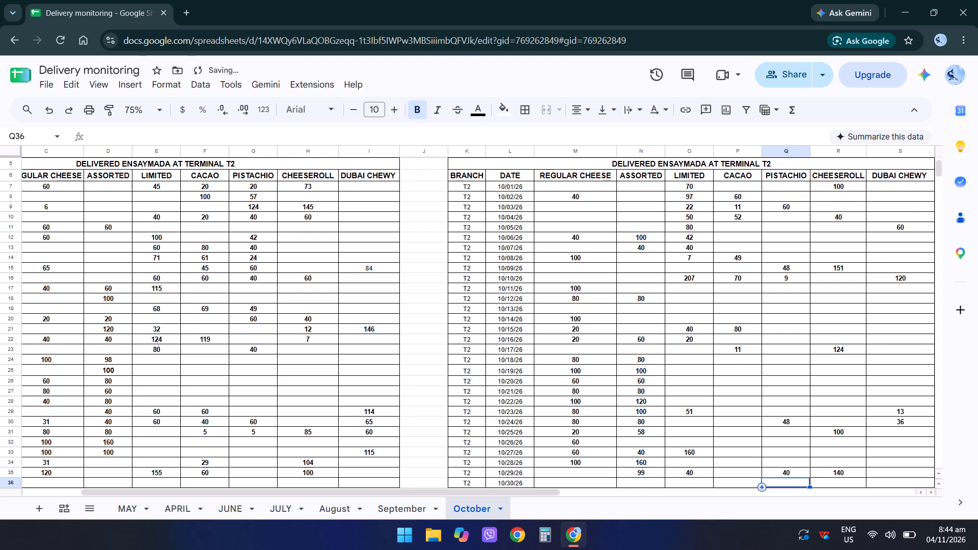
scroll(151, 208, down, 2)
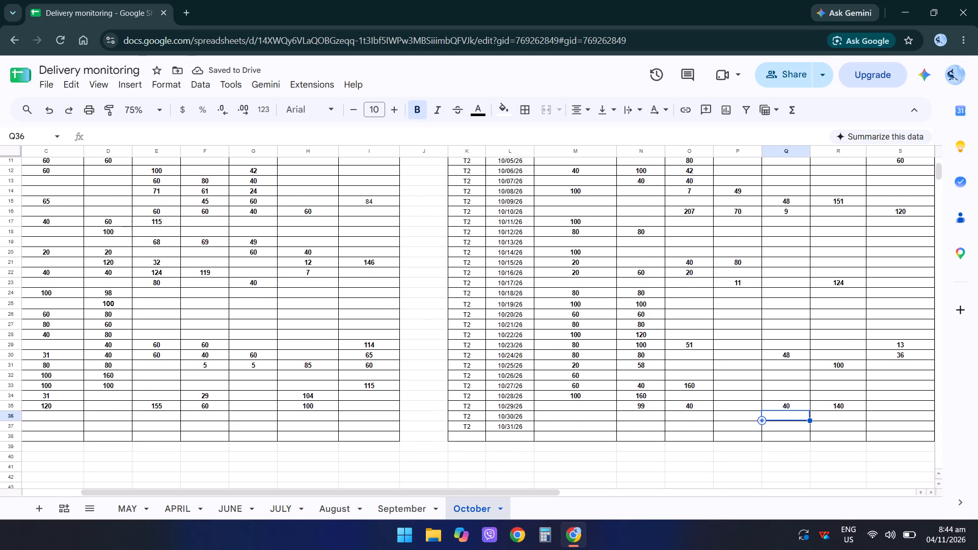
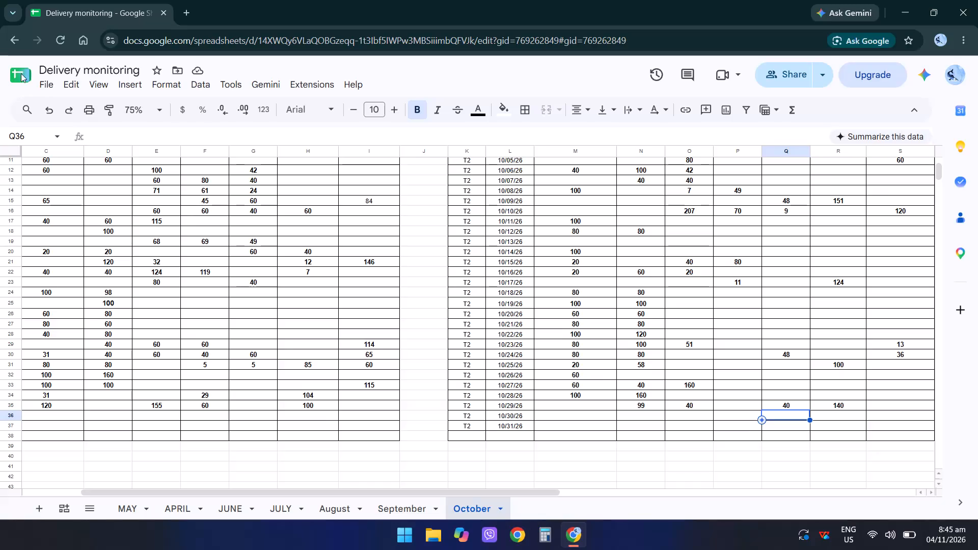
Enter 80 for Regular Cheese, 16 for Limited, 27 for Cacao and 40 for Cheeseroll in the 10/30/26 row of the morning shift table.
scroll(207, 299, right, 3)
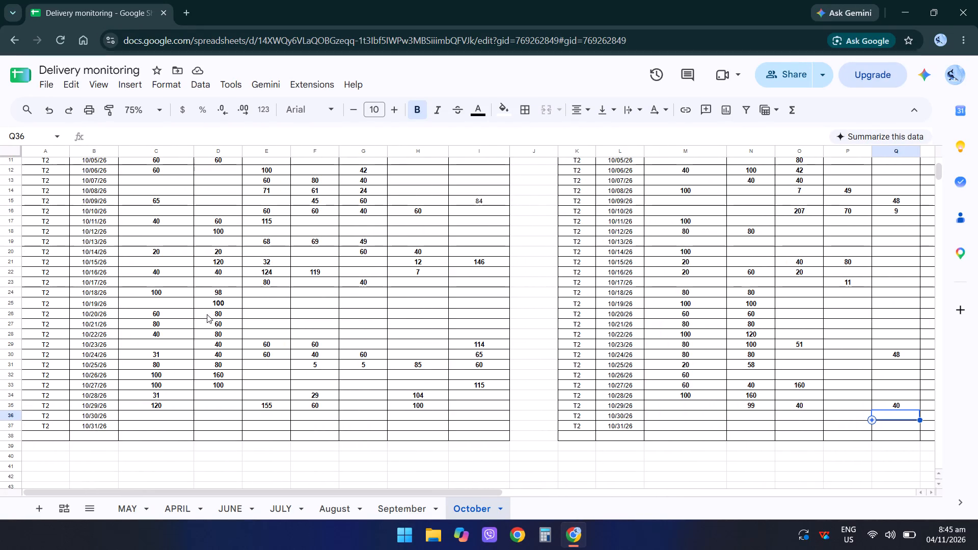
click(164, 416)
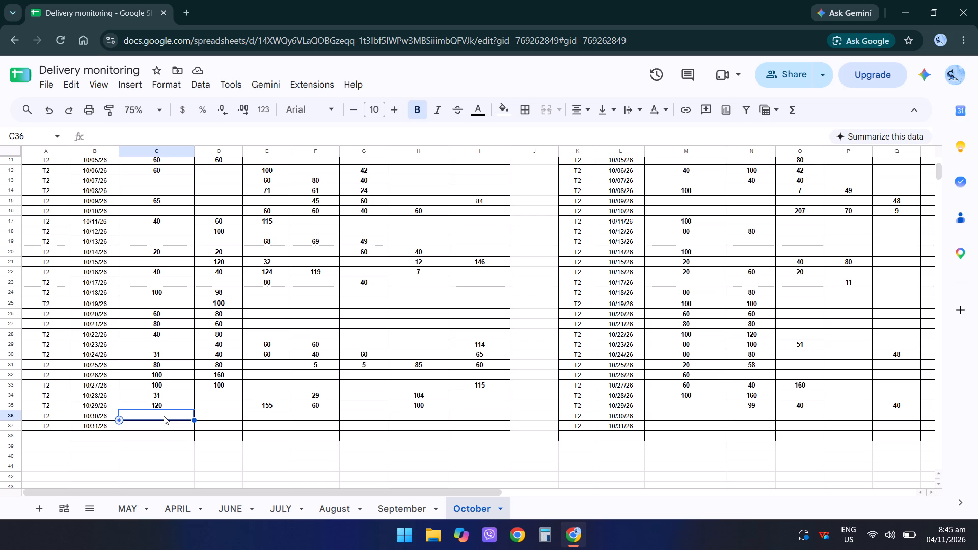
text(80)
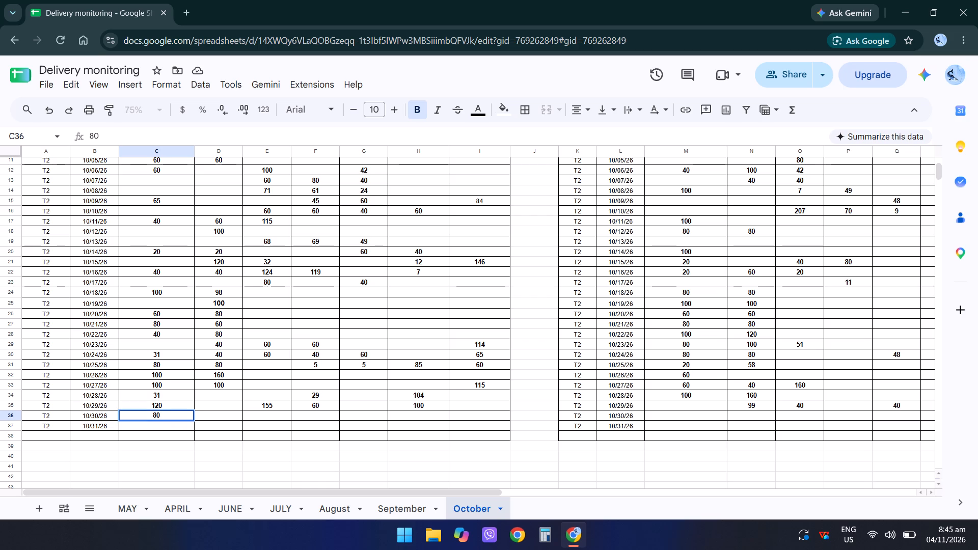
key(Right)
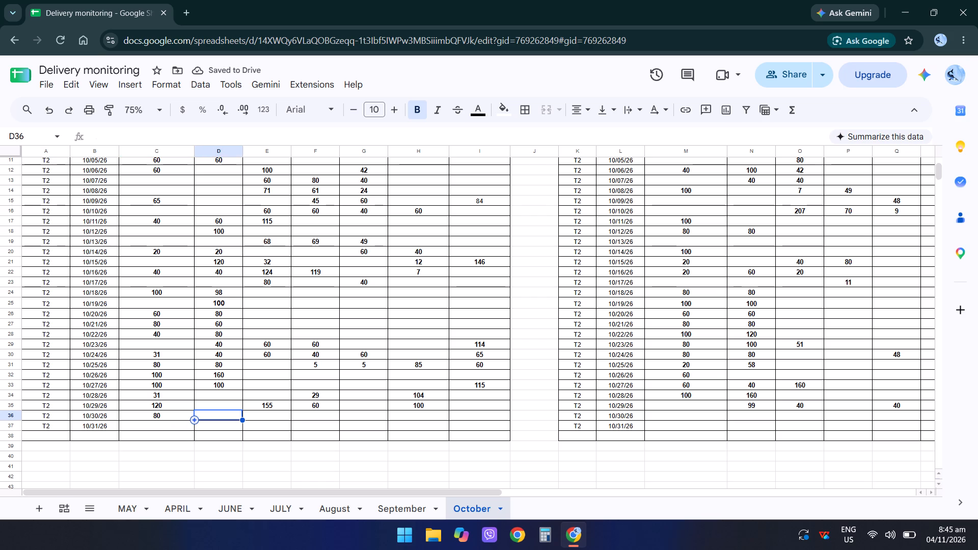
key(Right)
text(16)
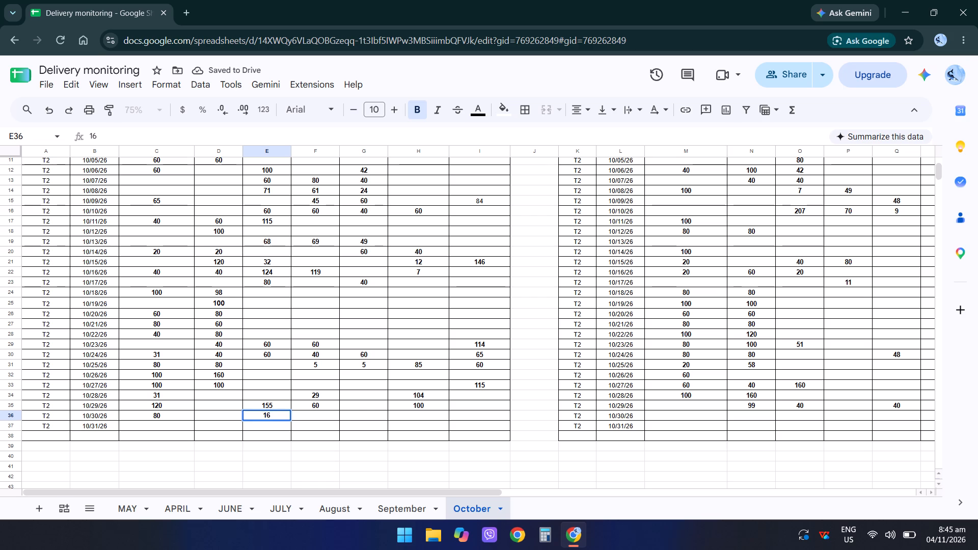
key(Right)
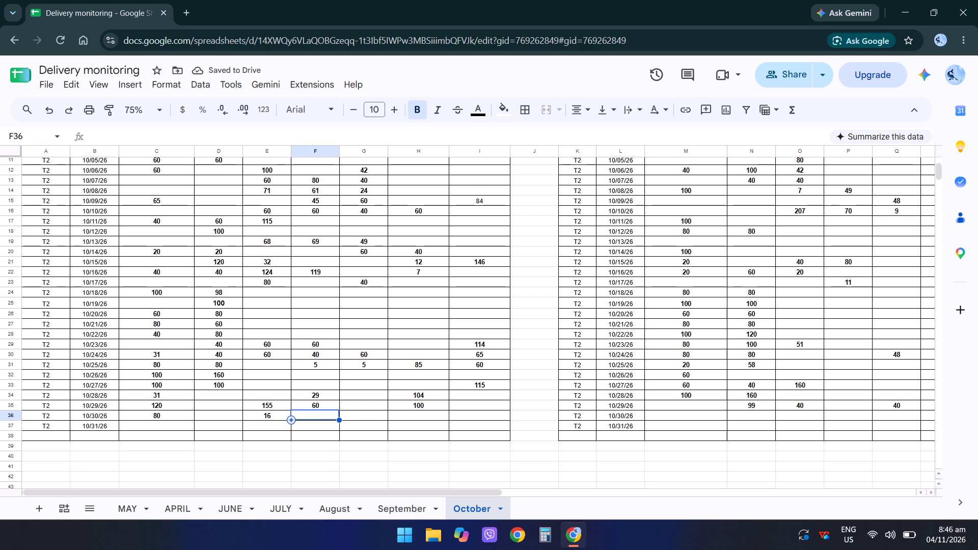
key(Right)
key(Left)
scroll(164, 416, up, 1)
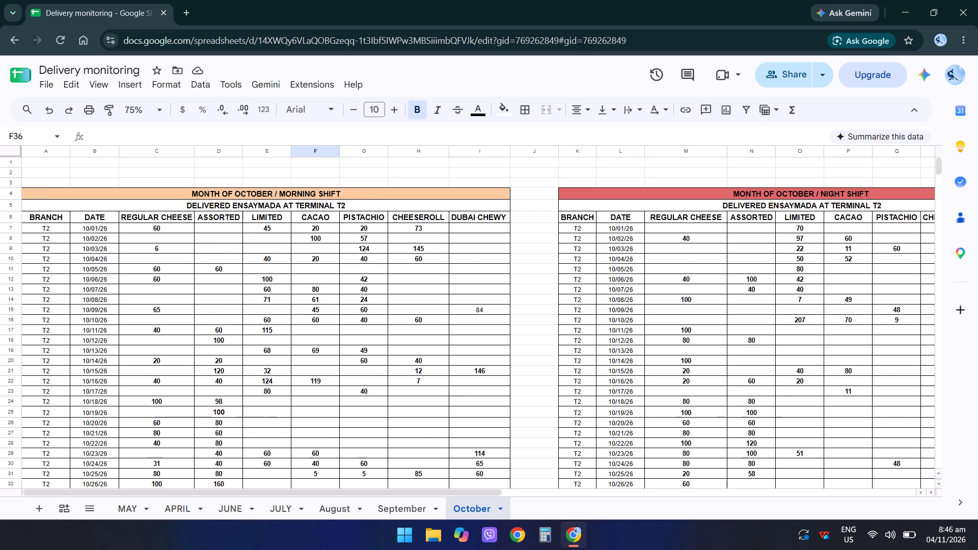
scroll(164, 416, up, 1)
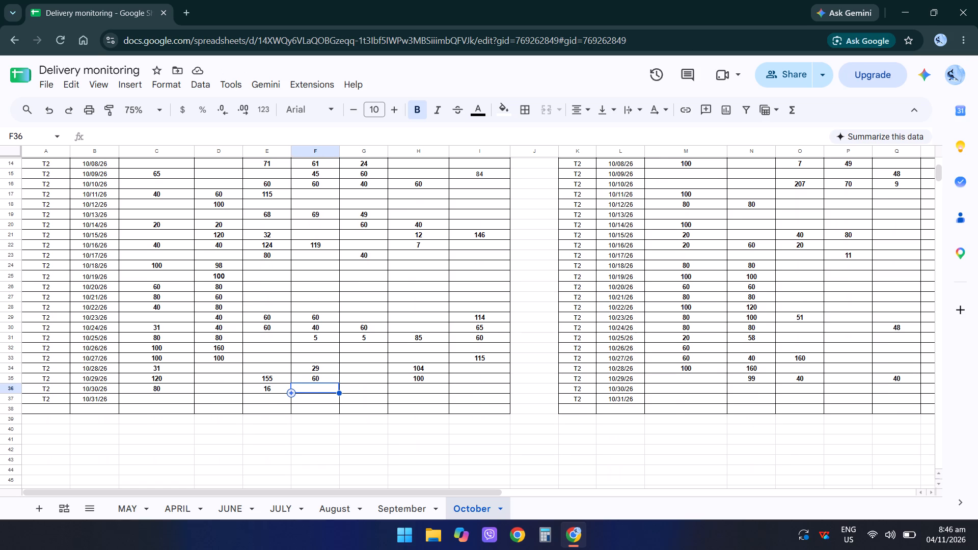
text(27)
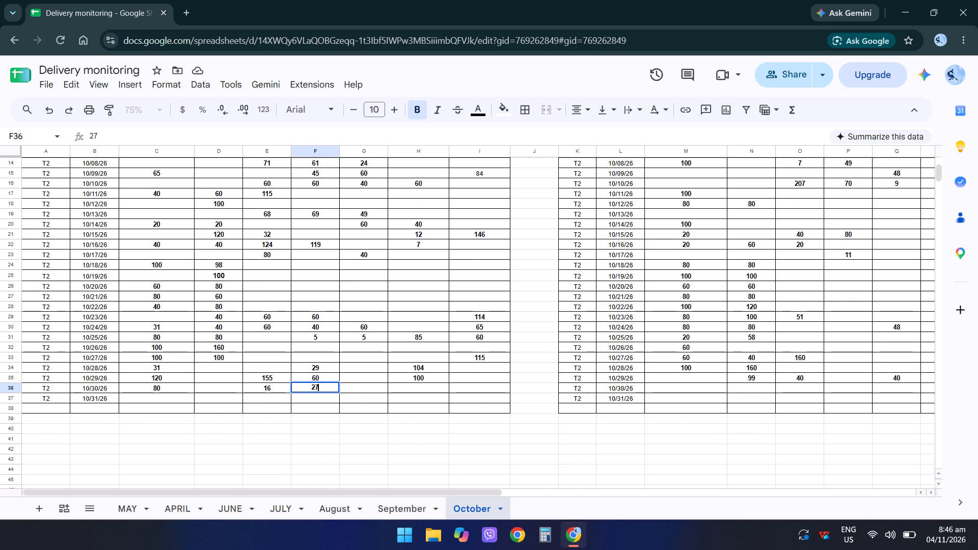
key(Right)
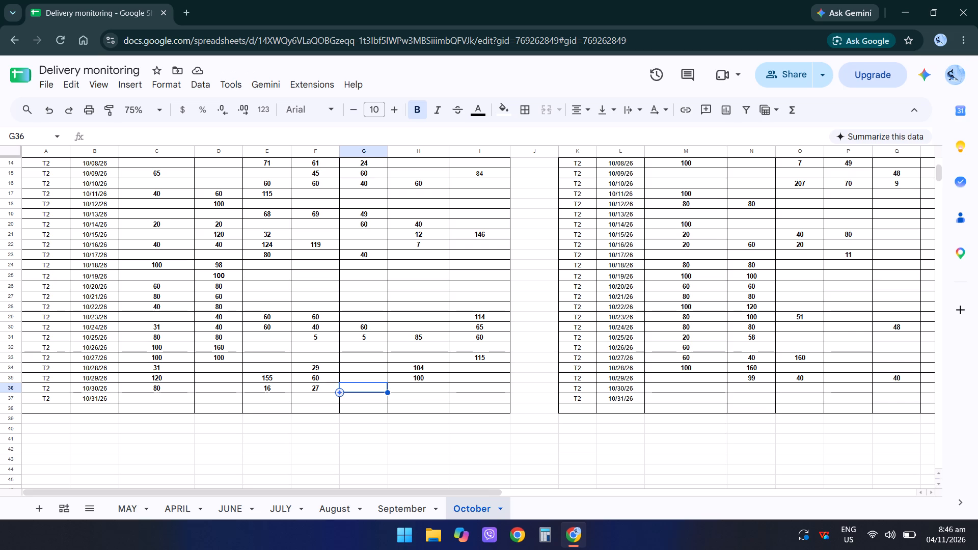
key(Right)
text(40)
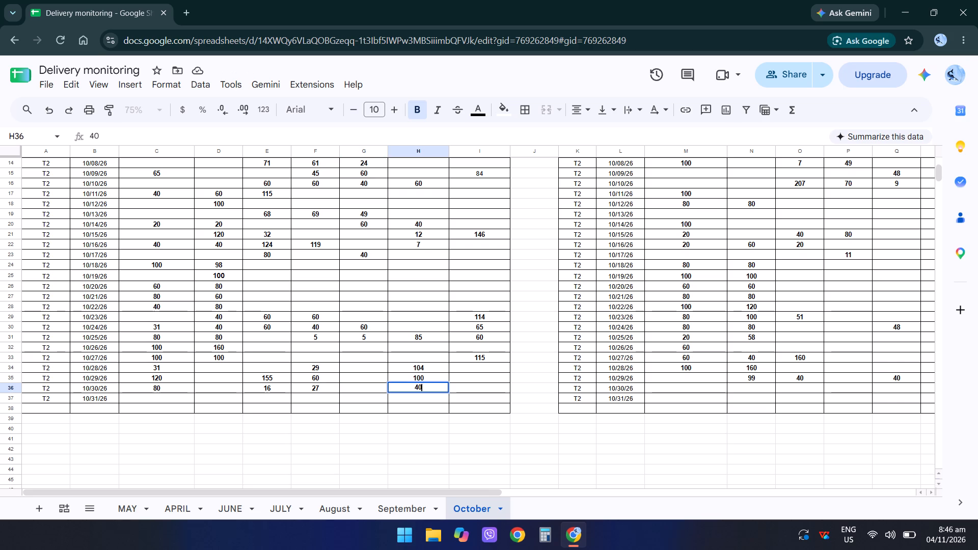
key(Right)
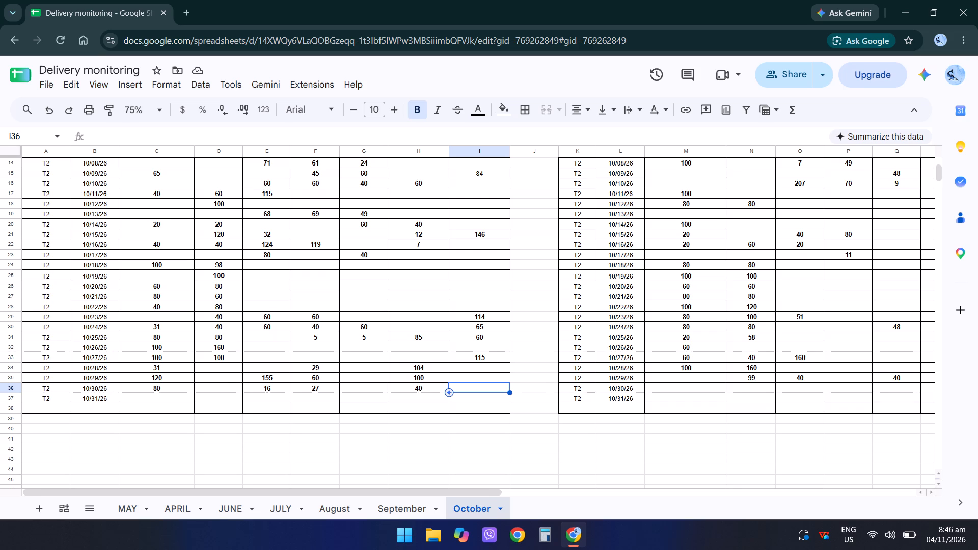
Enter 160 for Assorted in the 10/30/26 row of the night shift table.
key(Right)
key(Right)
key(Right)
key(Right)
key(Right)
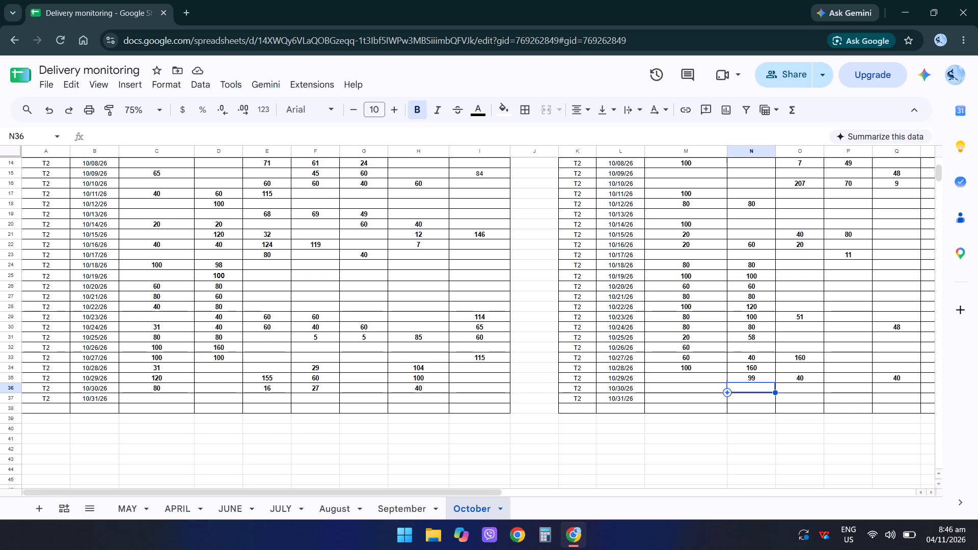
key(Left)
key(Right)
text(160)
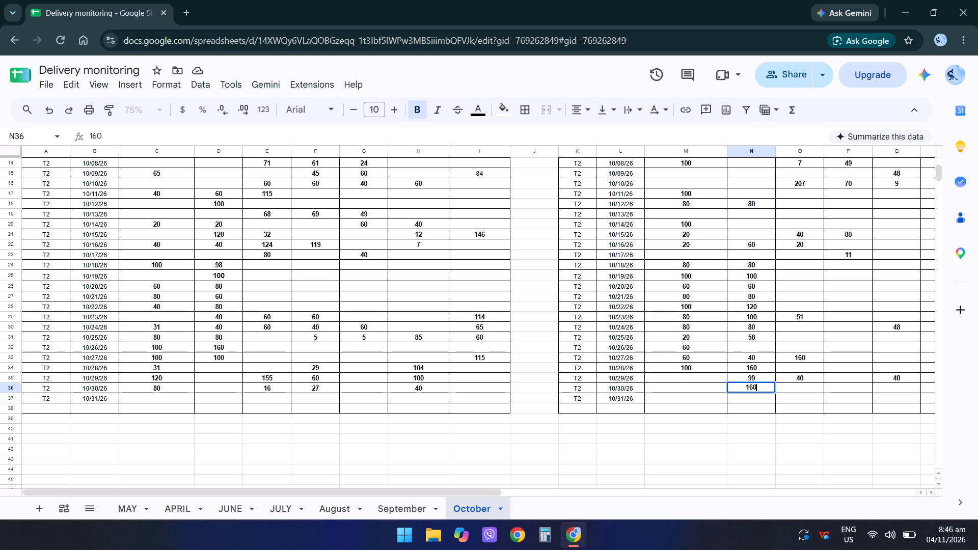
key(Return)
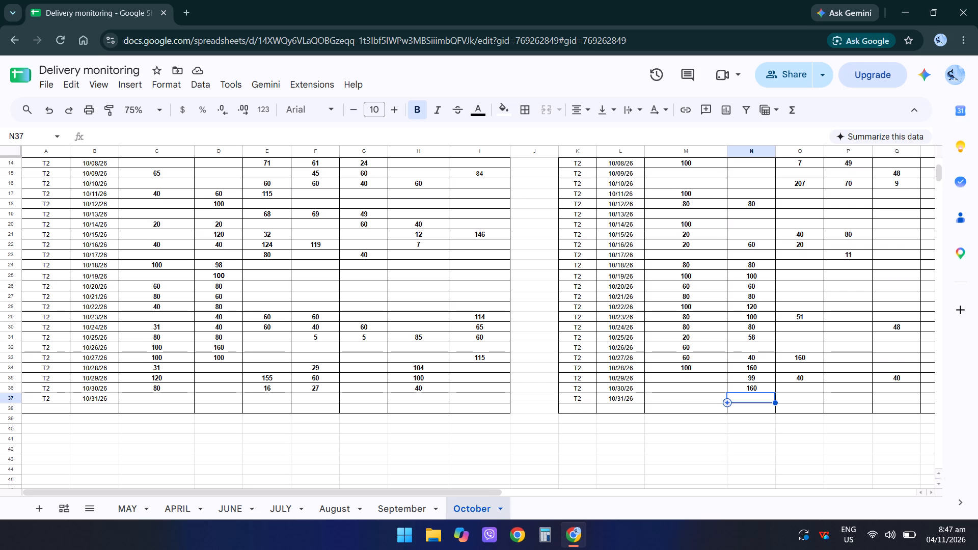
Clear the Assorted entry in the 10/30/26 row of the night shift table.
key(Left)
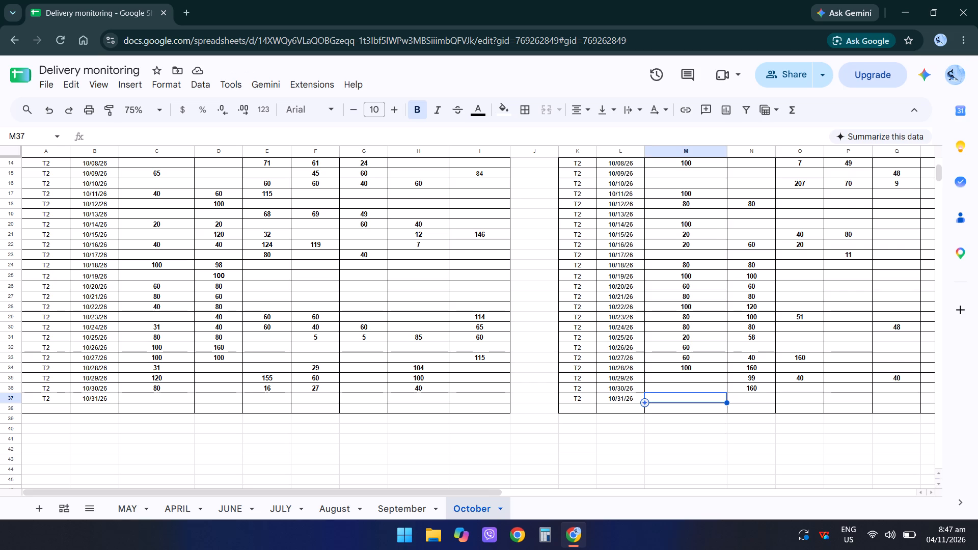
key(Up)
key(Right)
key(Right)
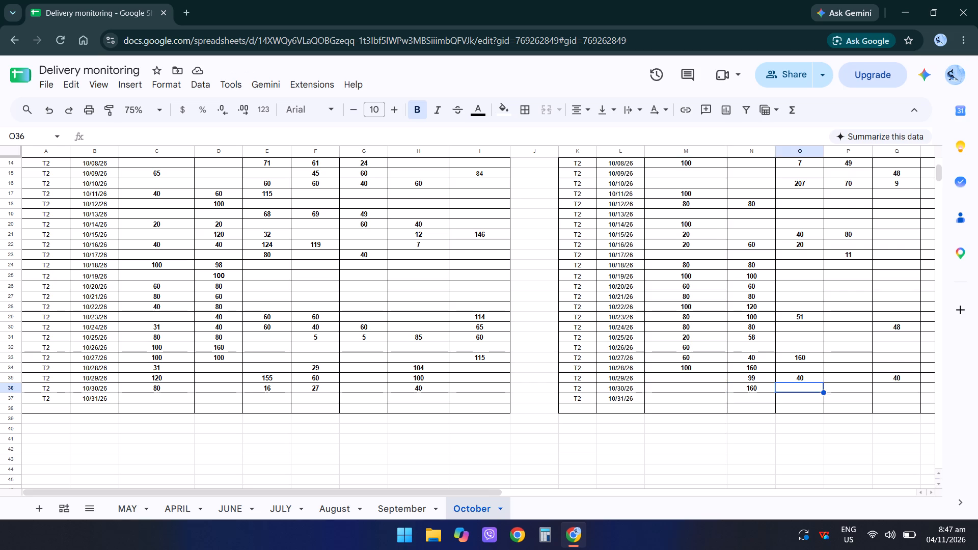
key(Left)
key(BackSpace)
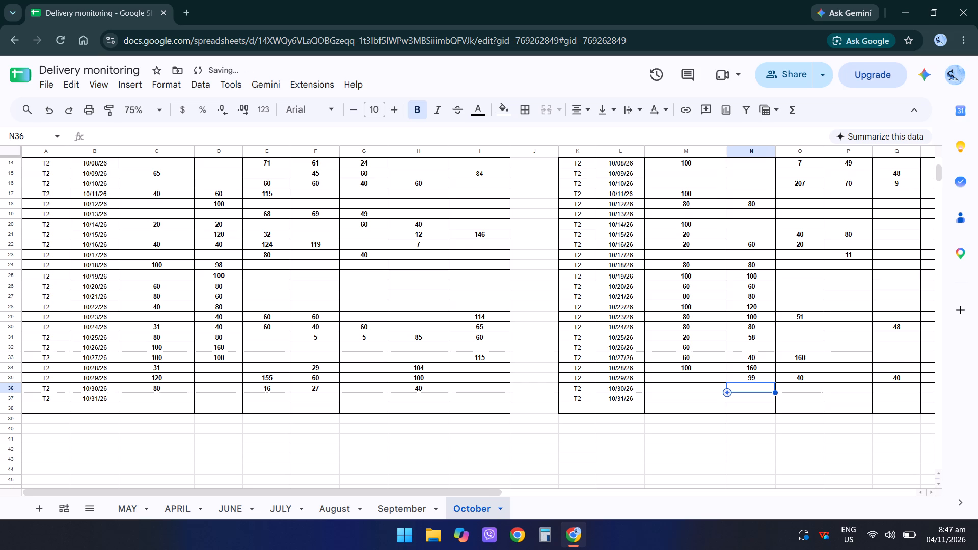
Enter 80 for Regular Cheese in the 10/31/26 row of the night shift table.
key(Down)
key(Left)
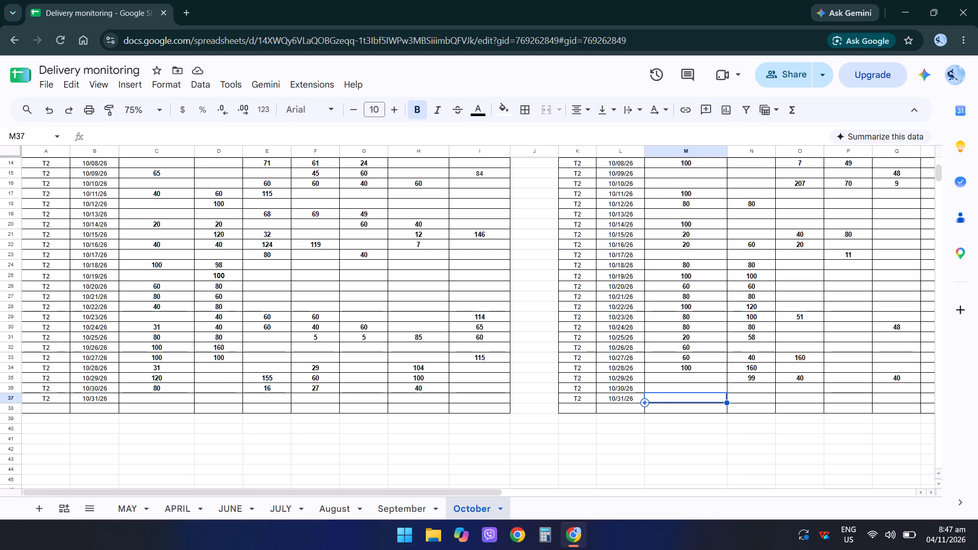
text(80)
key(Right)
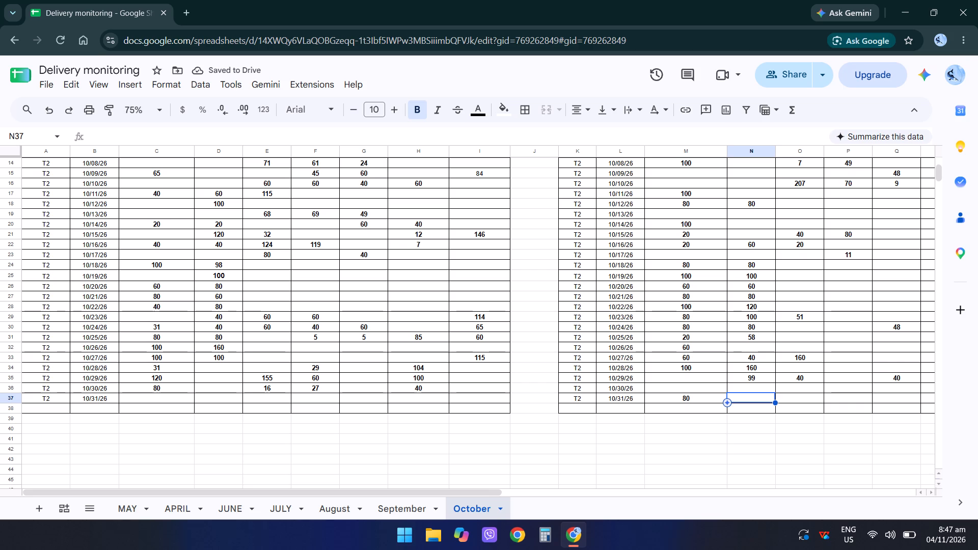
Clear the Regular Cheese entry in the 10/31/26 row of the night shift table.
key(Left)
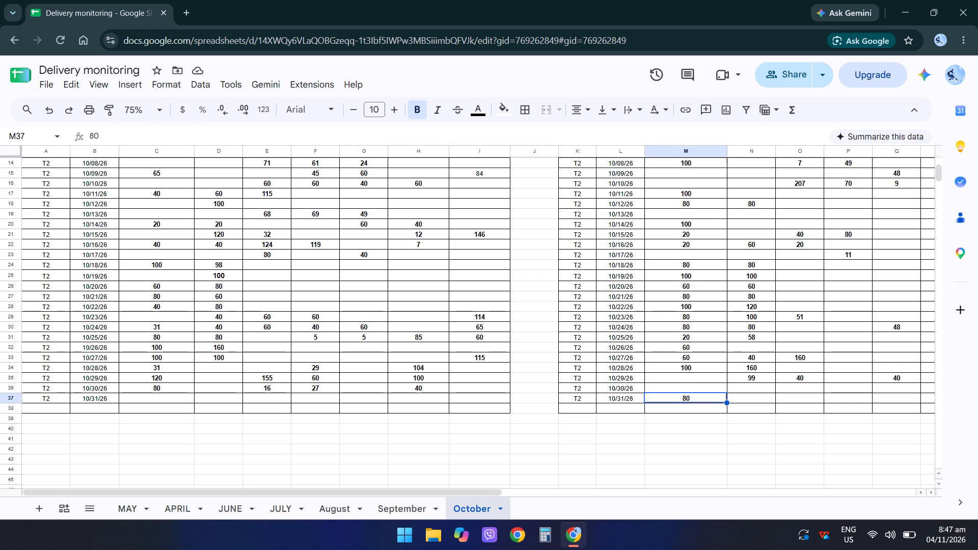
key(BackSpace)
Select the Limited quantity in the 10/30/26 row of the morning shift table.
click(262, 388)
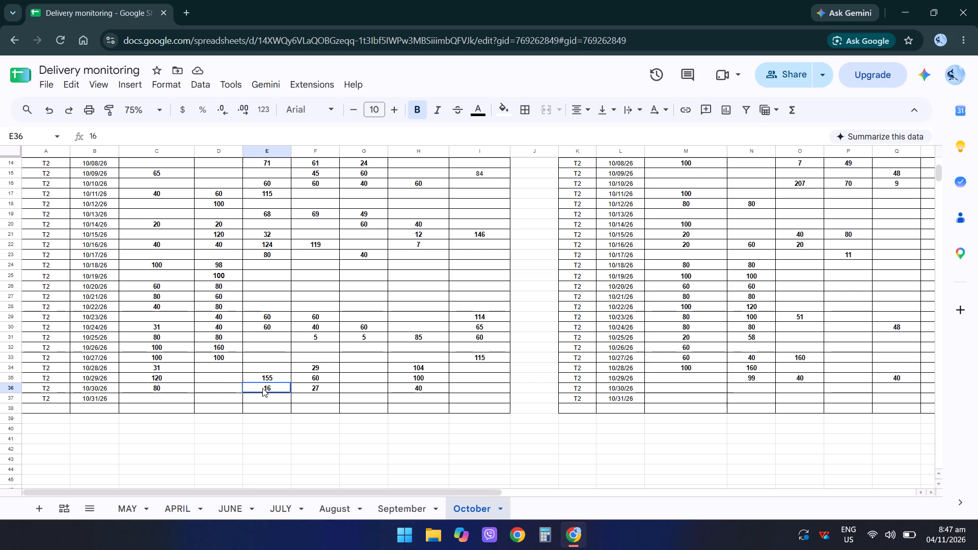
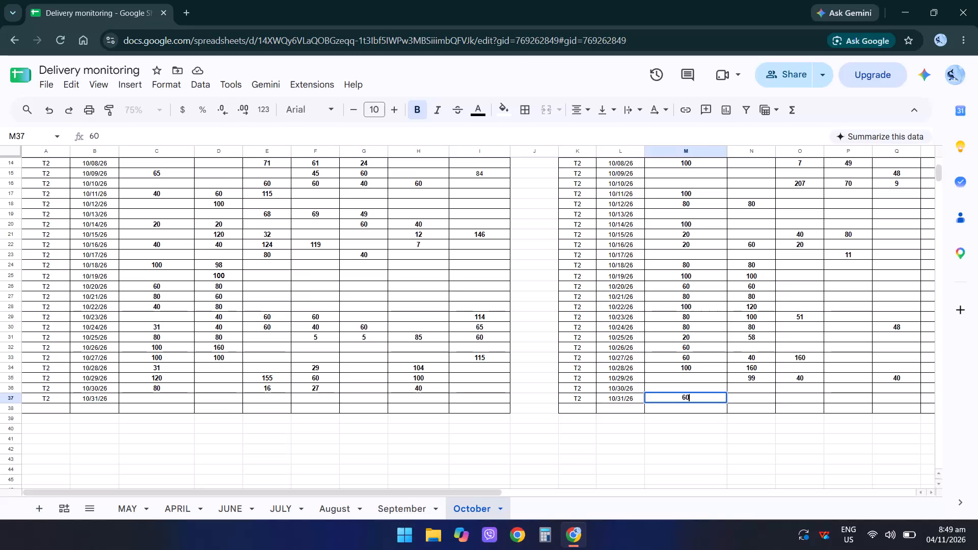
Enter 60 in the first product column of the 10/31/26 row of the night shift table.
key(Right)
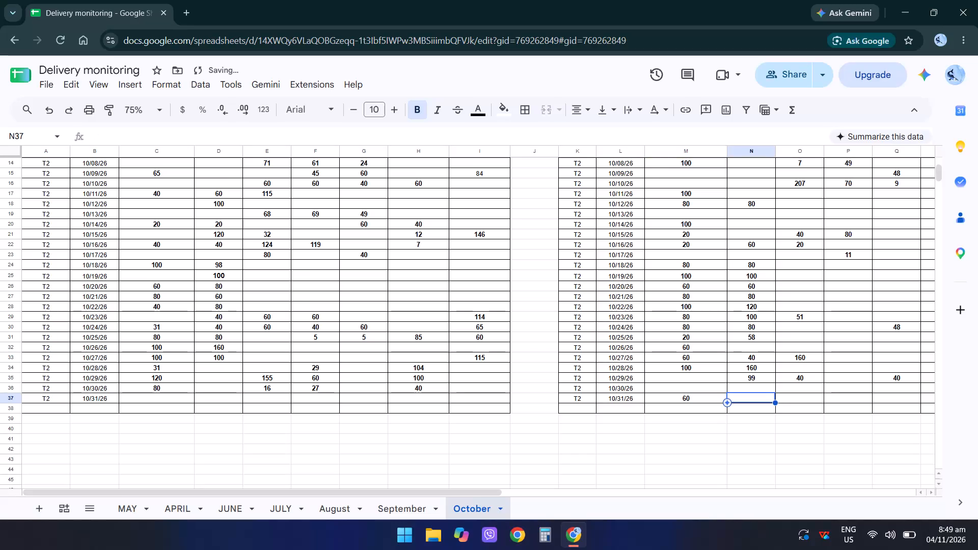
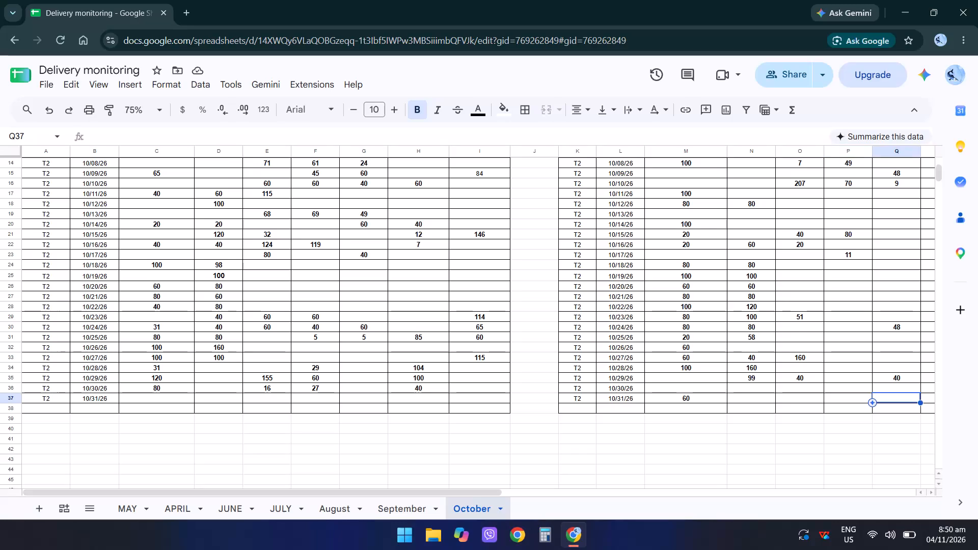
Enter 60 under CHEESEROLL in the 10/31/26 row of the night shift table.
scroll(262, 388, up, 1)
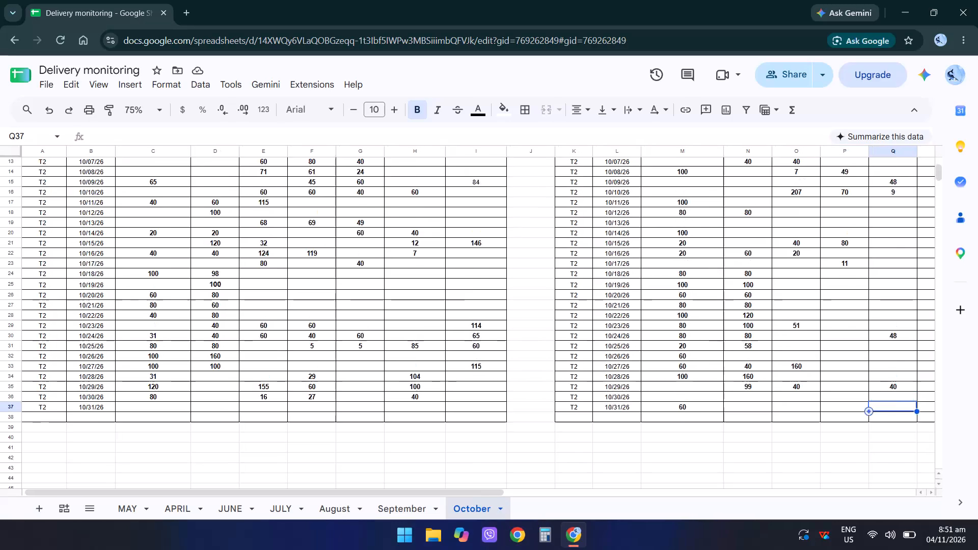
scroll(262, 388, up, 3)
scroll(262, 388, down, 1)
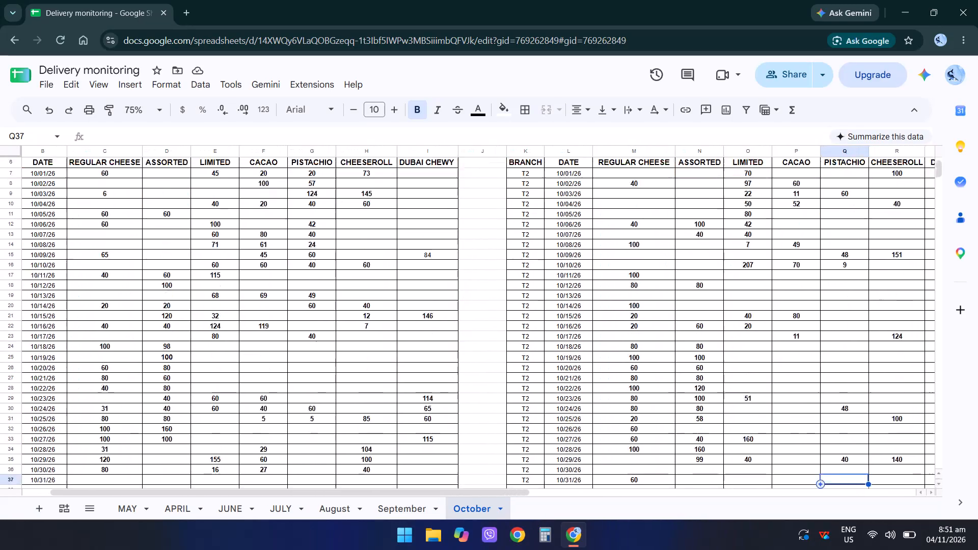
scroll(262, 388, down, 1)
key(Right)
text(60)
key(Return)
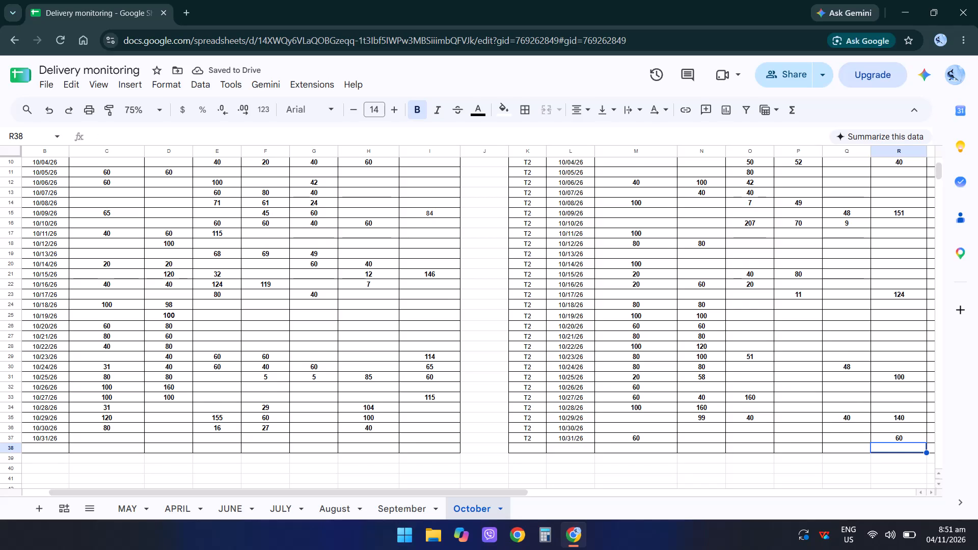
Set the sheet zoom to 50% to view both October shift tables in full.
scroll(262, 388, down, 2)
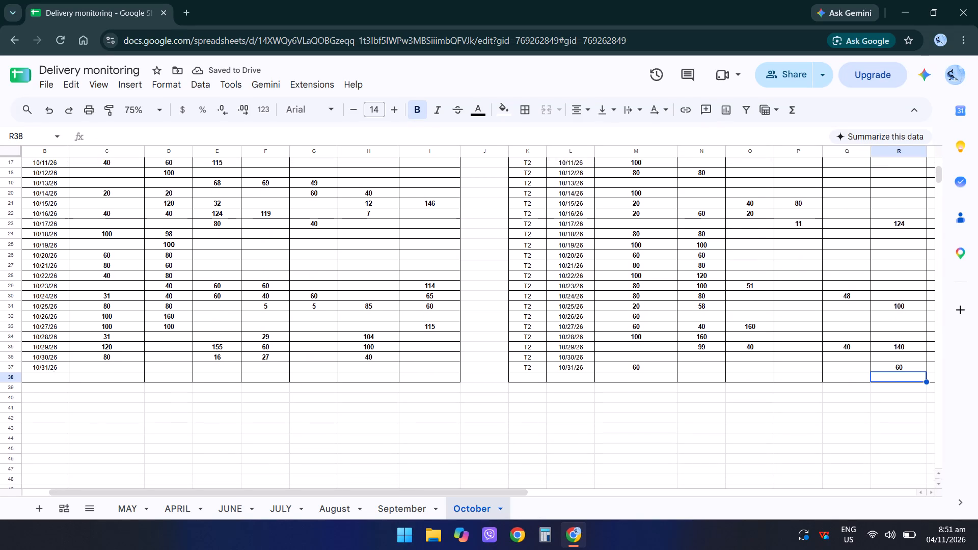
scroll(262, 388, down, 2)
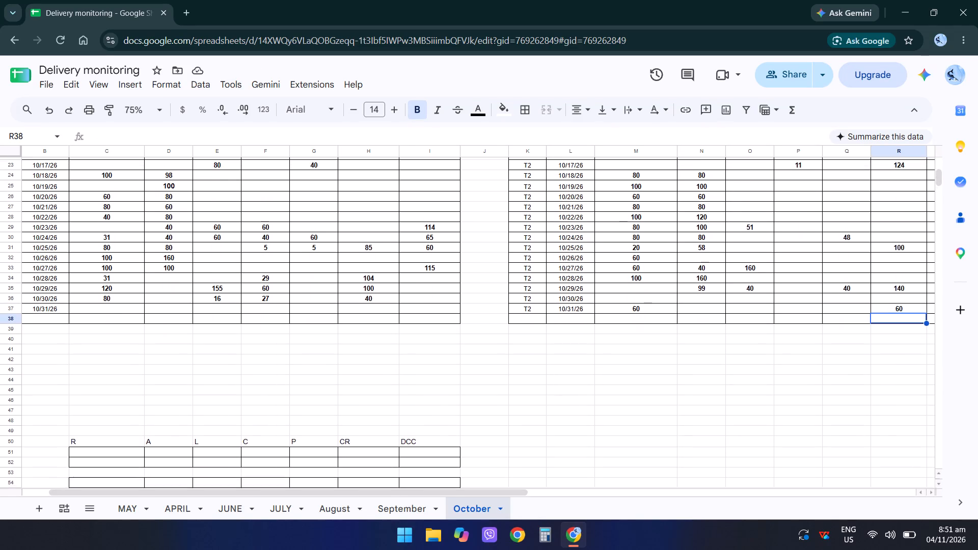
scroll(262, 388, down, 1)
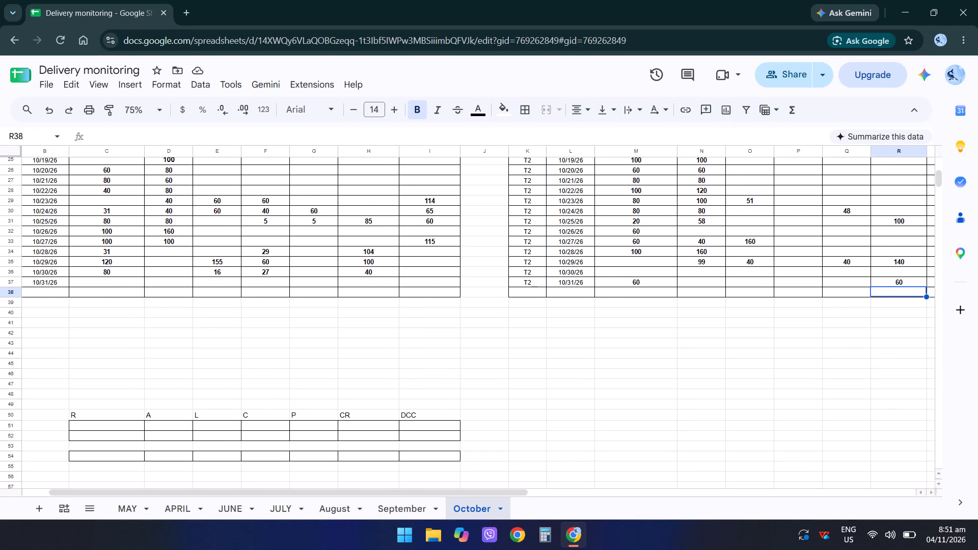
scroll(262, 388, right, 1)
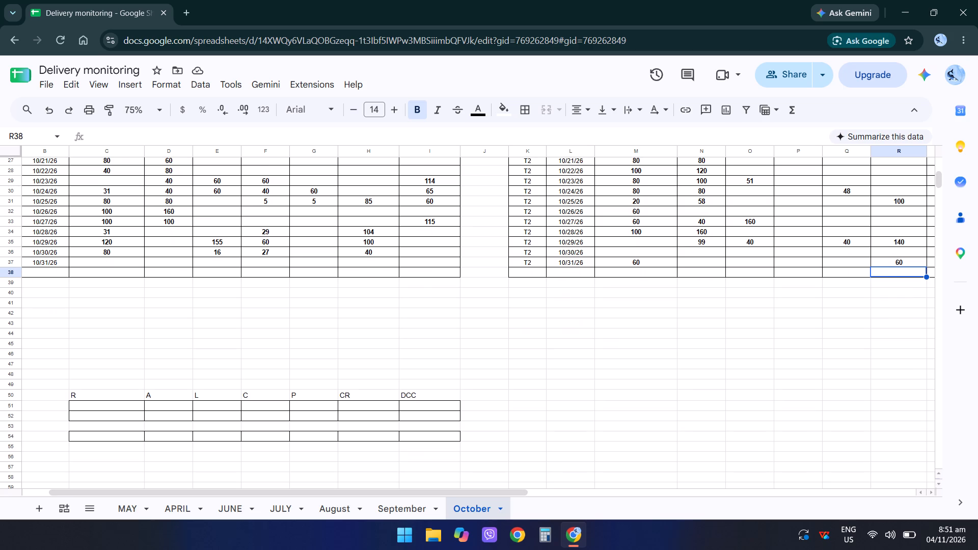
scroll(262, 388, right, 1)
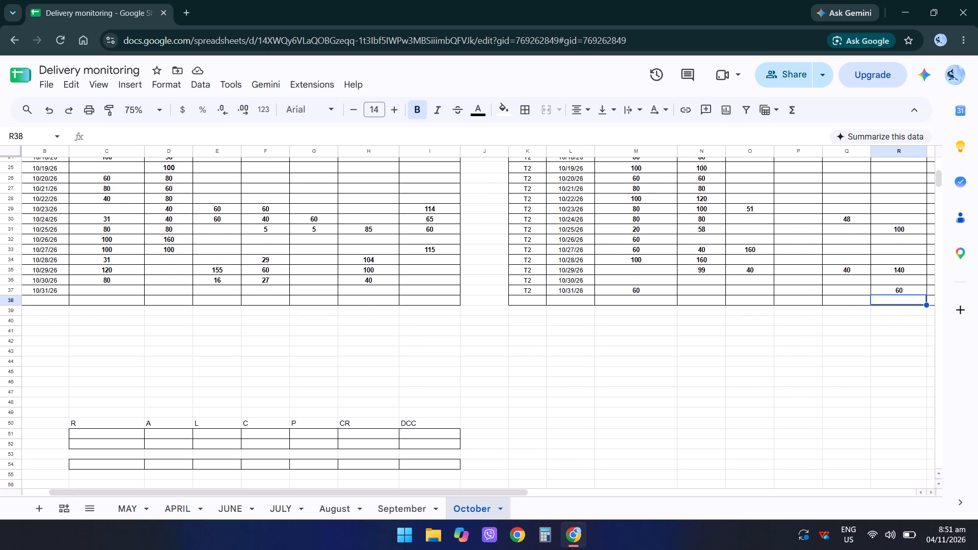
scroll(262, 388, right, 1)
scroll(262, 388, up, 1)
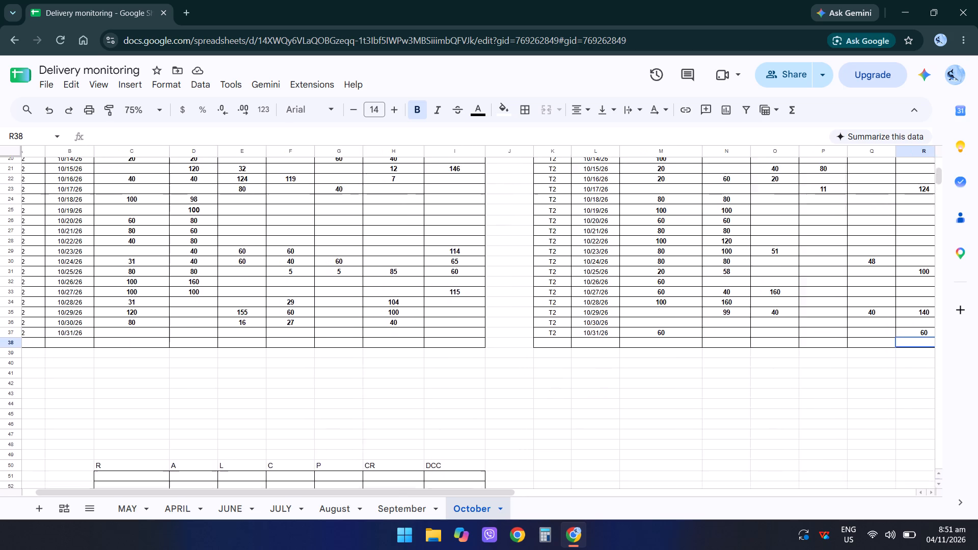
scroll(262, 388, up, 4)
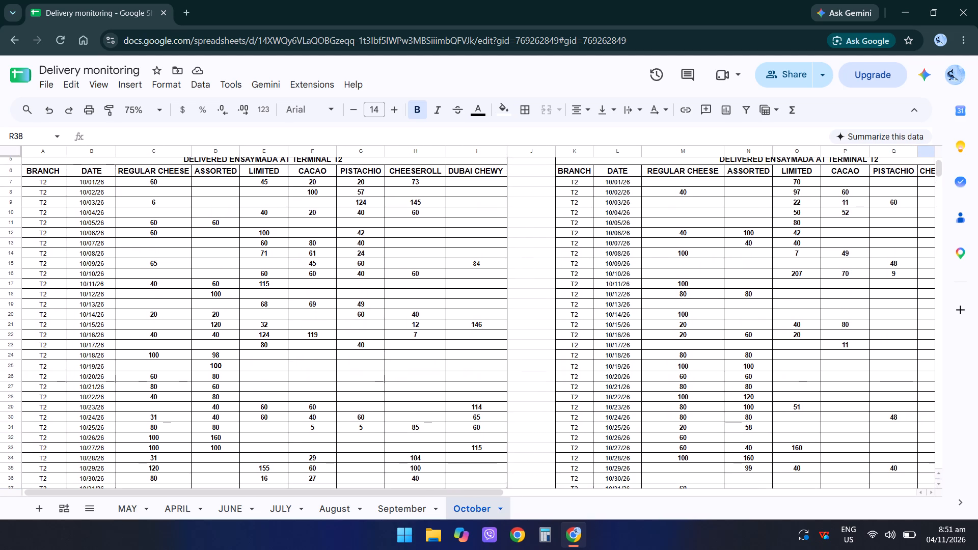
scroll(262, 388, right, 3)
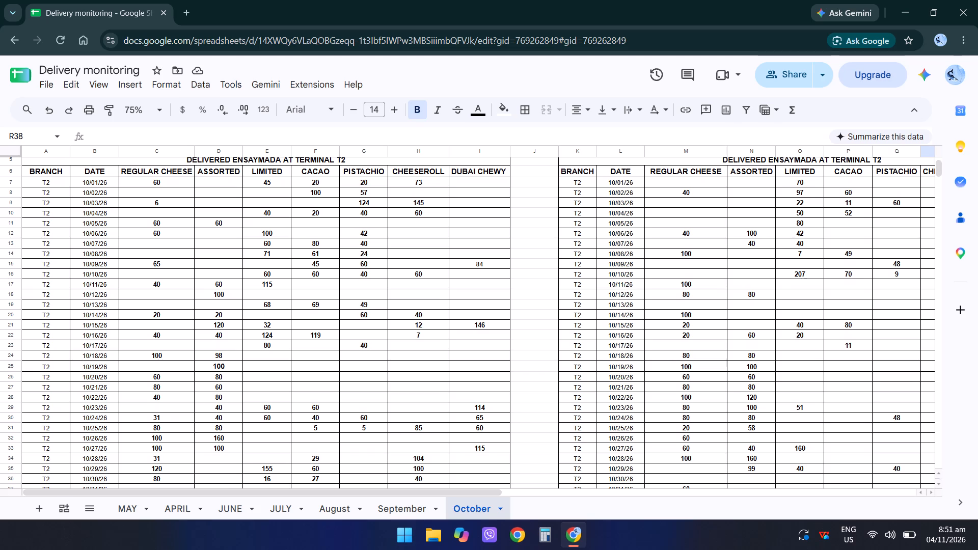
click(152, 109)
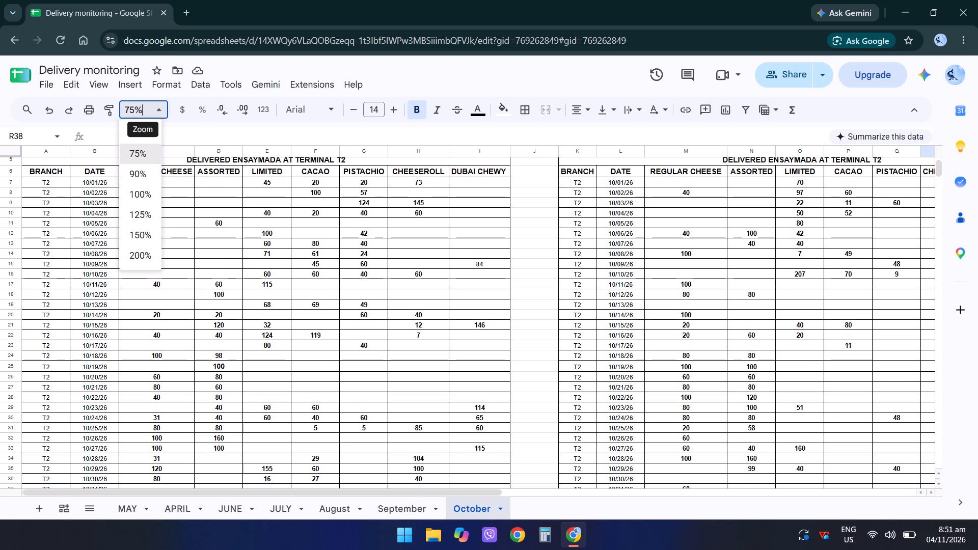
click(132, 129)
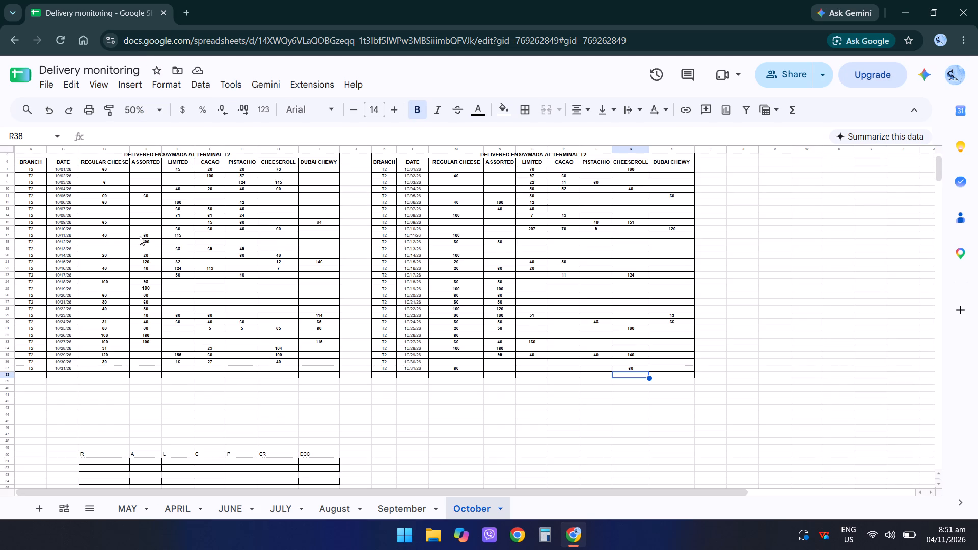
scroll(140, 237, up, 1)
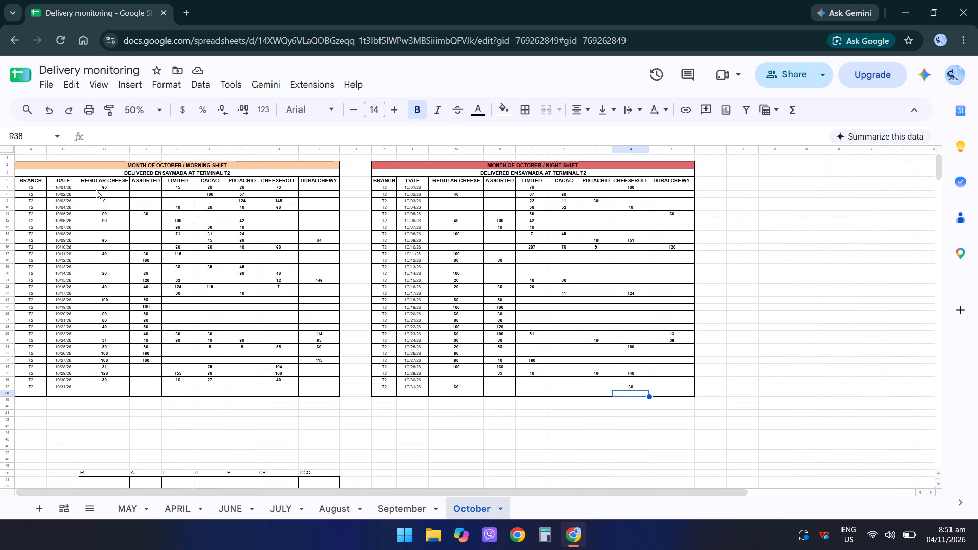
Sum the morning shift REGULAR CHEESE deliveries and enter 1173 in the blank row below 10/31/26.
drag(96, 189, 99, 374)
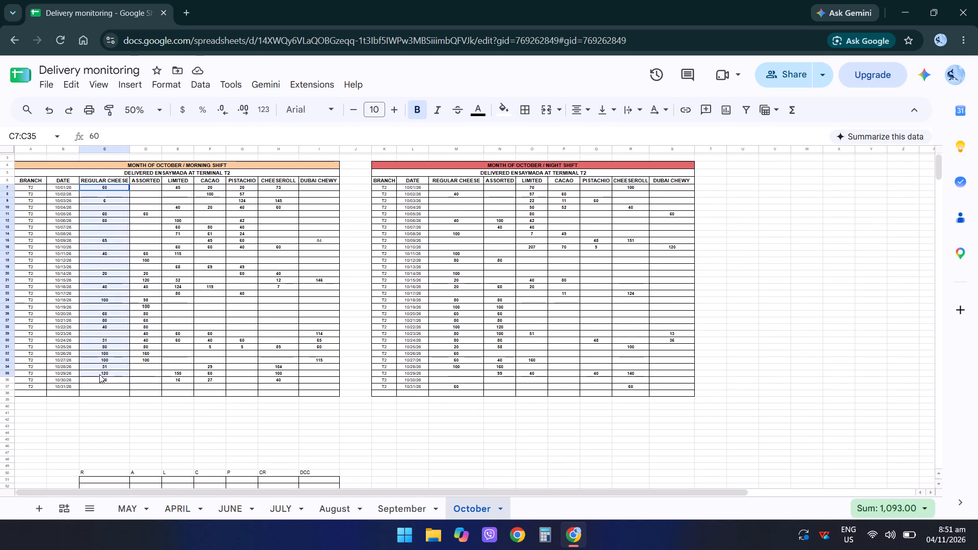
drag(99, 374, 100, 380)
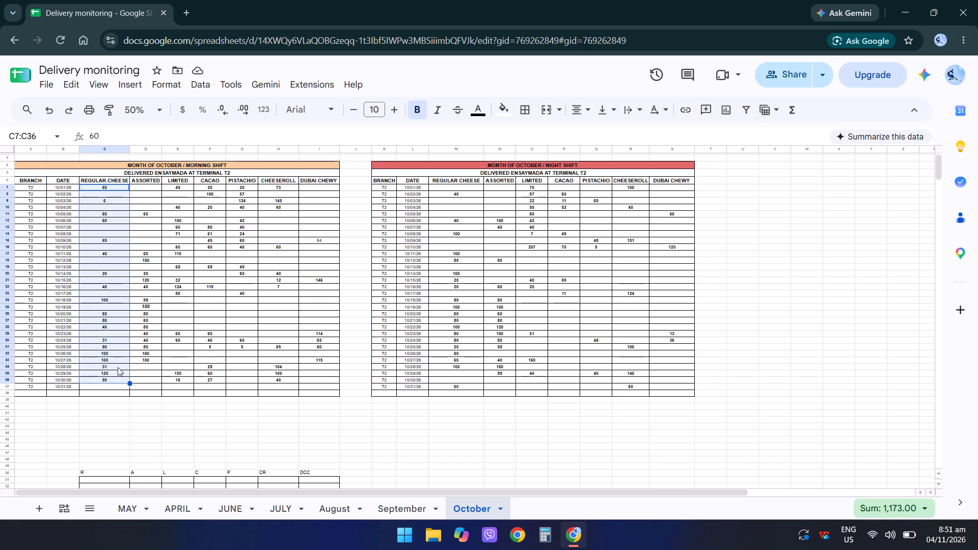
click(102, 394)
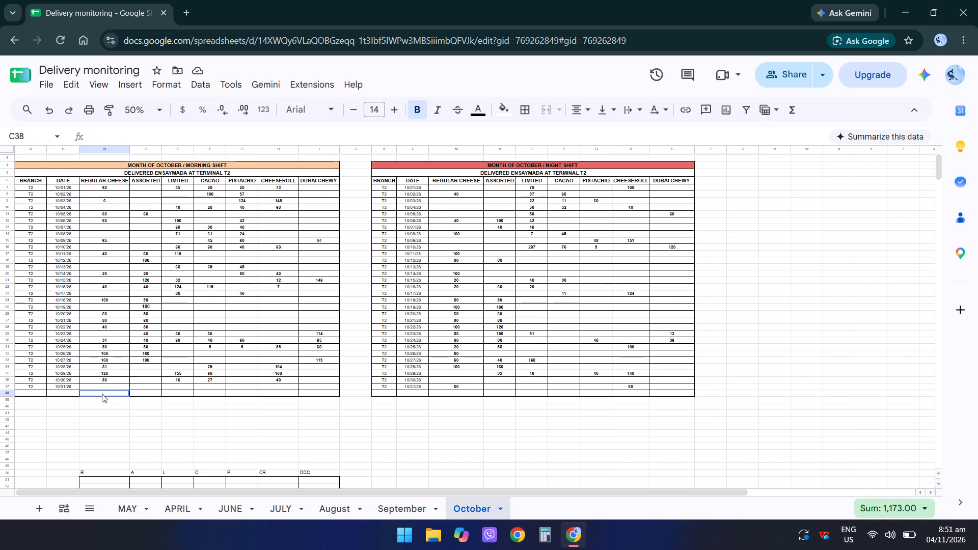
key(1)
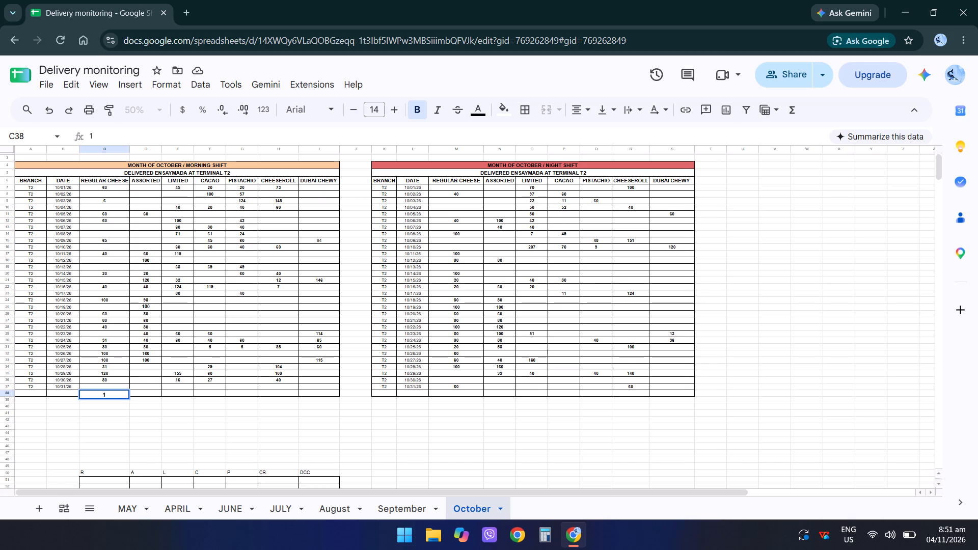
text(173)
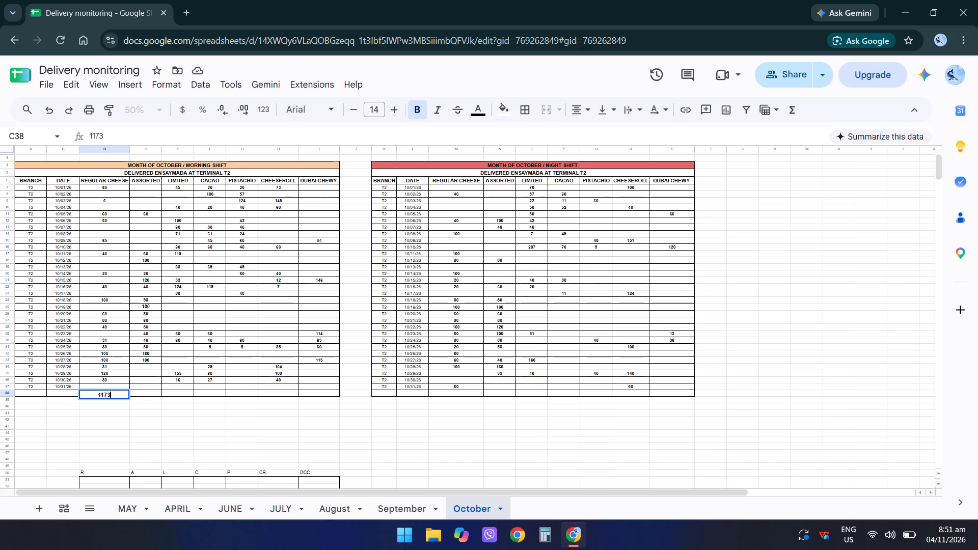
key(Return)
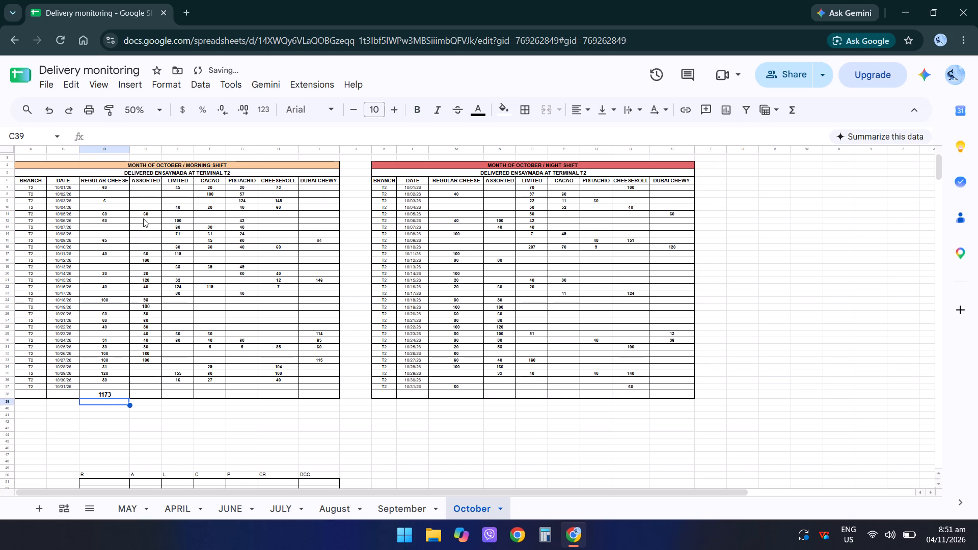
Sum the morning shift ASSORTED deliveries and enter 1238 in that column's cell of the totals row.
drag(147, 200, 142, 366)
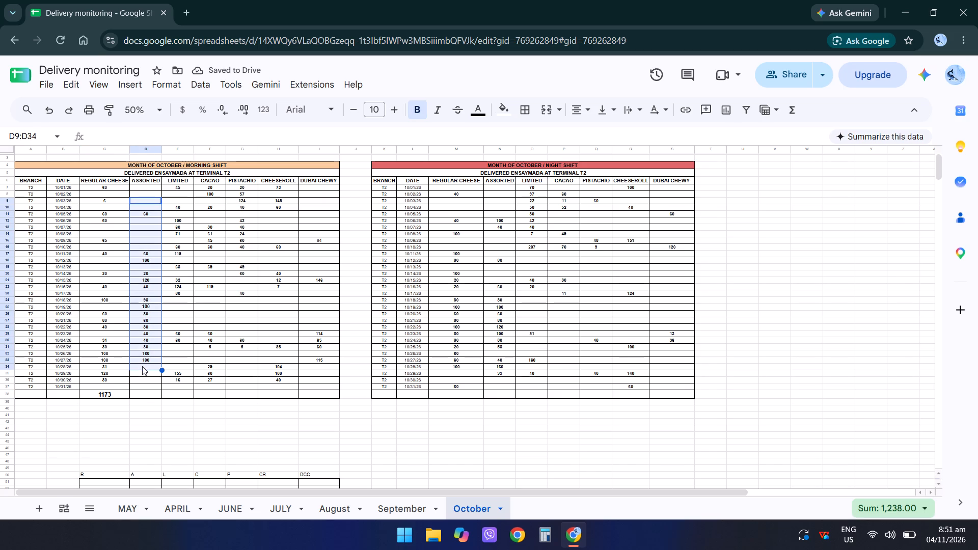
click(140, 394)
text(1238)
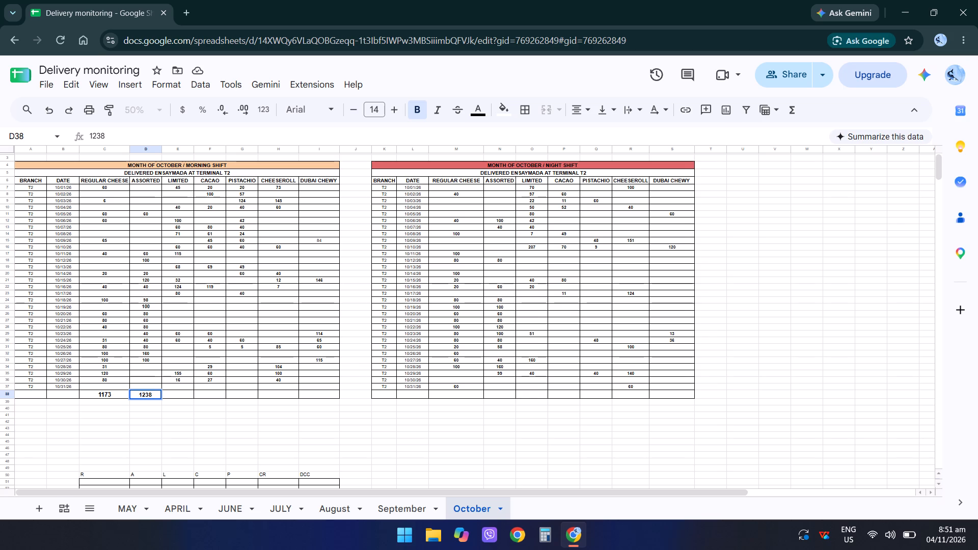
key(Right)
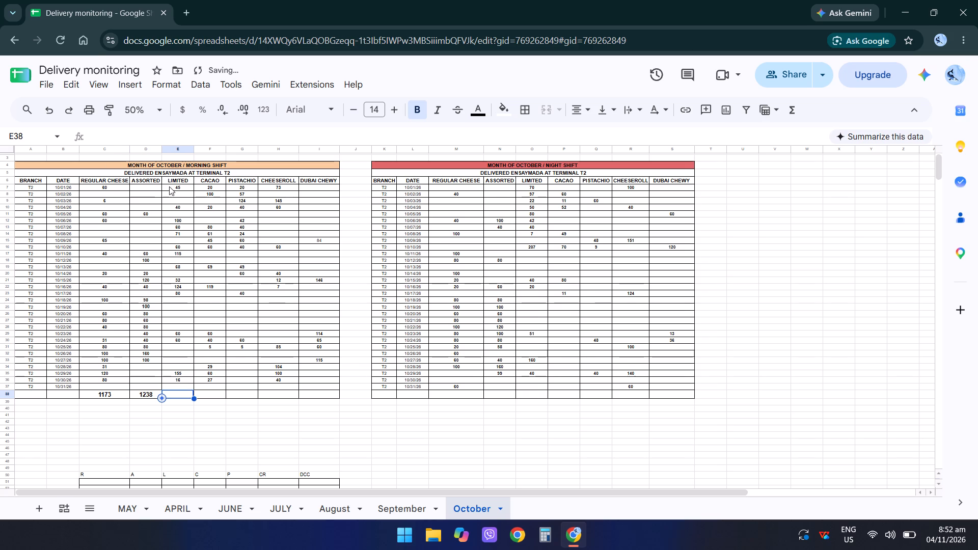
Sum the morning shift LIMITED deliveries and enter 1086 in that column's cell of the totals row.
drag(170, 185, 179, 369)
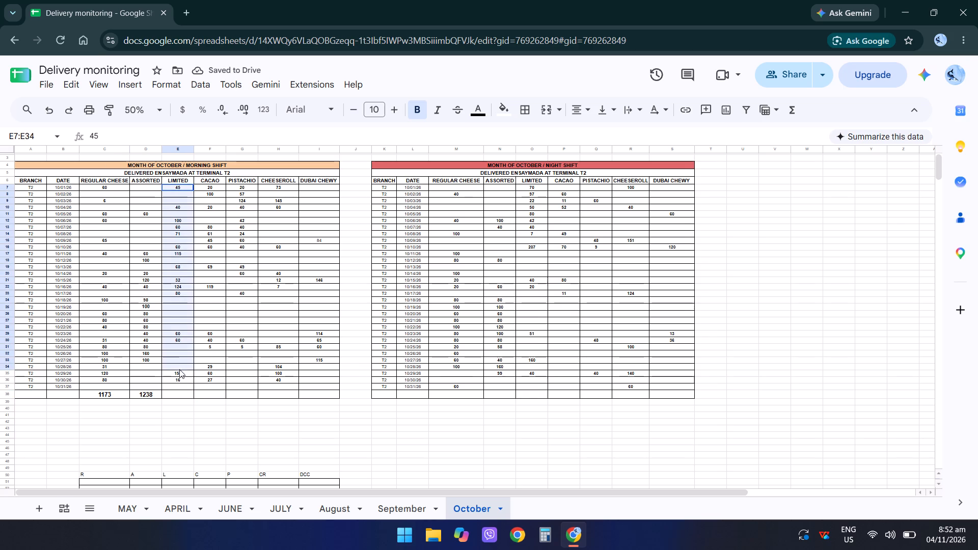
drag(179, 369, 178, 383)
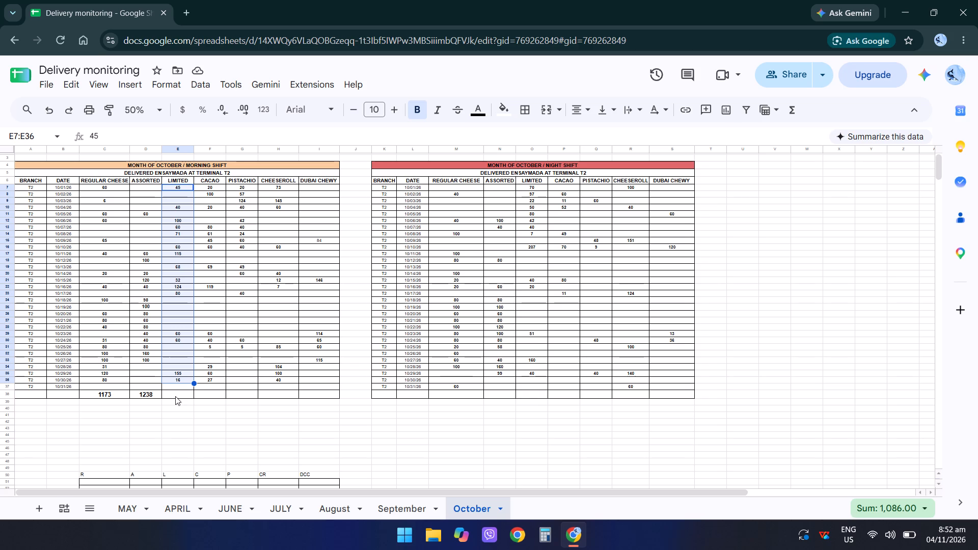
click(174, 395)
text(1086)
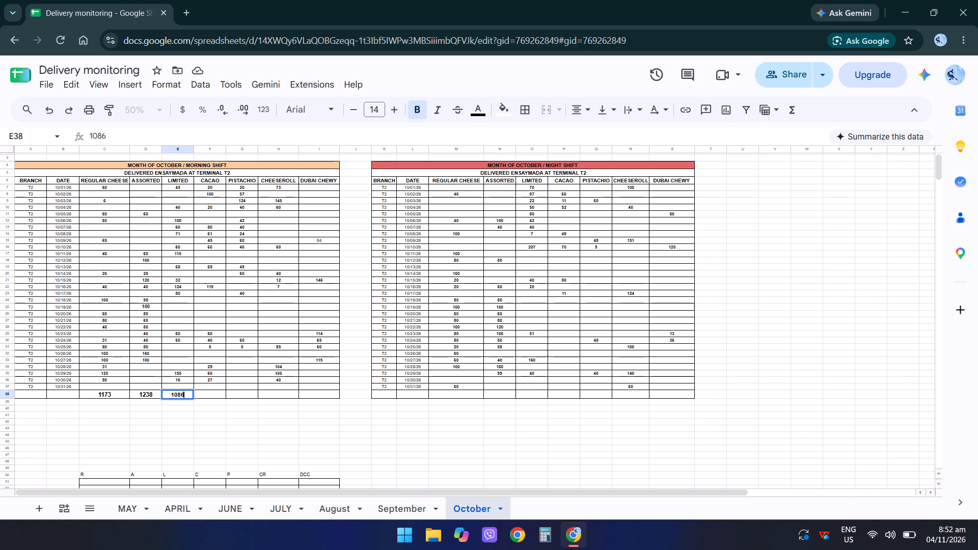
key(Right)
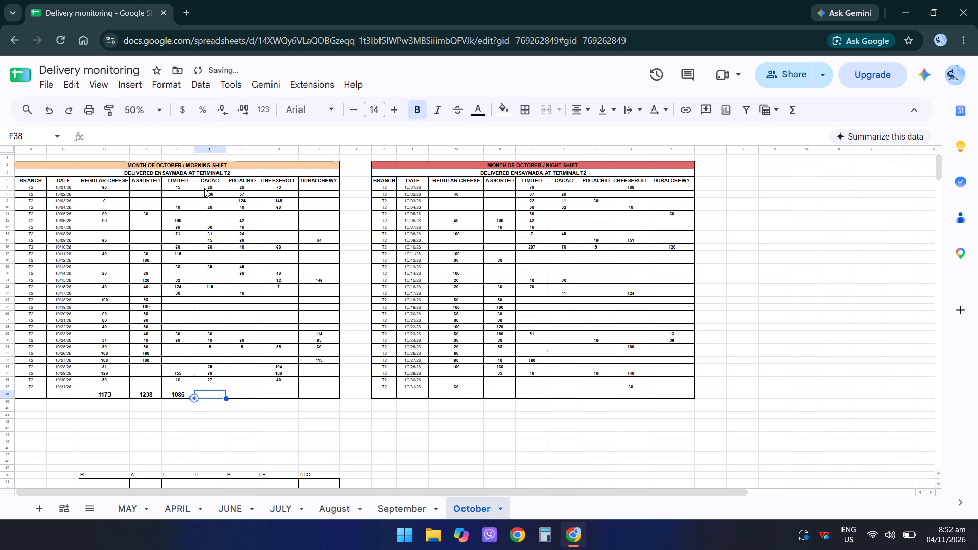
Sum the morning shift CACAO deliveries and enter 795 in that column's cell of the totals row.
drag(204, 188, 206, 380)
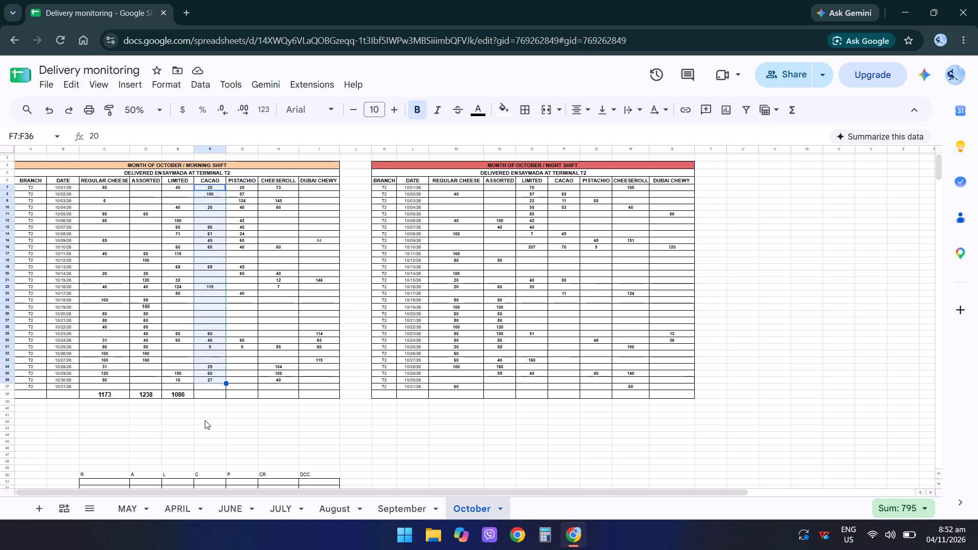
click(207, 396)
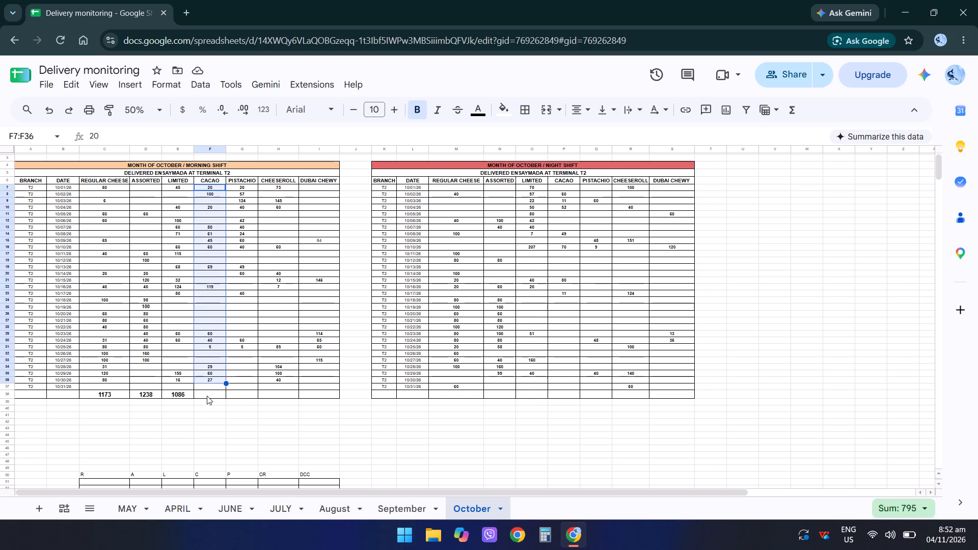
text(795)
key(Right)
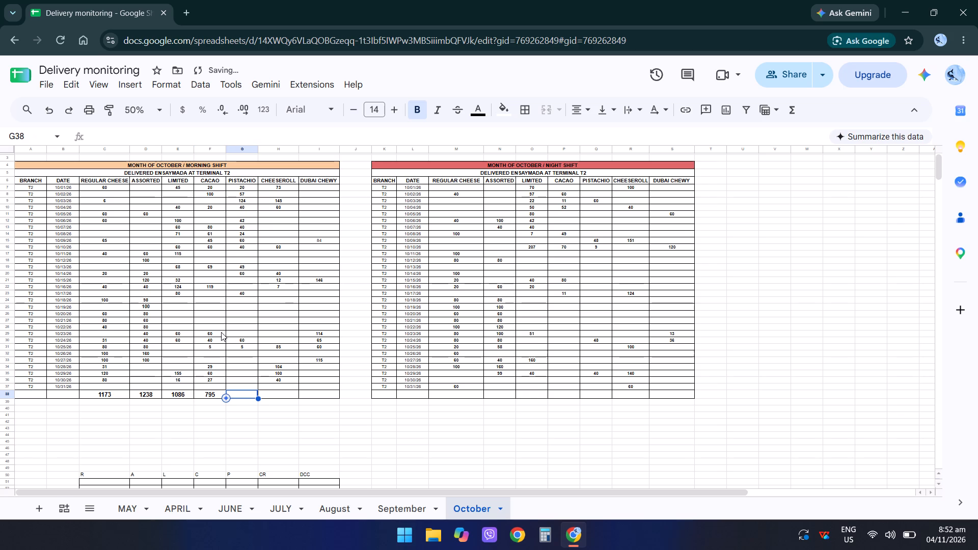
Sum the morning shift PISTACHIO deliveries and enter 661 in that column's cell of the totals row.
drag(238, 186, 238, 190)
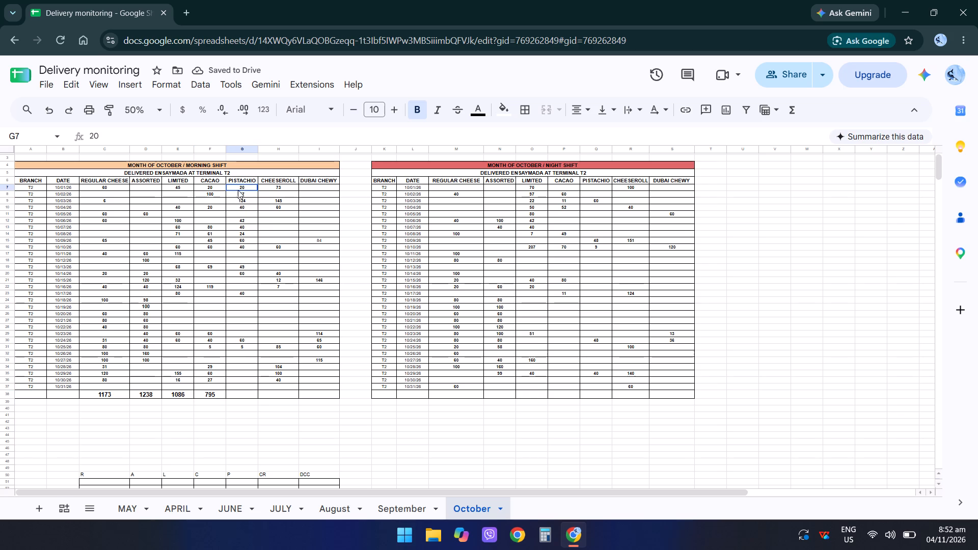
drag(238, 190, 246, 354)
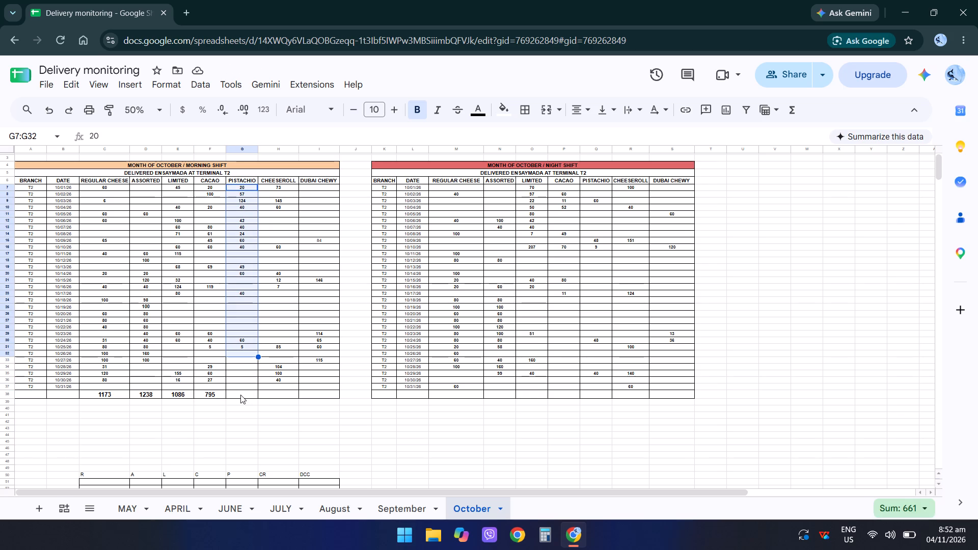
click(240, 394)
text(661)
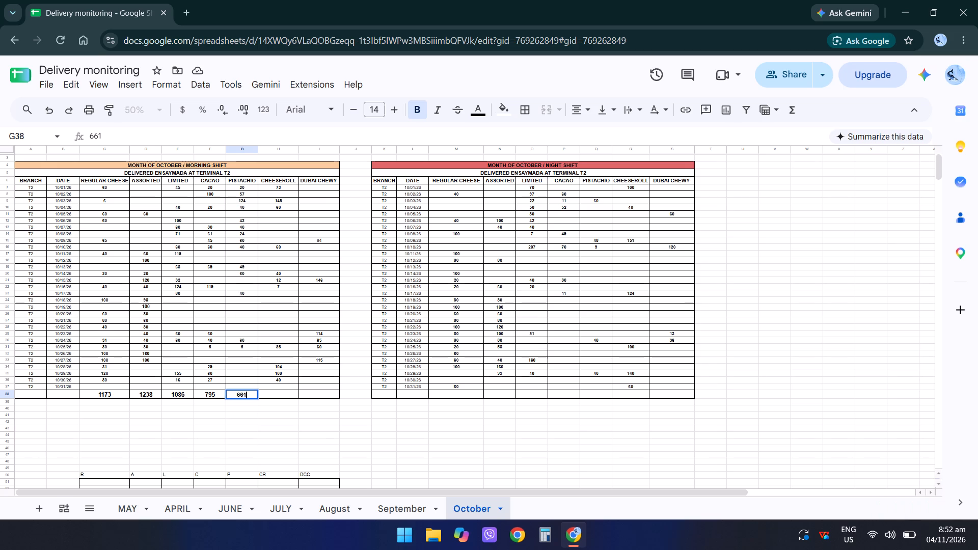
key(Right)
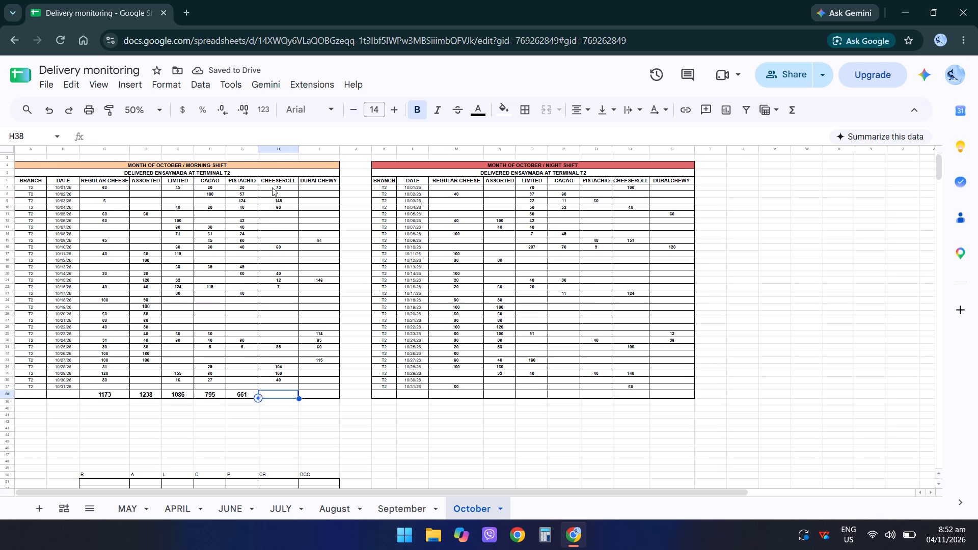
Sum the morning shift CHEESEROLL deliveries and enter 726 in that column's cell of the totals row.
drag(273, 187, 278, 383)
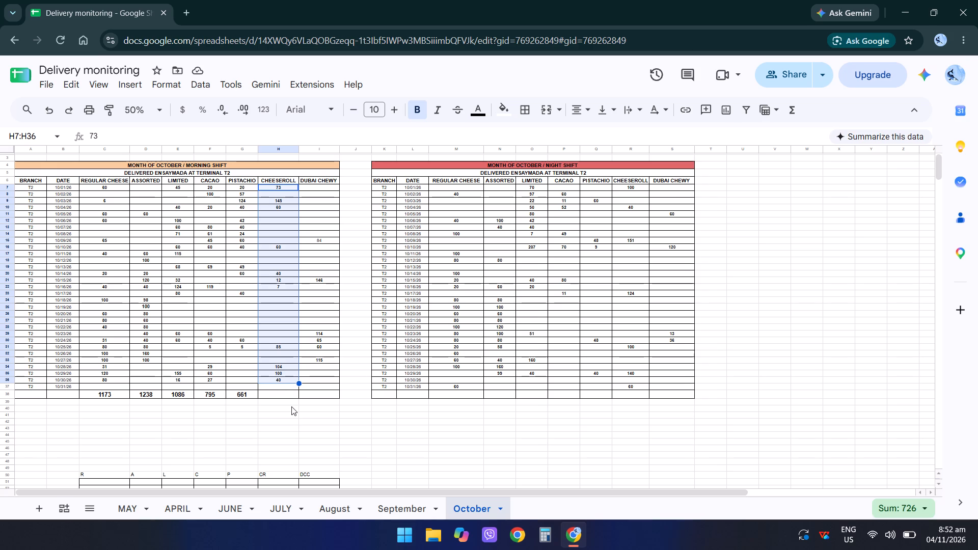
click(281, 393)
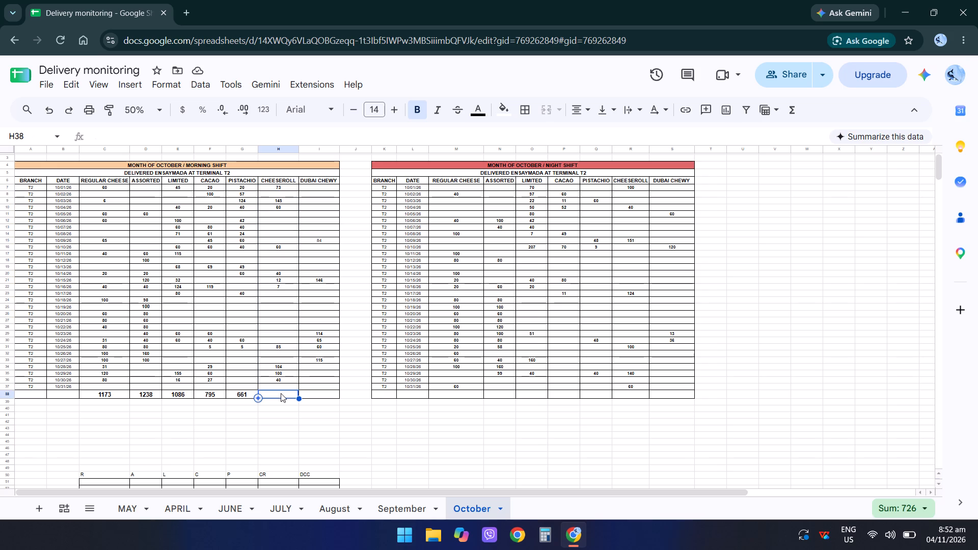
text(726)
key(Right)
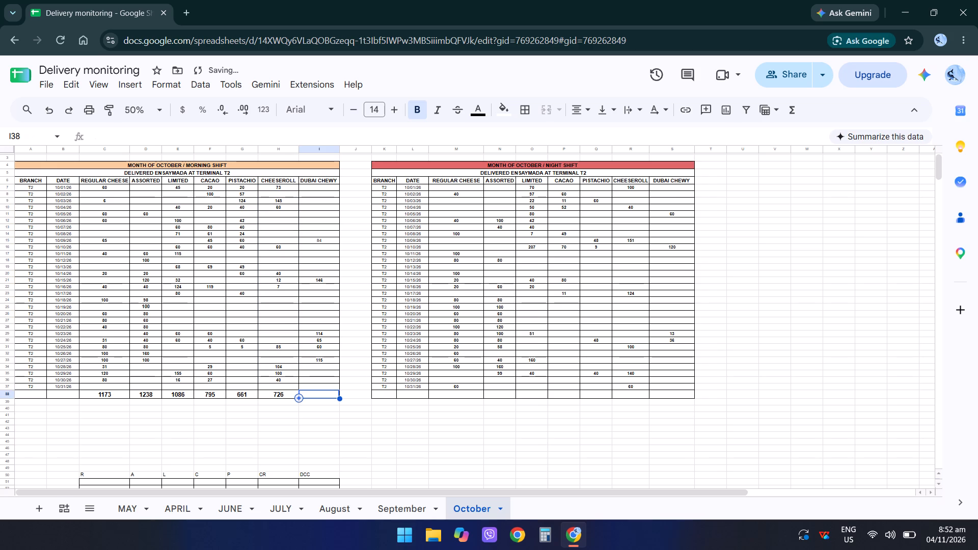
Sum the morning shift DUBAI CHEWY deliveries and enter 584 in that column's cell of the totals row.
drag(313, 222, 319, 302)
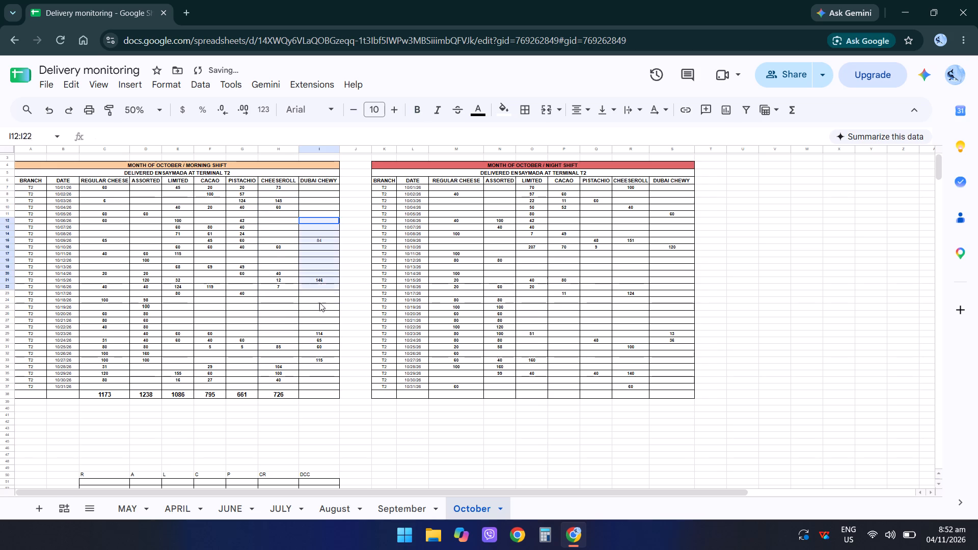
drag(319, 302, 321, 366)
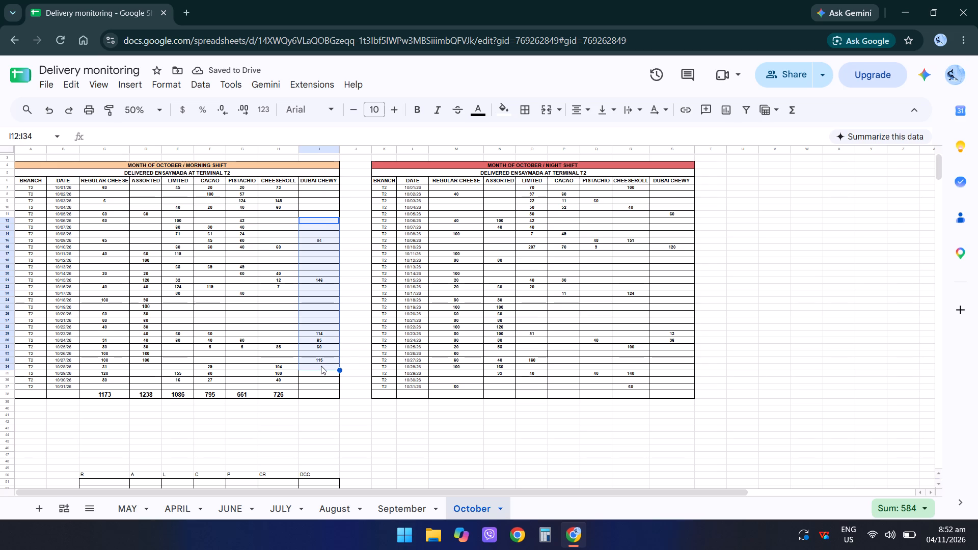
click(315, 398)
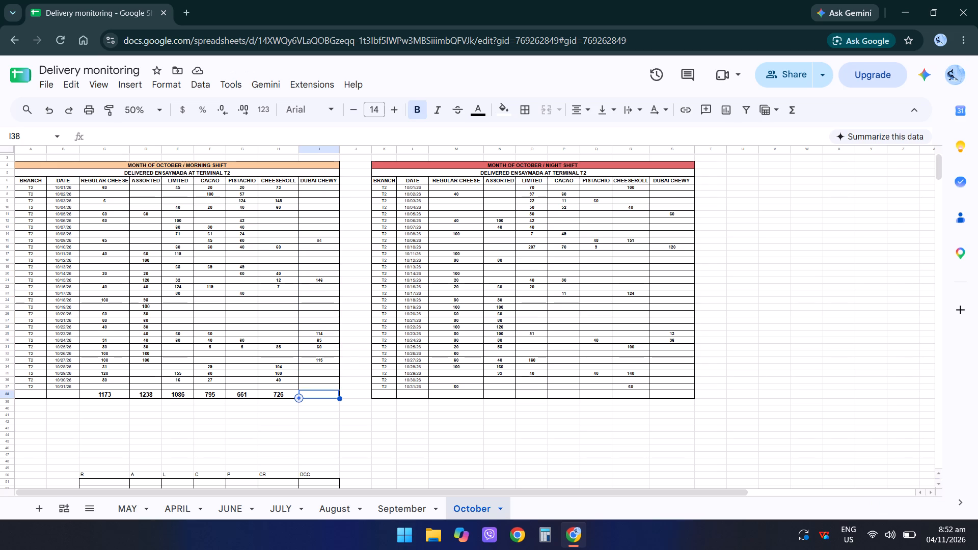
text(58)
key(4)
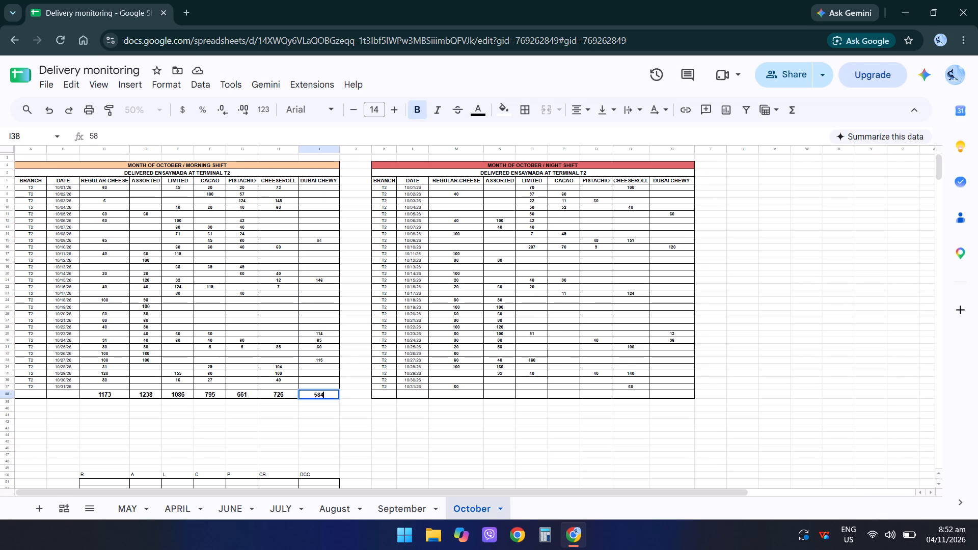
key(Right)
Sum the night shift REGULAR CHEESE deliveries and enter 1380 in that column's cell of the totals row.
key(Right)
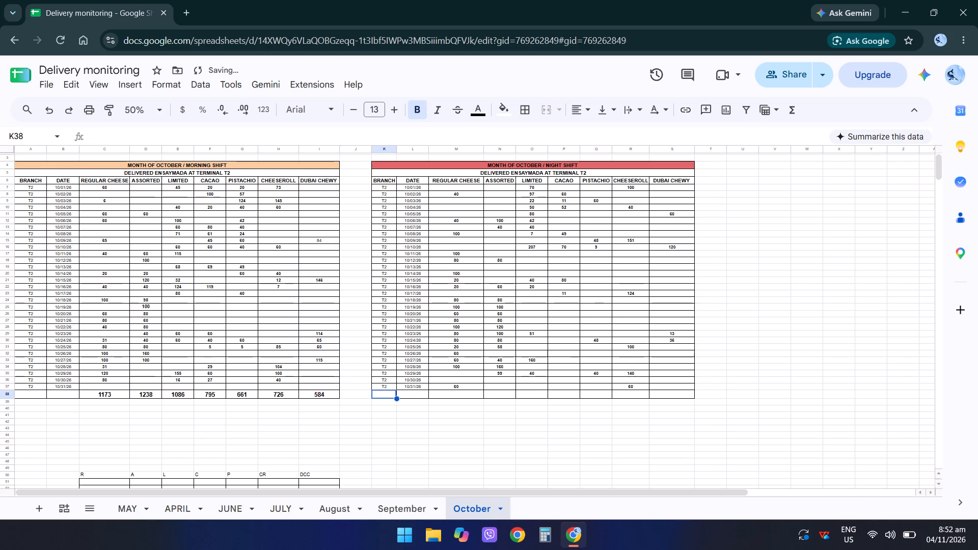
key(Right)
key(Right)
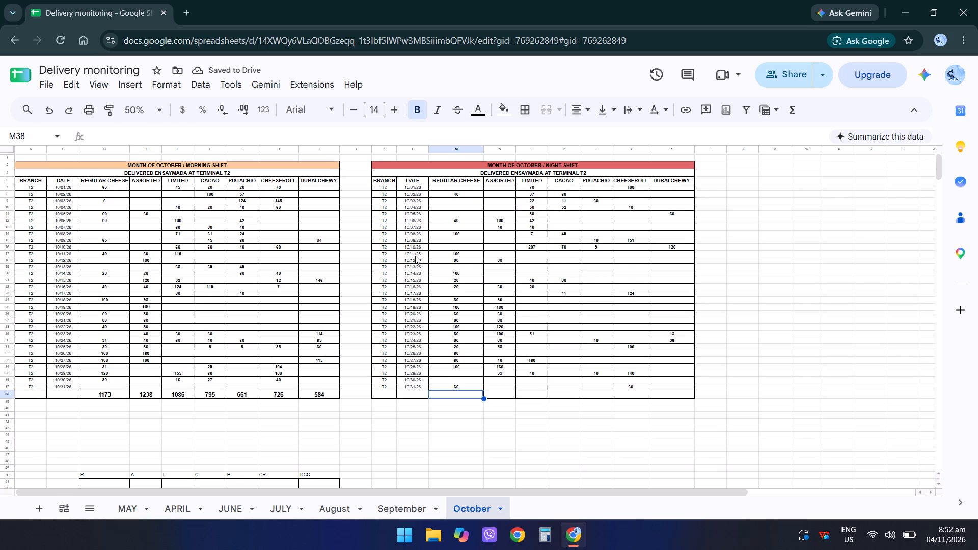
drag(447, 191, 456, 273)
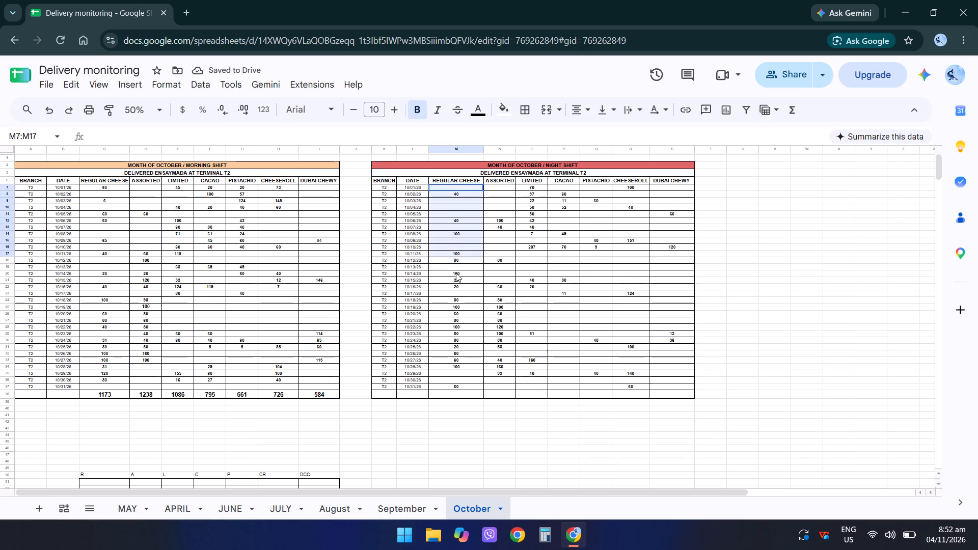
drag(456, 273, 447, 388)
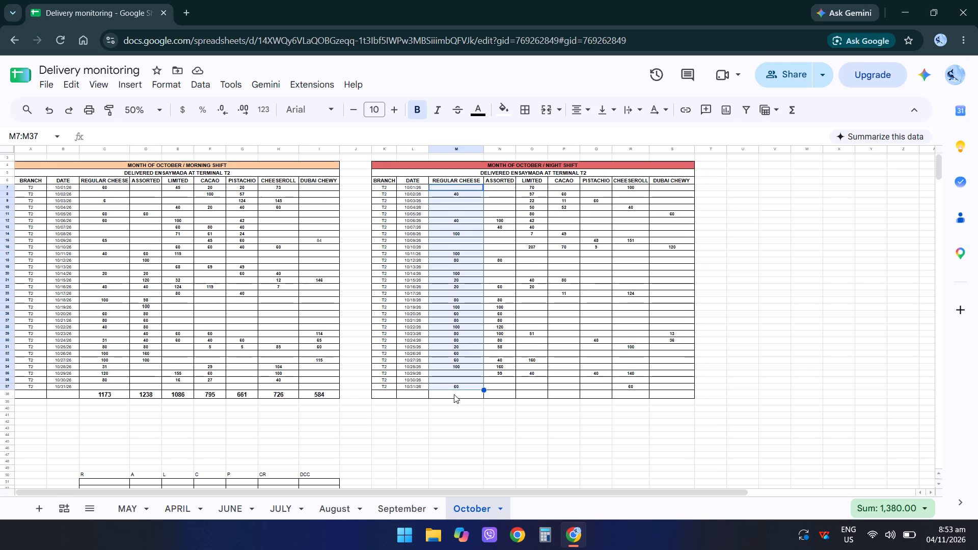
click(454, 393)
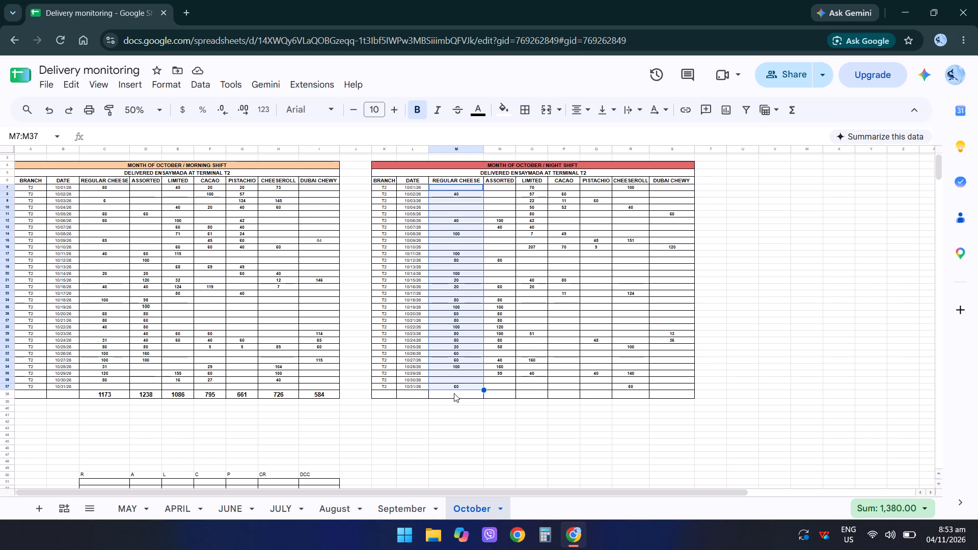
text(13)
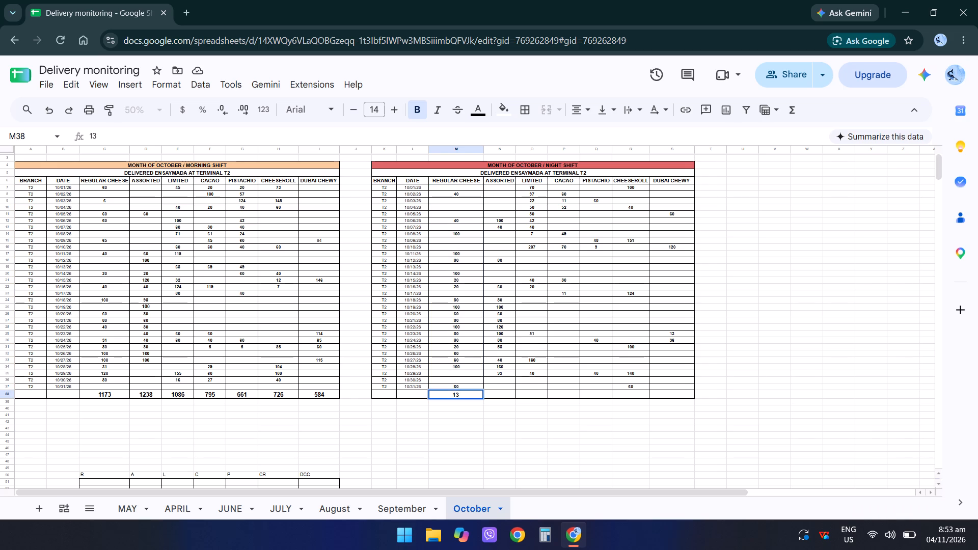
text(80)
key(Right)
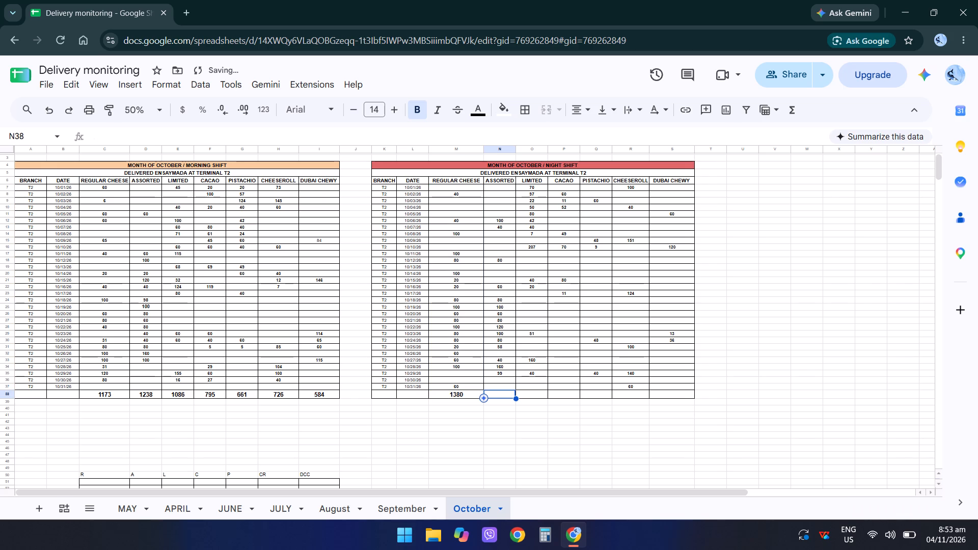
Sum the night shift ASSORTED deliveries and enter 1257 in that column's cell of the totals row.
drag(497, 208, 501, 316)
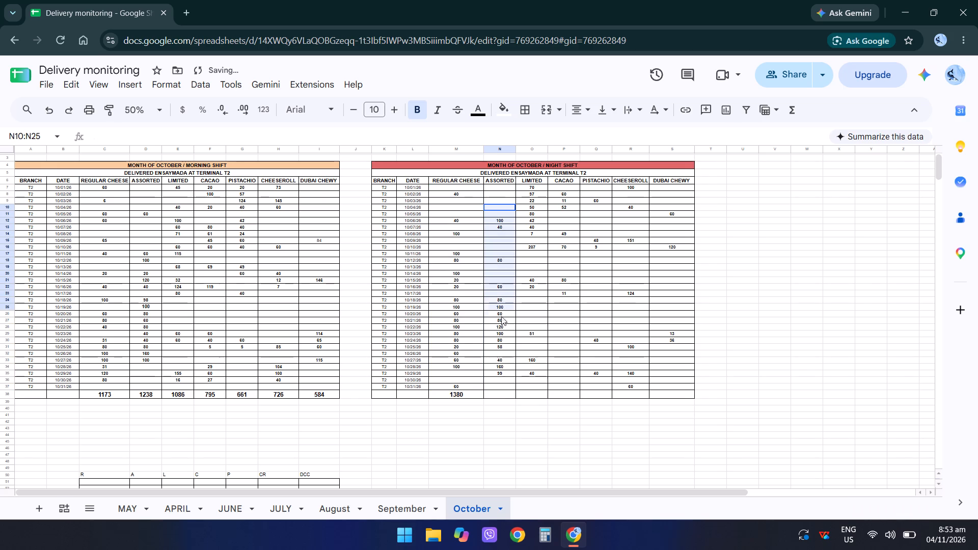
drag(501, 316, 501, 376)
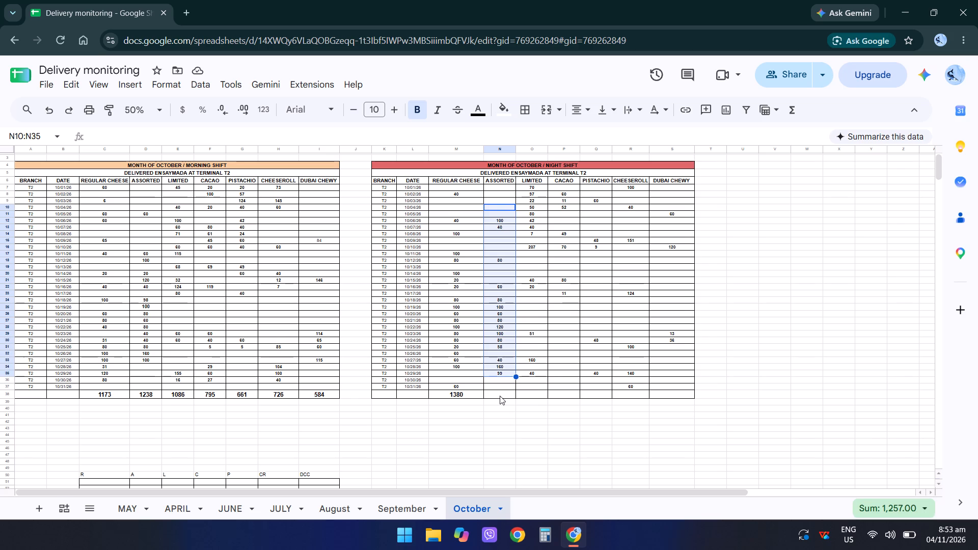
click(500, 396)
text(1257)
key(Right)
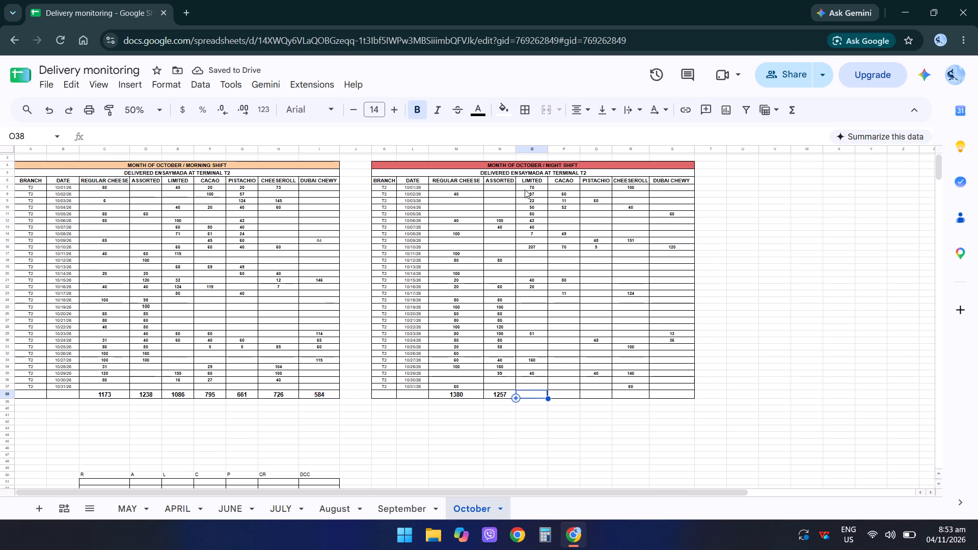
Sum the night shift LIMITED deliveries and enter 926 in that column's cell of the totals row.
drag(525, 186, 532, 373)
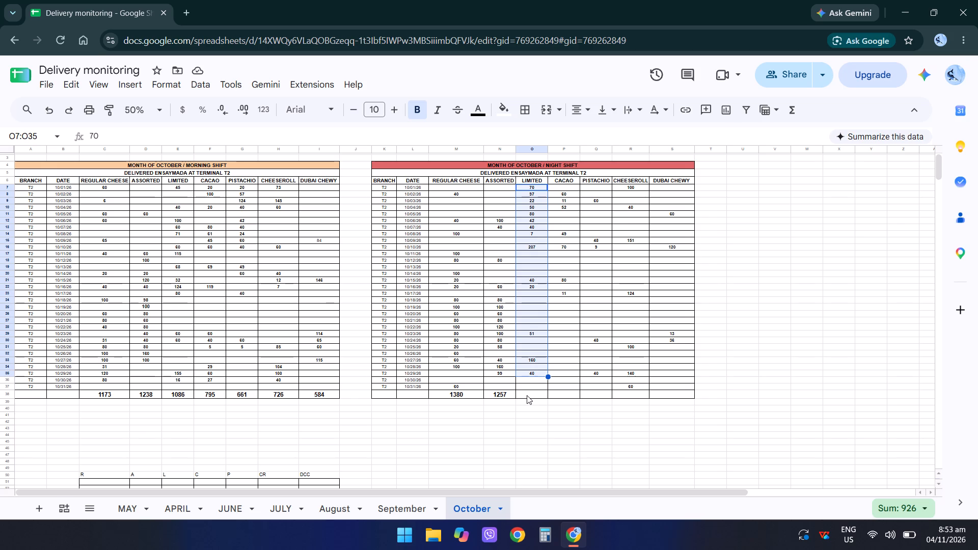
click(527, 395)
key(9)
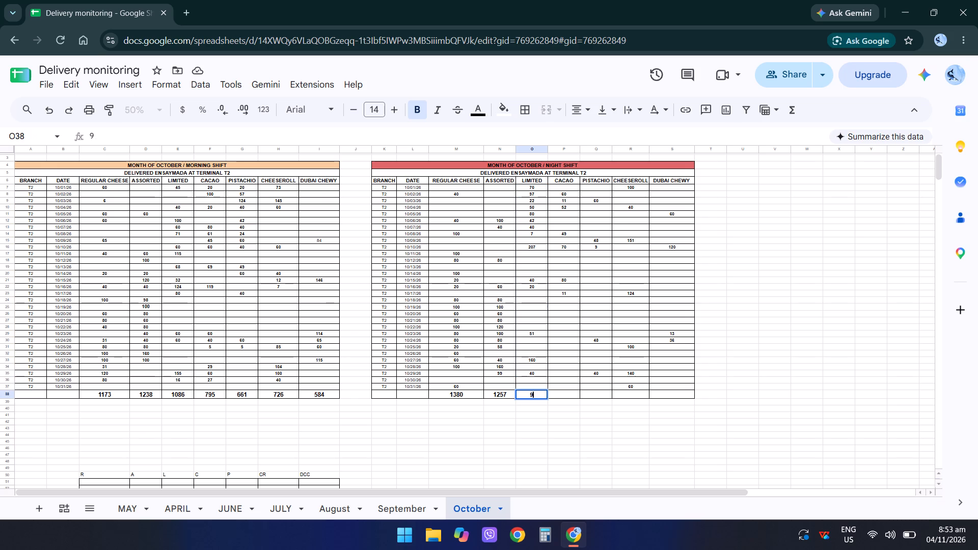
text(26)
key(Right)
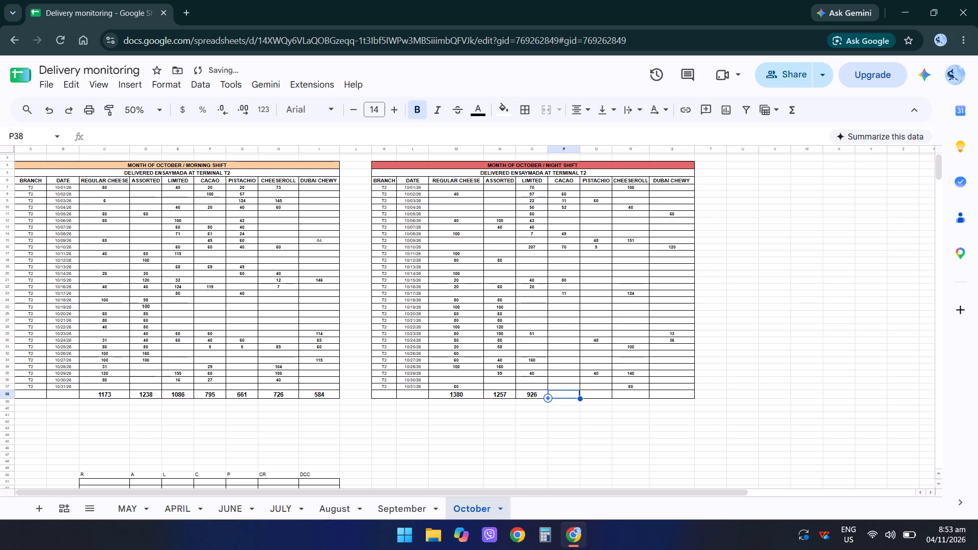
Sum the night shift CACAO deliveries and enter 333 in that column's cell of the totals row.
drag(560, 193, 561, 323)
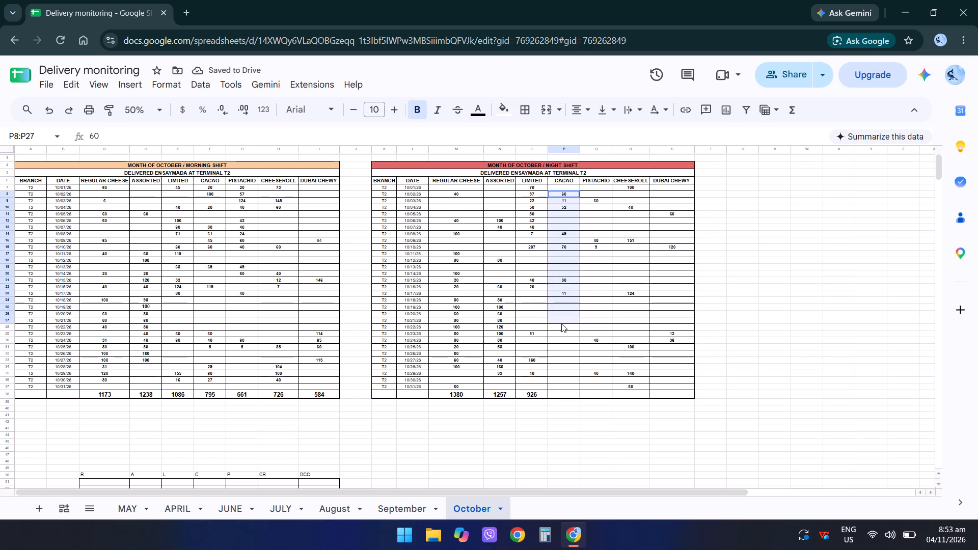
drag(561, 323, 564, 317)
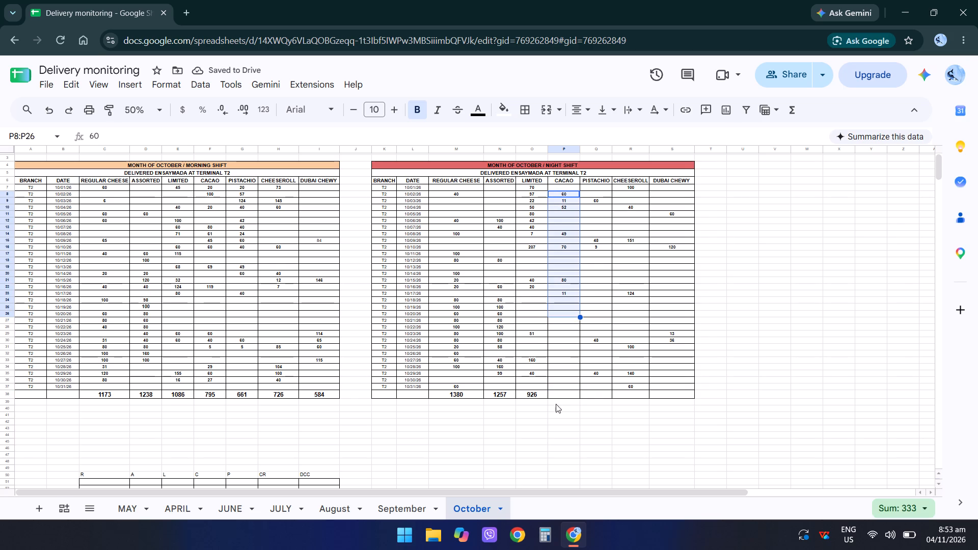
click(563, 392)
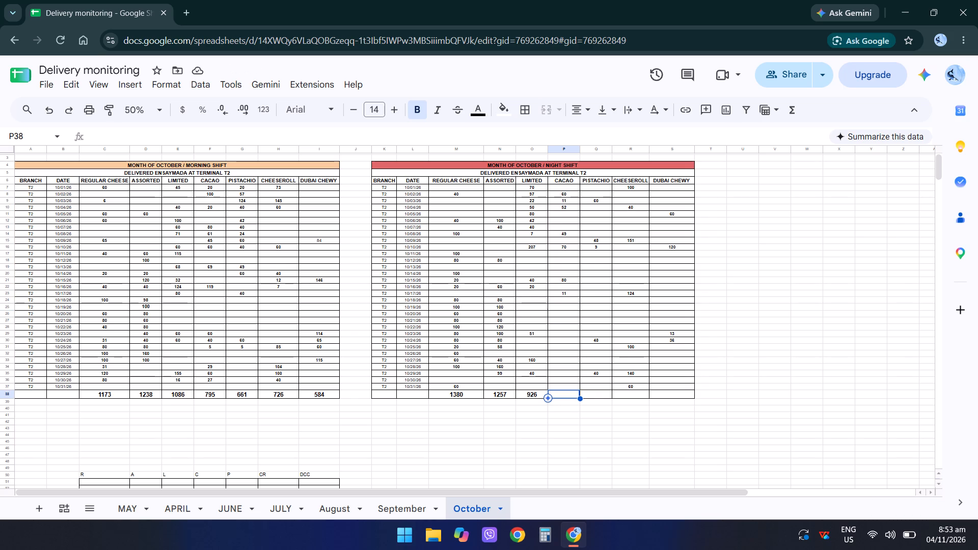
text(333)
key(Right)
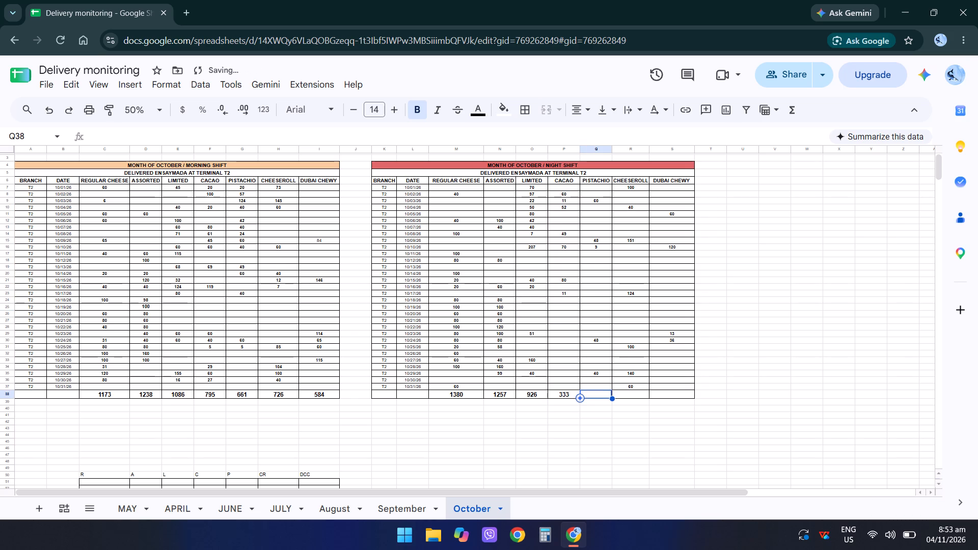
Sum the night shift PISTACHIO deliveries and enter 205 in that column's cell of the totals row.
drag(588, 199, 594, 252)
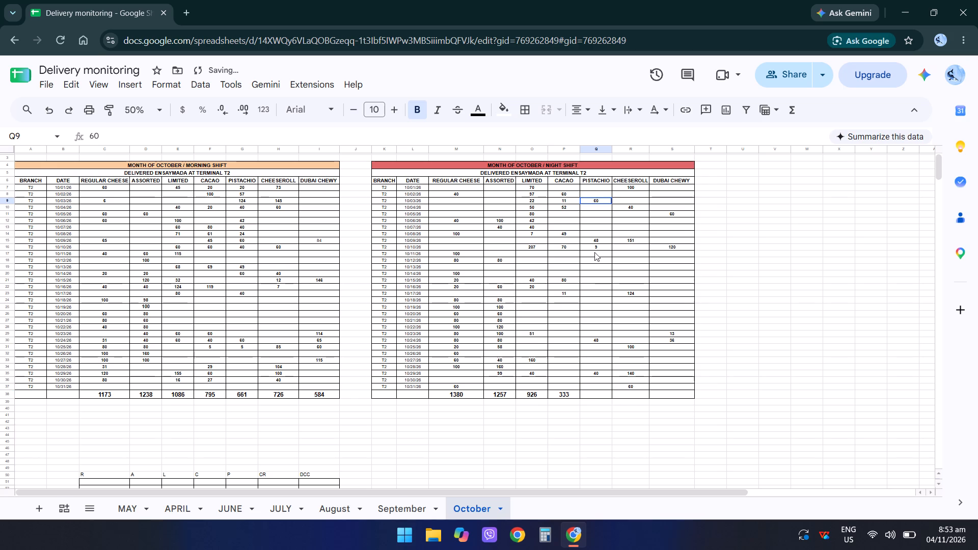
drag(594, 252, 598, 373)
click(594, 394)
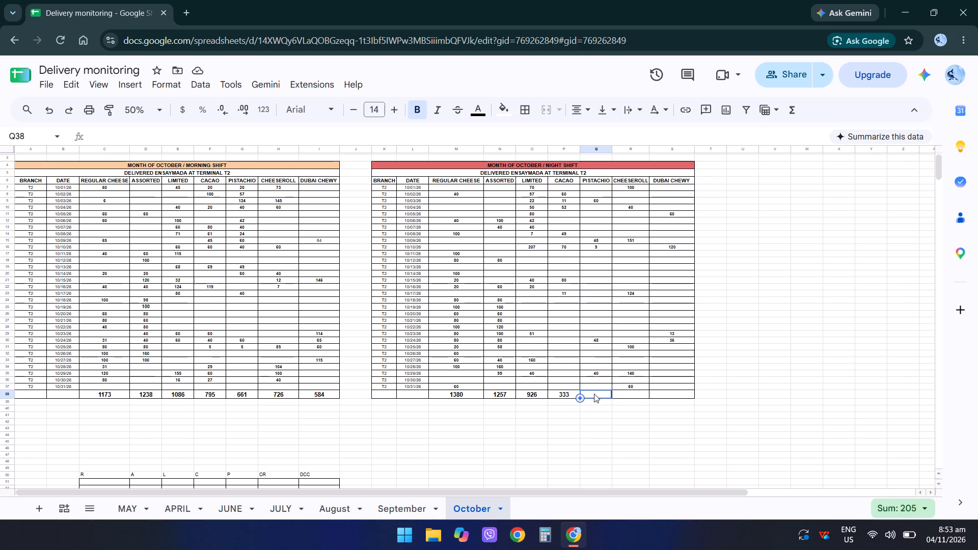
text(205)
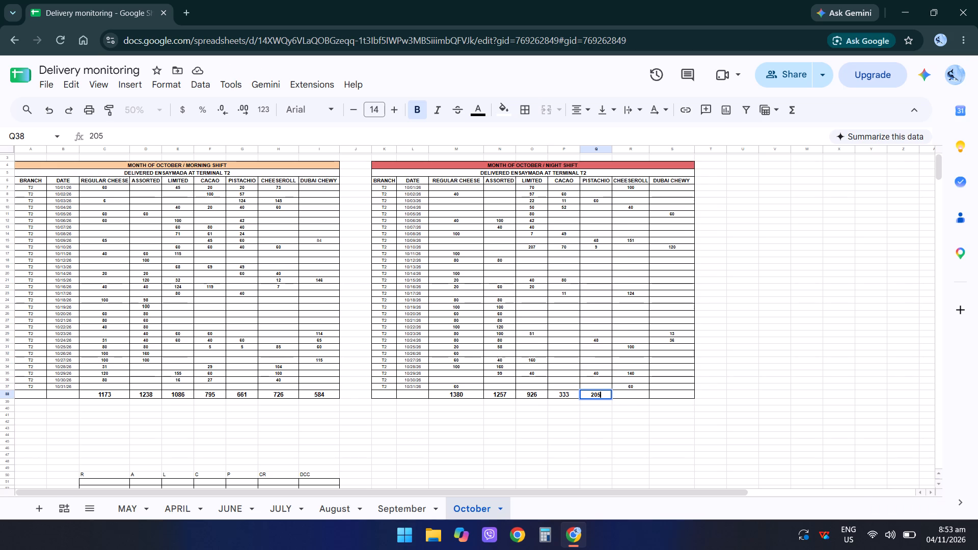
key(Right)
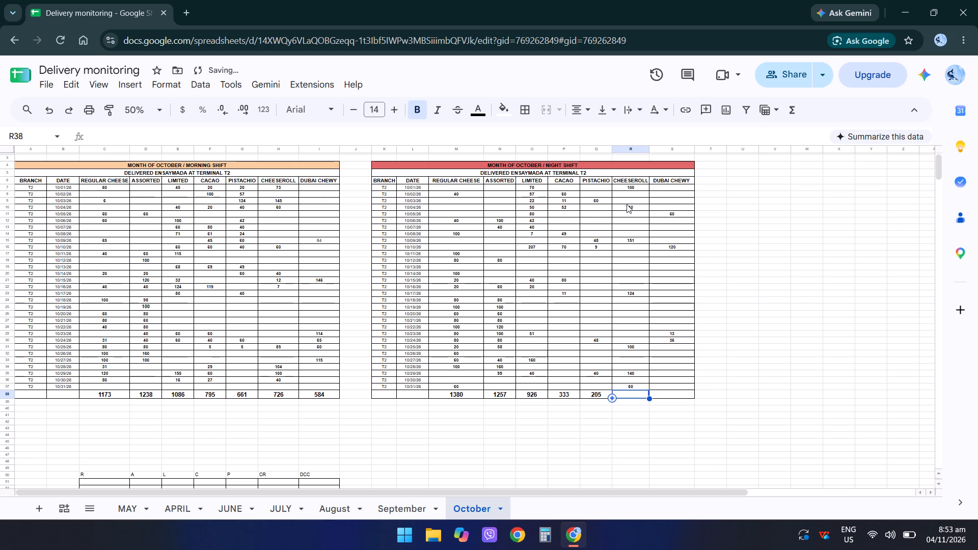
Sum the night shift CHEESEROLL deliveries and enter 715 in that column's cell of the totals row.
drag(625, 188, 635, 350)
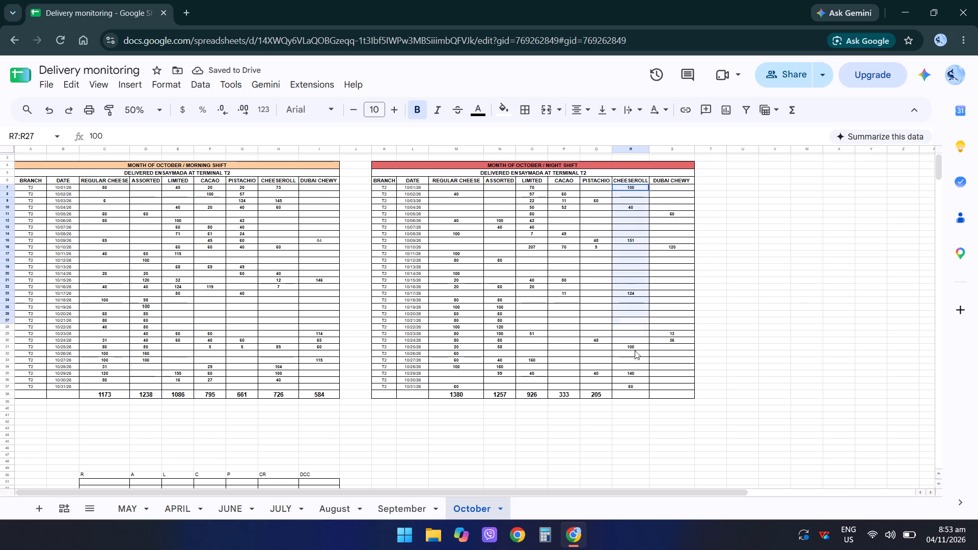
drag(635, 350, 631, 390)
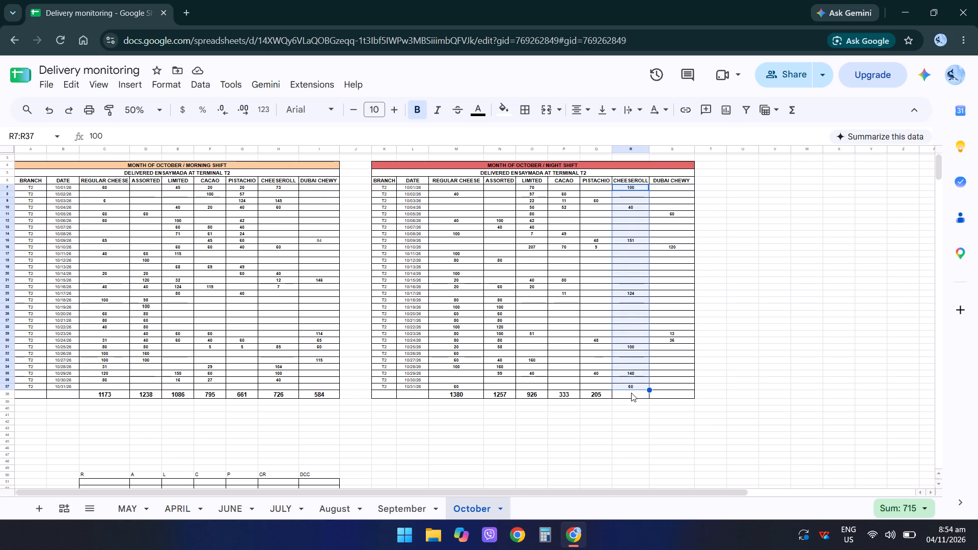
click(631, 393)
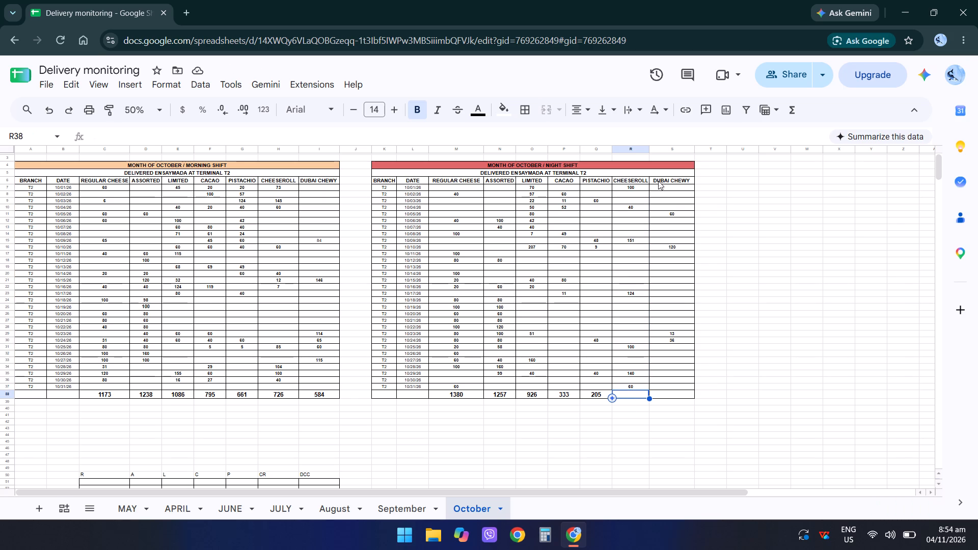
drag(623, 187, 630, 386)
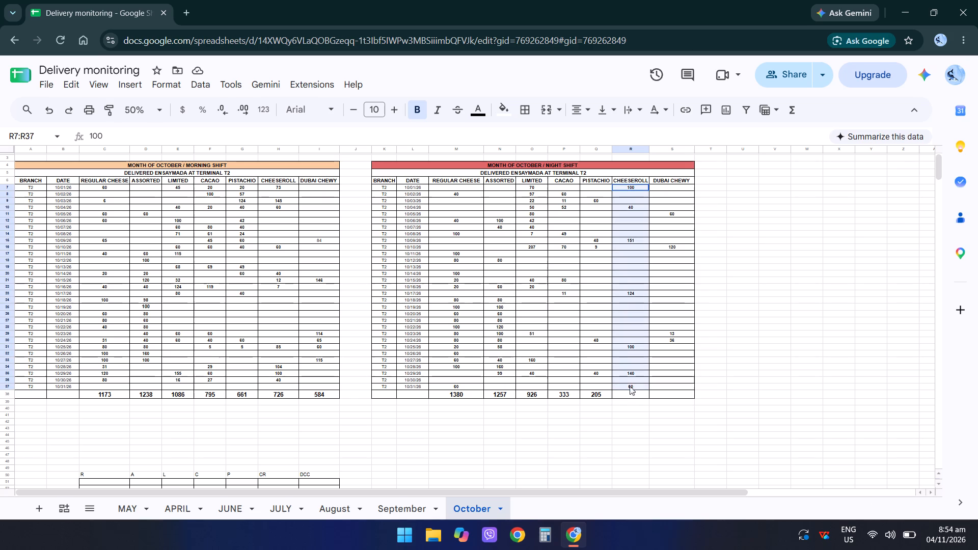
drag(630, 386, 630, 387)
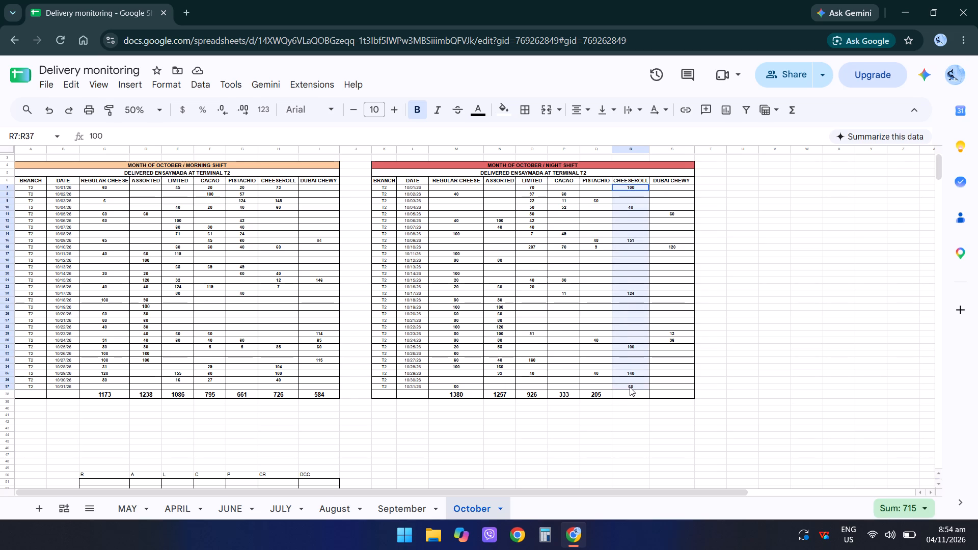
click(627, 396)
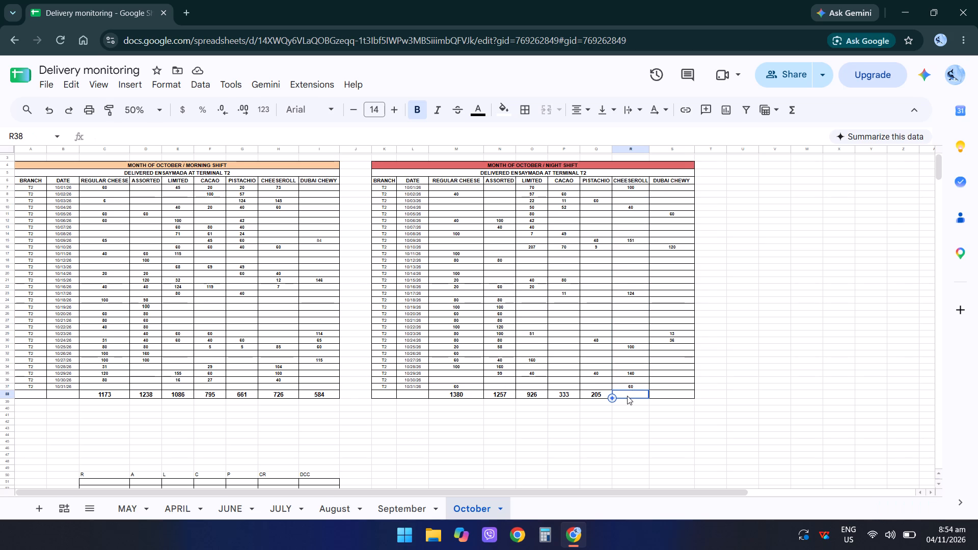
text(715)
key(Right)
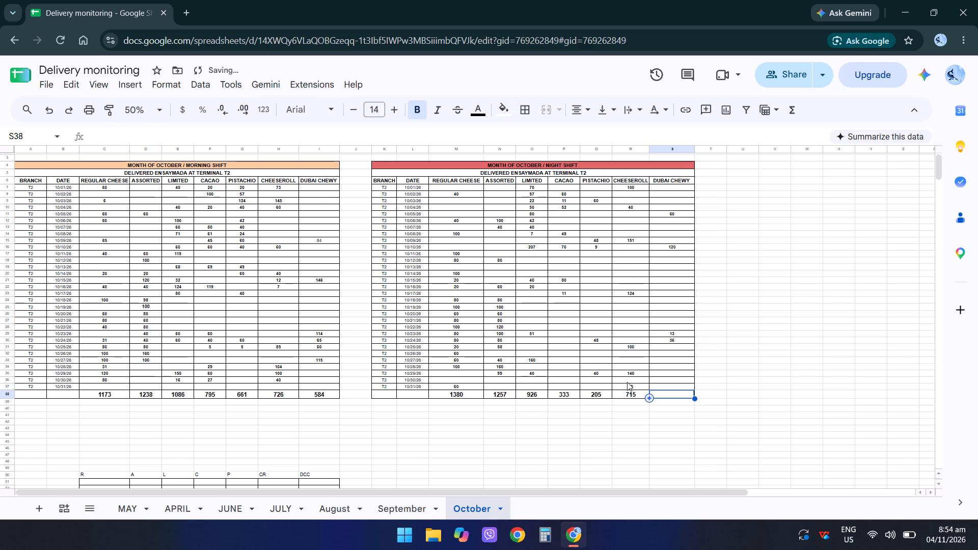
Sum the night shift DUBAI CHEWY deliveries and enter 229 in that column's cell of the totals row.
drag(661, 199, 666, 339)
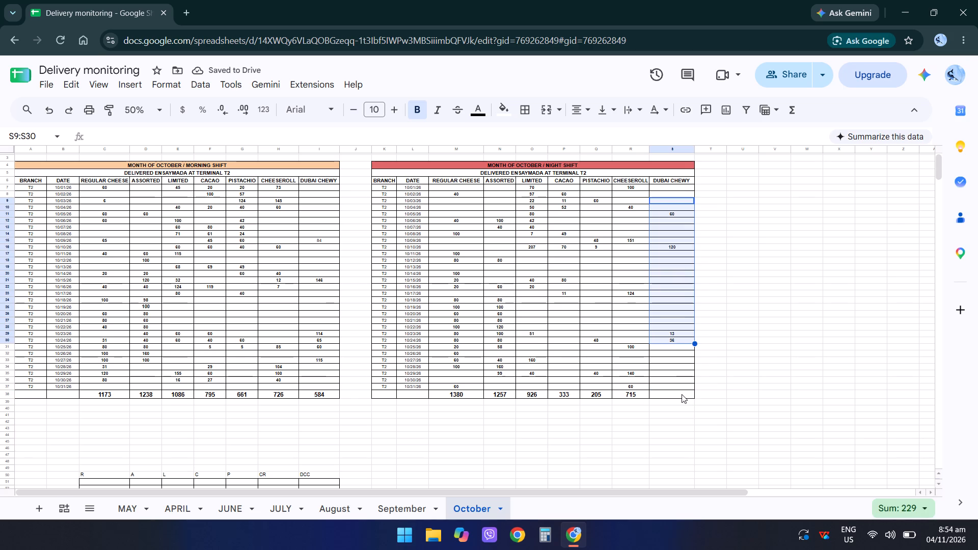
click(682, 394)
text(229)
key(Return)
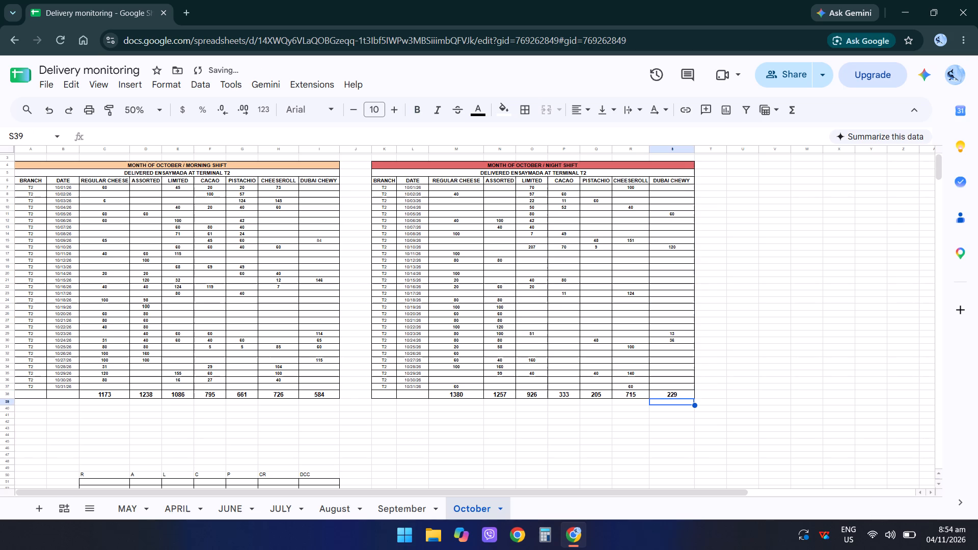
In the first row of the summary table below, enter the morning shift totals 1173 under R, 1238 under A and 1086 under L.
scroll(682, 394, down, 1)
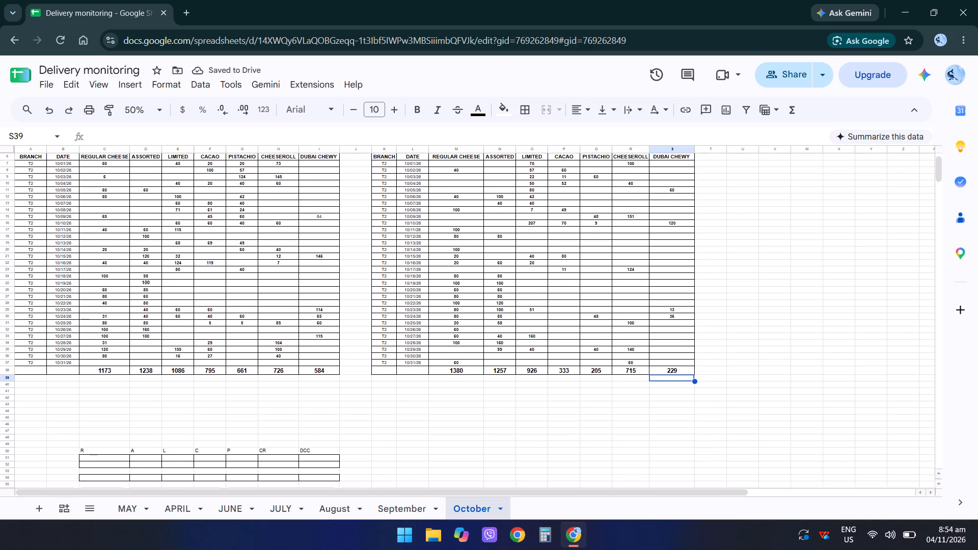
scroll(682, 394, down, 1)
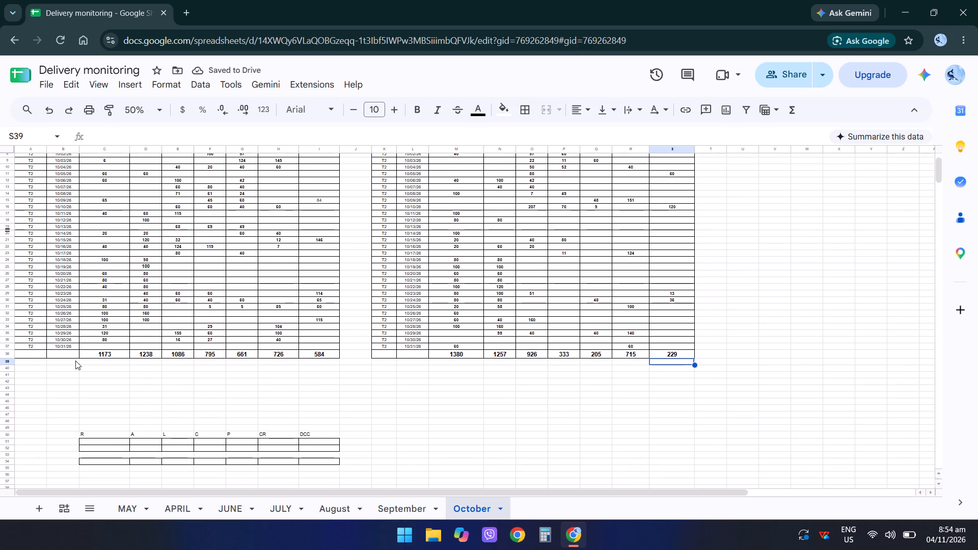
click(99, 440)
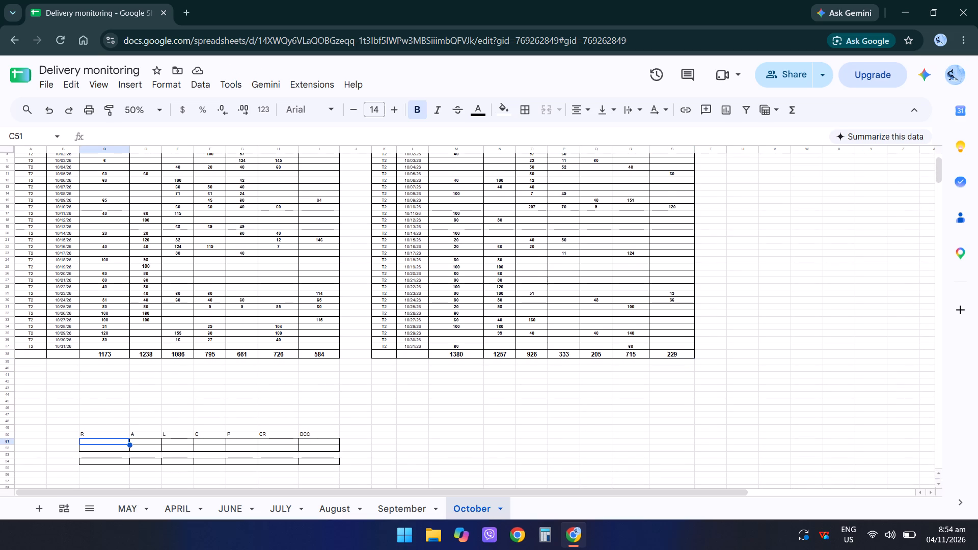
text(11)
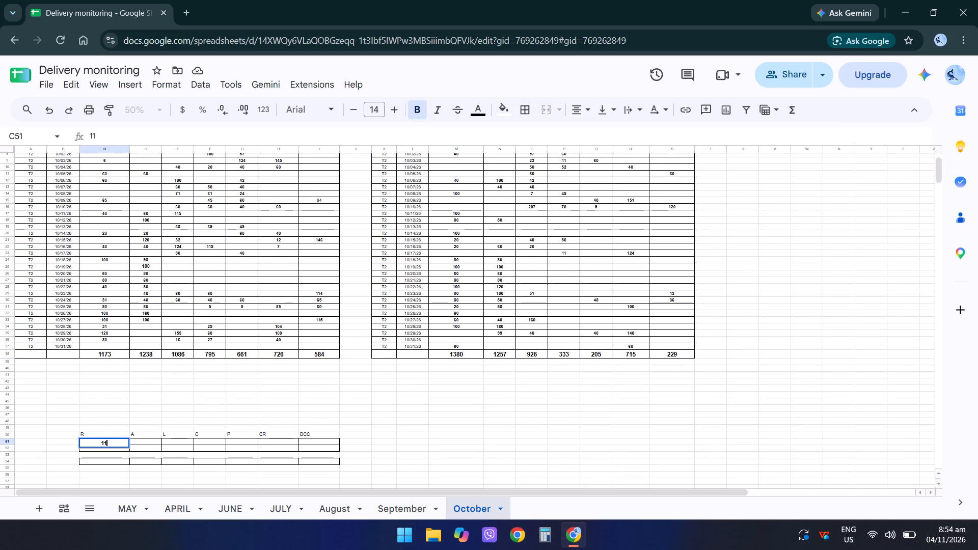
key(7)
key(3)
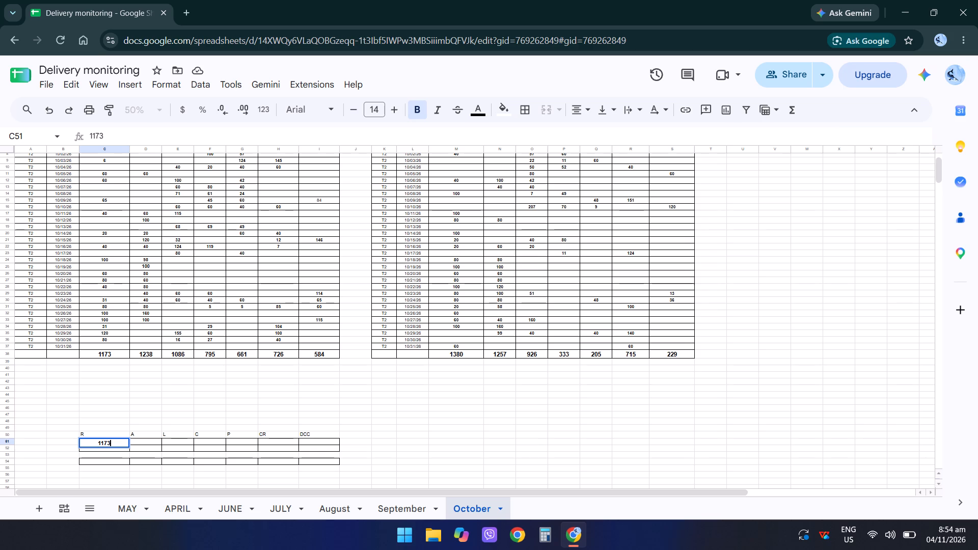
key(Right)
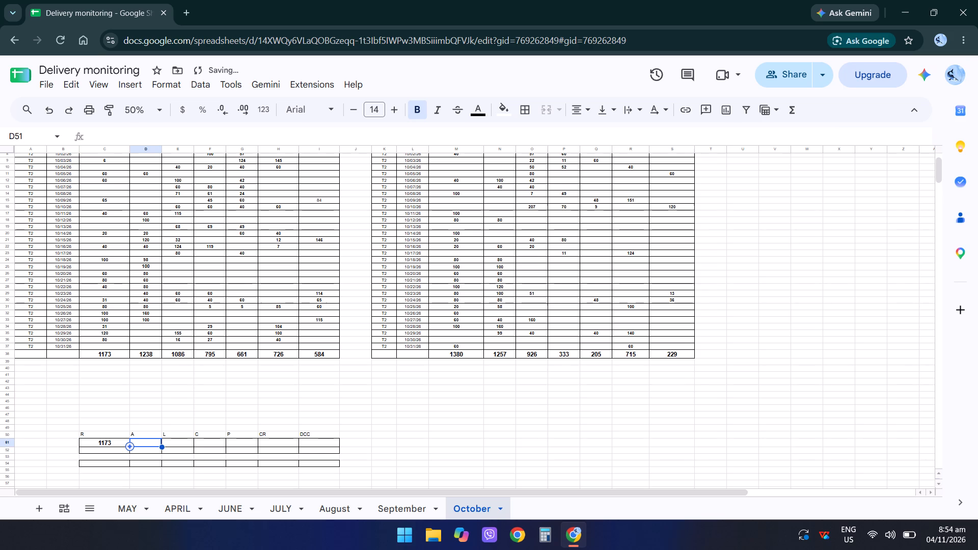
key(1)
text(23)
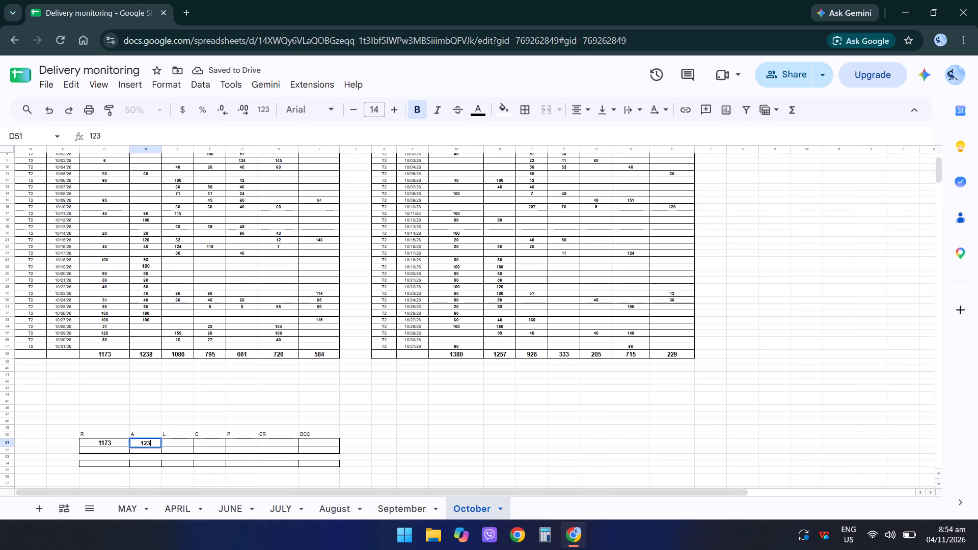
key(8)
key(Right)
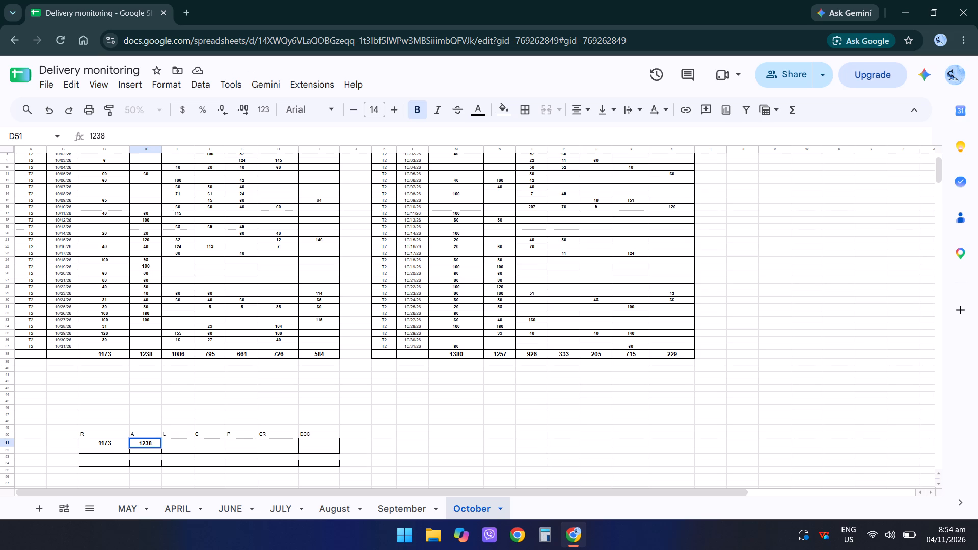
text(10)
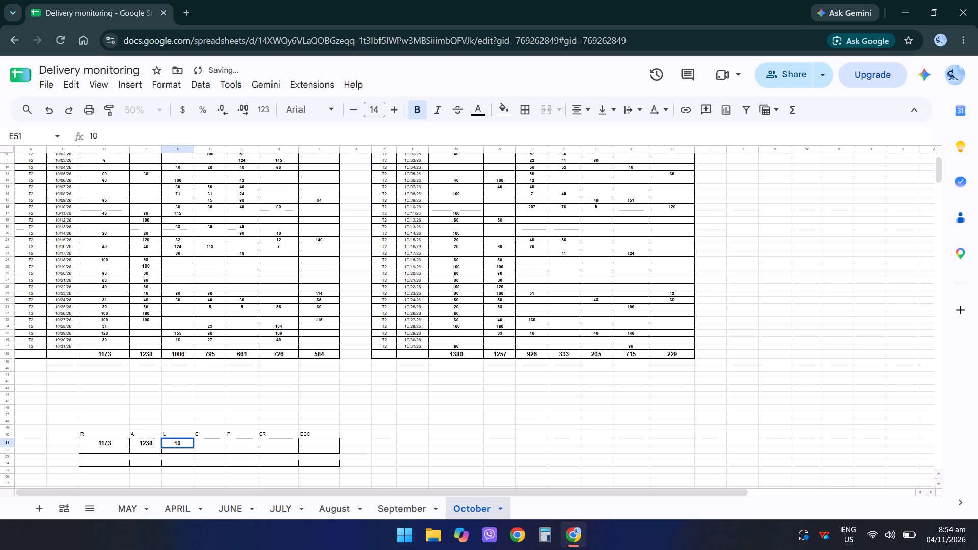
text(86)
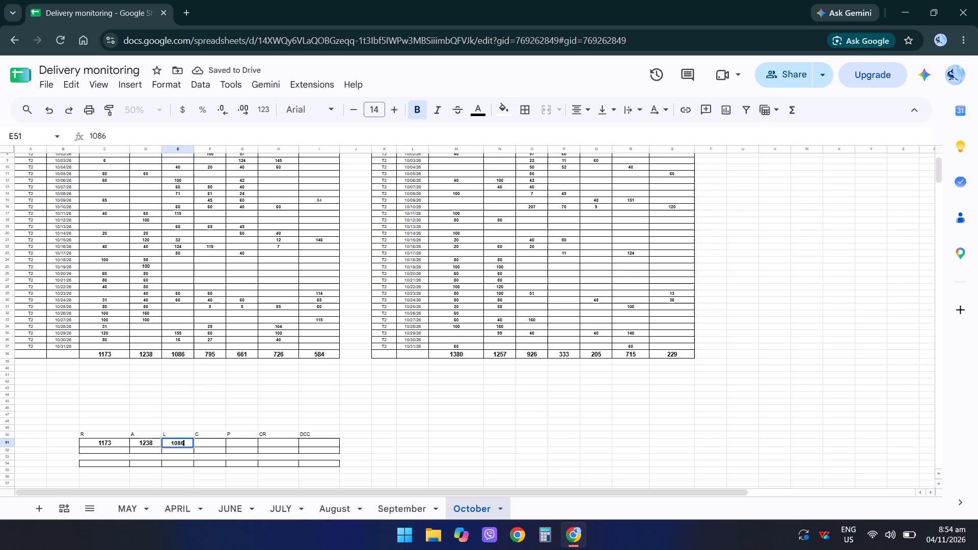
key(Right)
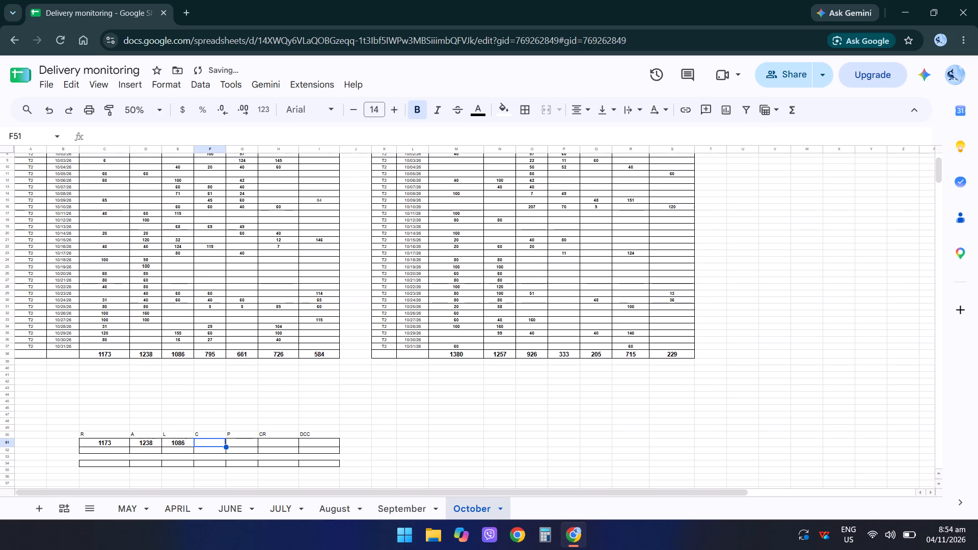
Complete the summary table's first row with morning totals 795 under C, 661 under P, 726 under CR and 584 under DCC.
text(79)
key(5)
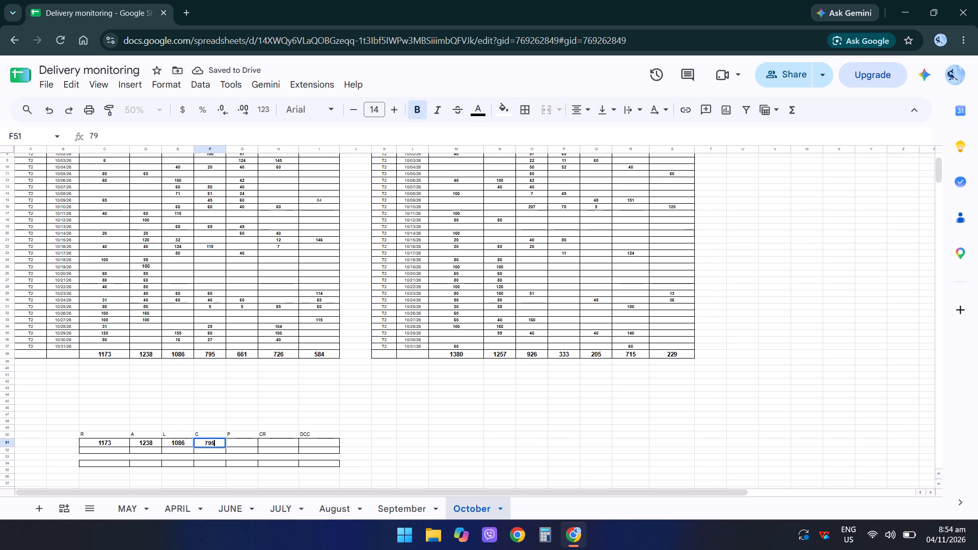
key(Right)
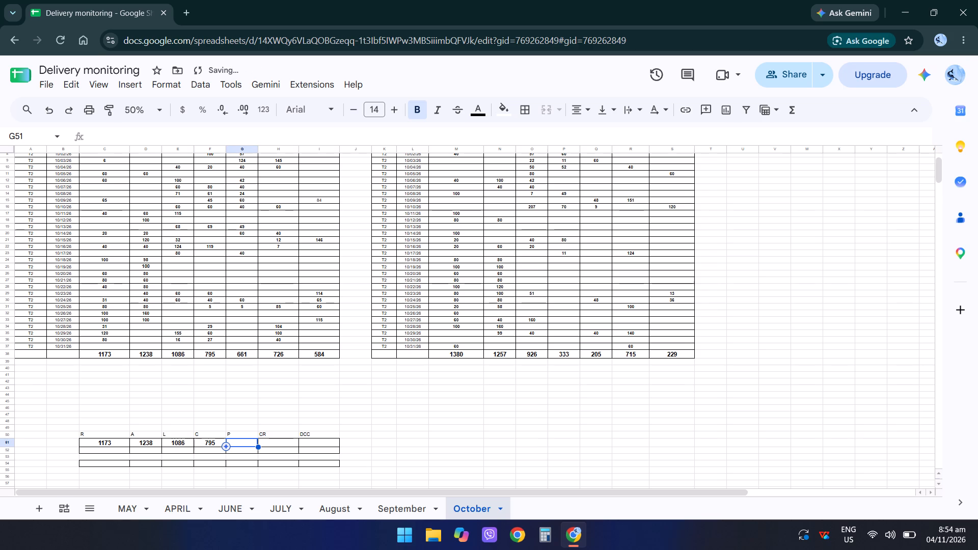
text(661)
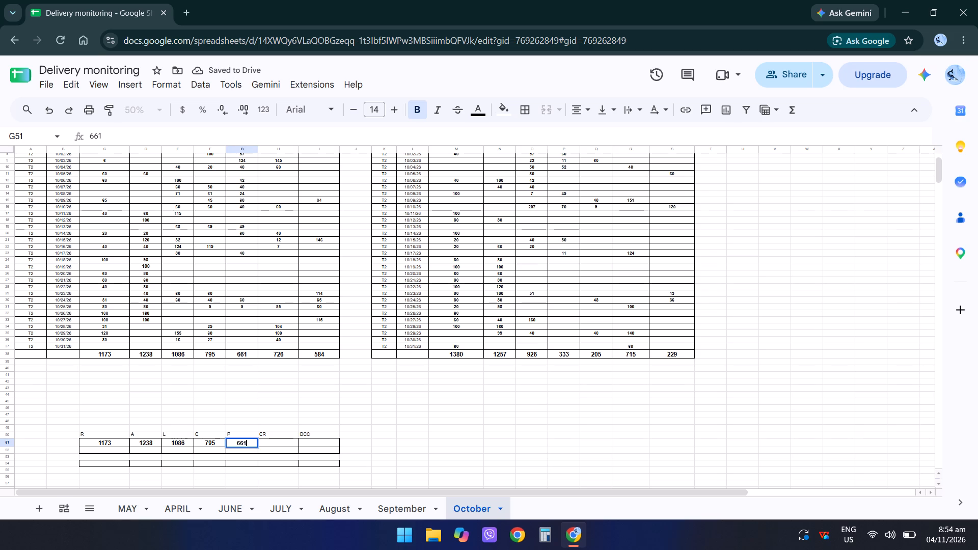
key(Right)
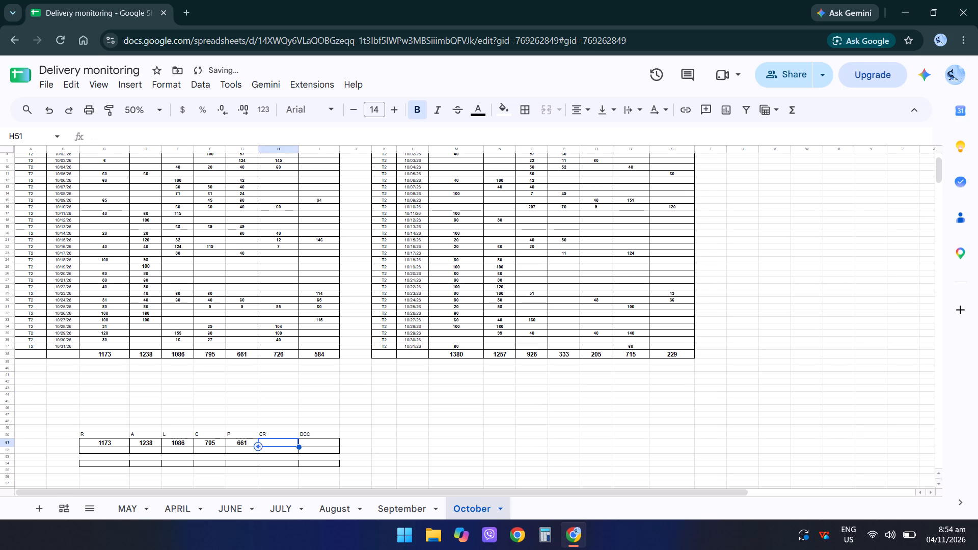
text(726)
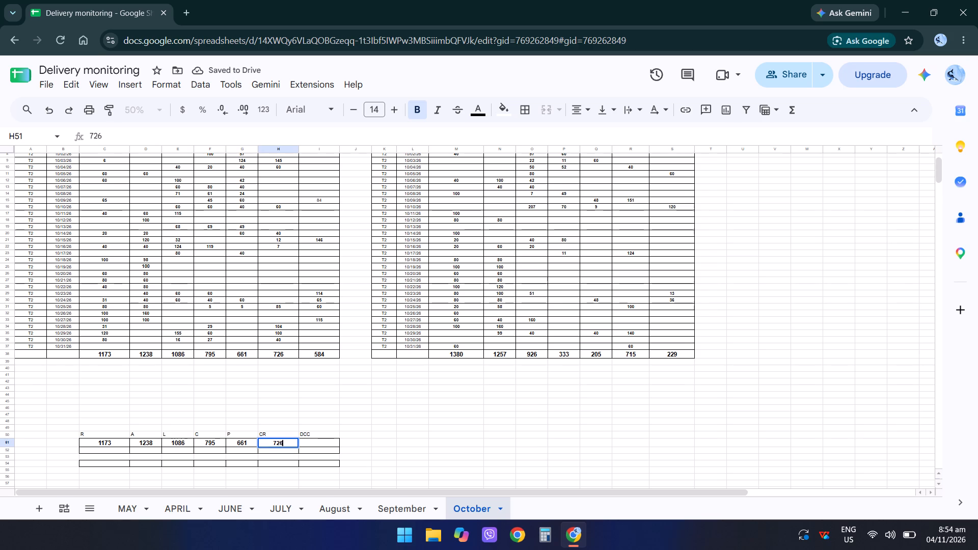
key(Right)
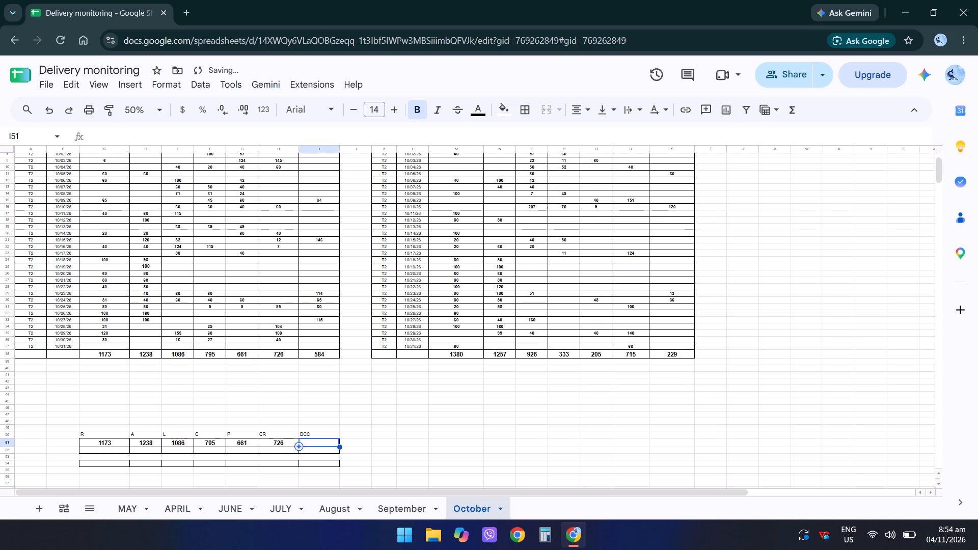
text(584)
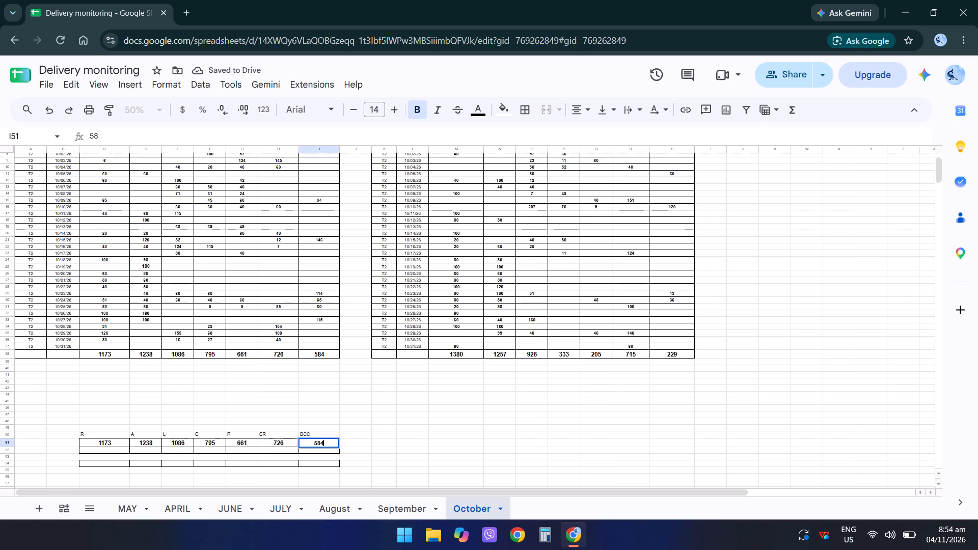
key(Down)
Start the summary table's second row with the night shift totals, entering 1380 under R.
key(Left)
key(Left)
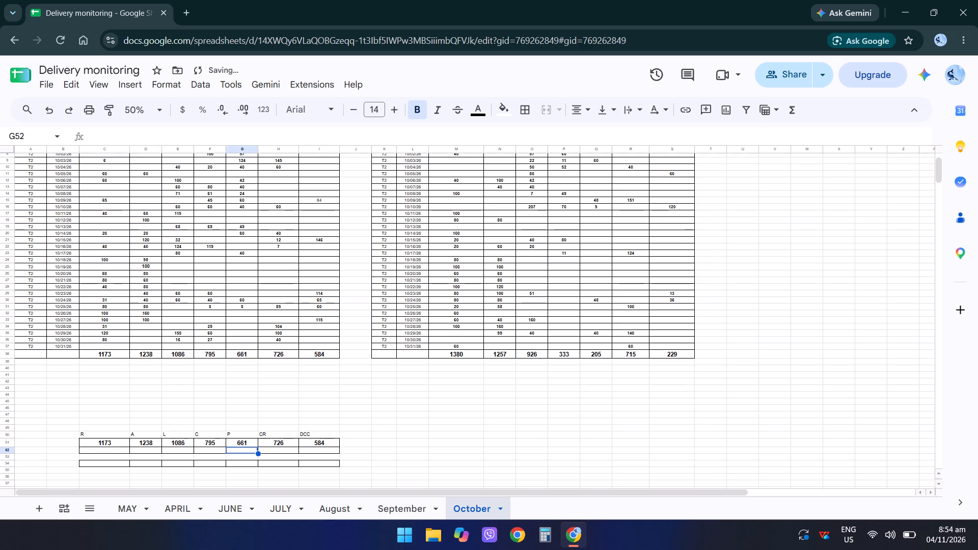
key(Left)
key(Left)
key(Left)
key(Left)
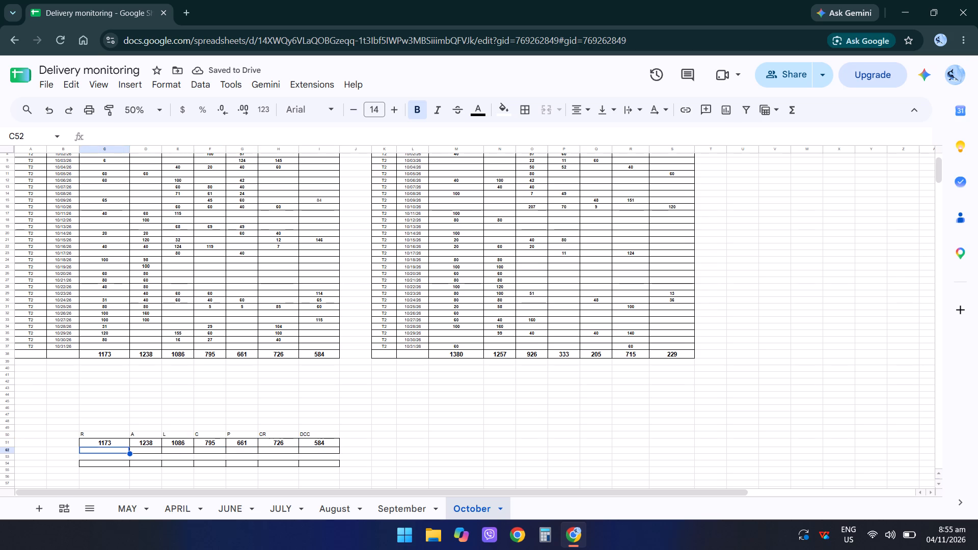
text(1380)
key(Right)
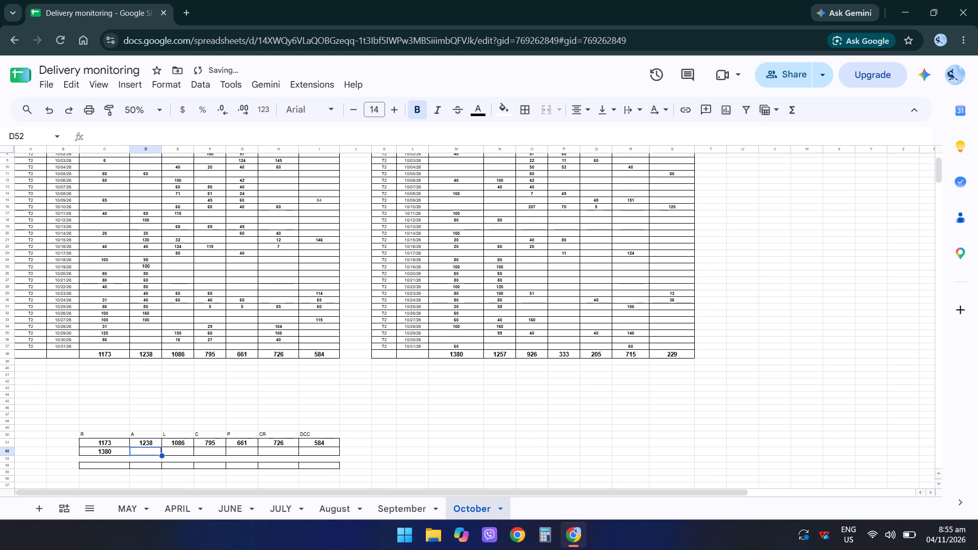
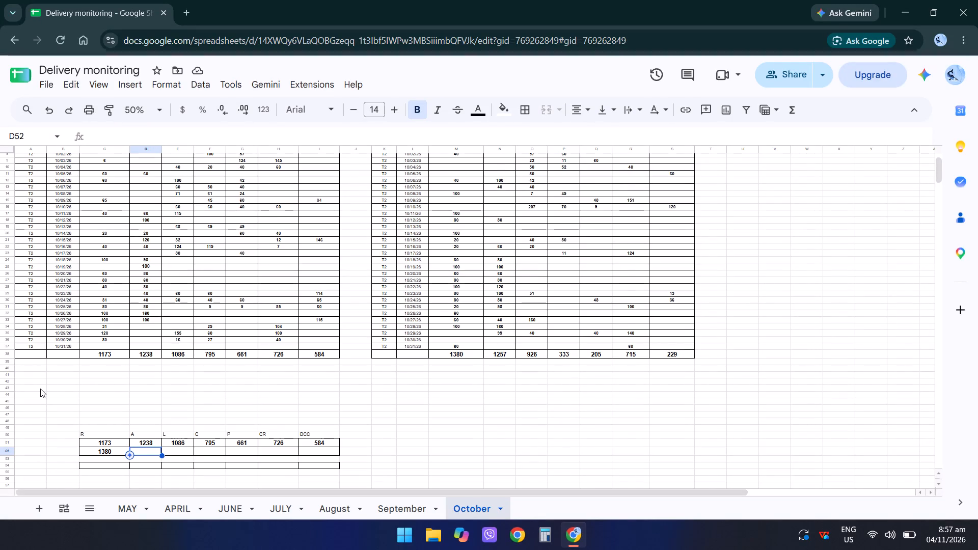
Continue the summary table's second row with the night shift totals 1257 under A, 926 under L and 333 under C.
text(12)
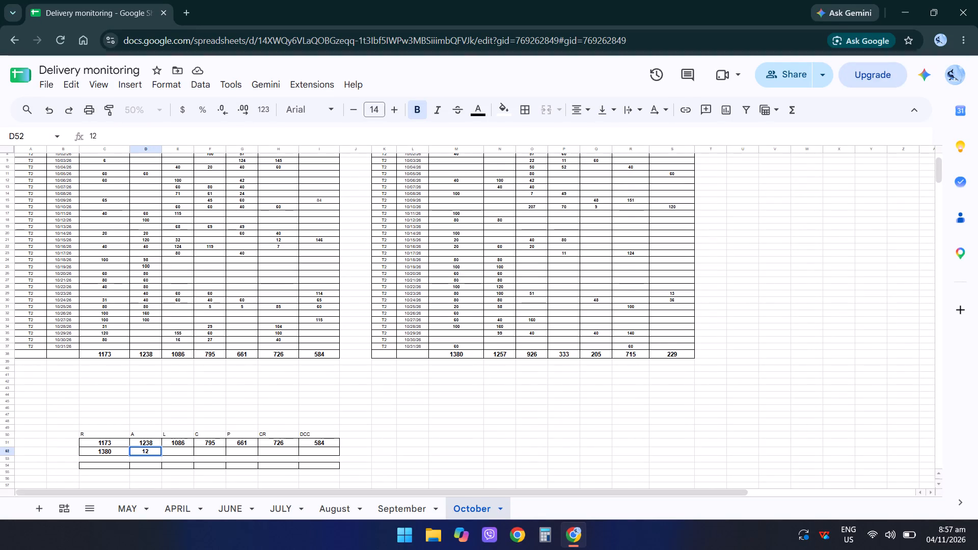
text(57)
key(Right)
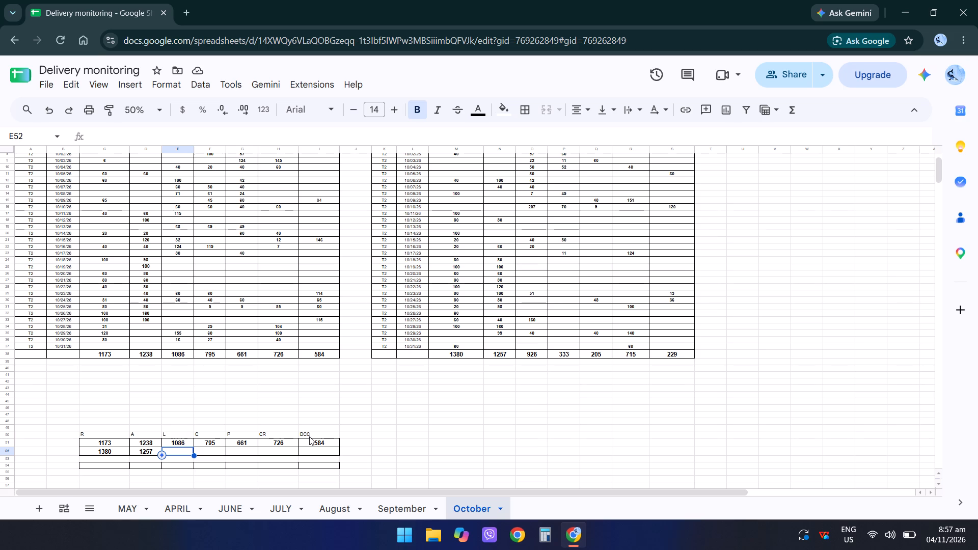
key(9)
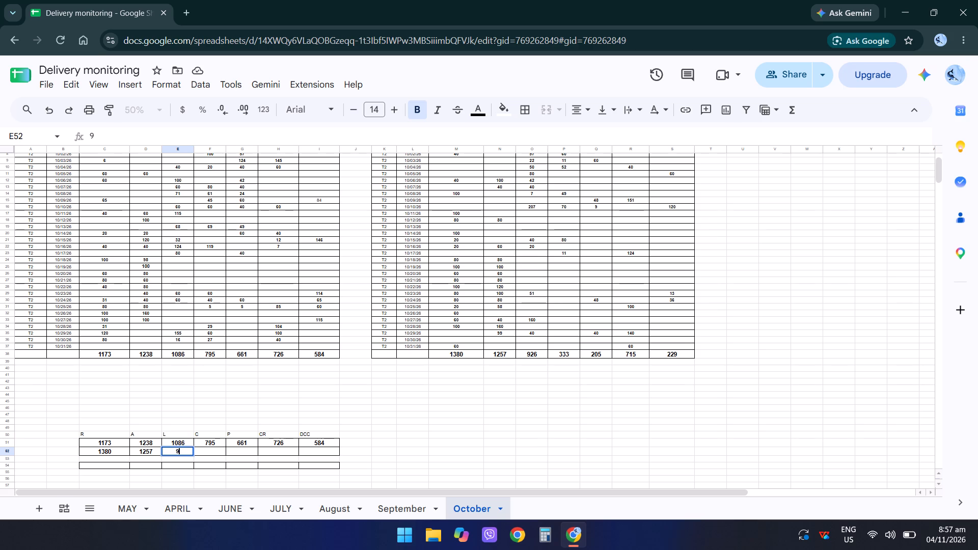
text(26)
key(Right)
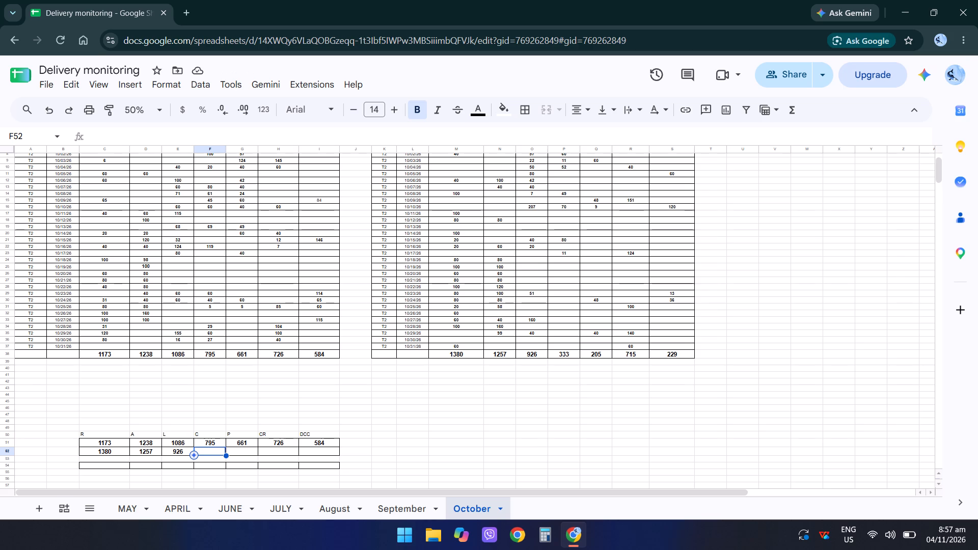
text(33)
key(3)
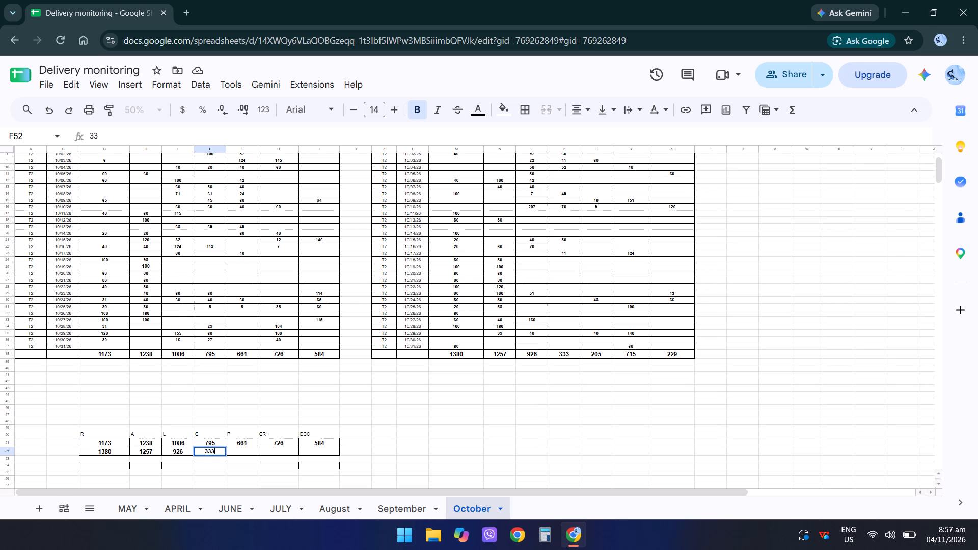
key(Right)
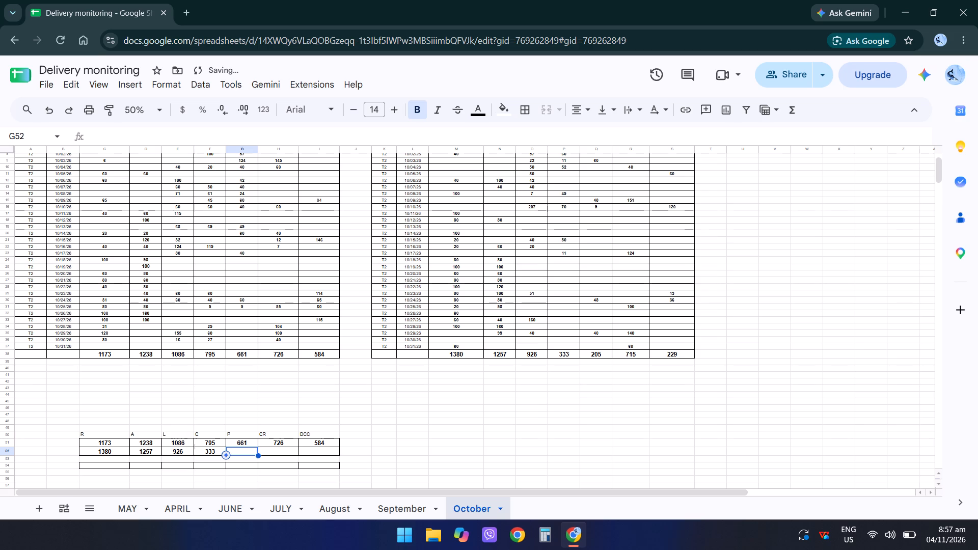
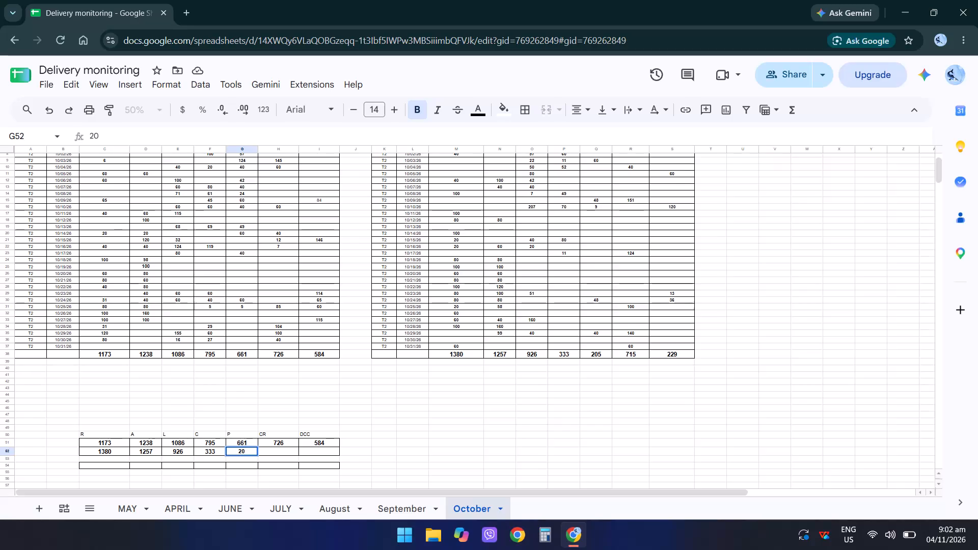
Complete the summary table's second row with the night shift totals 205 under P, 715 under CR and 229 under DCC.
key(5)
key(Right)
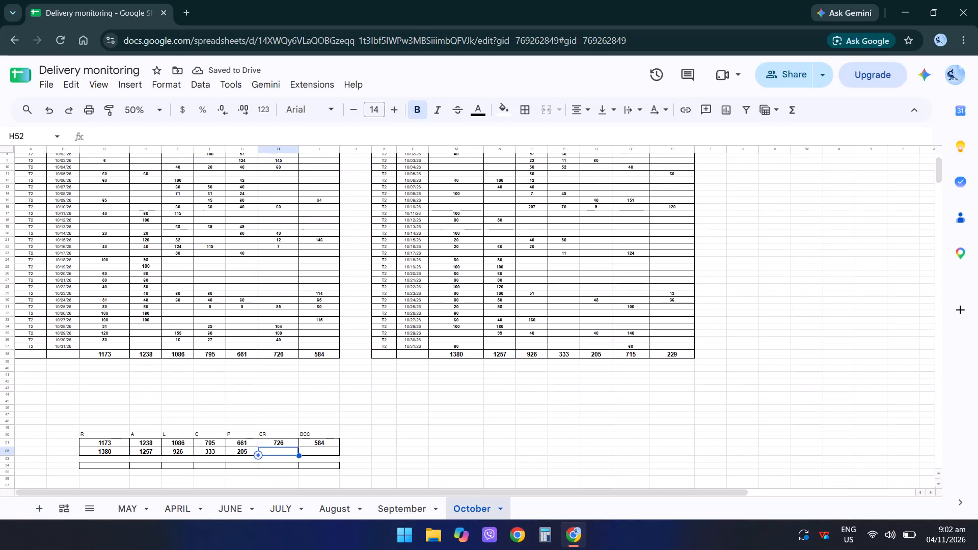
text(715)
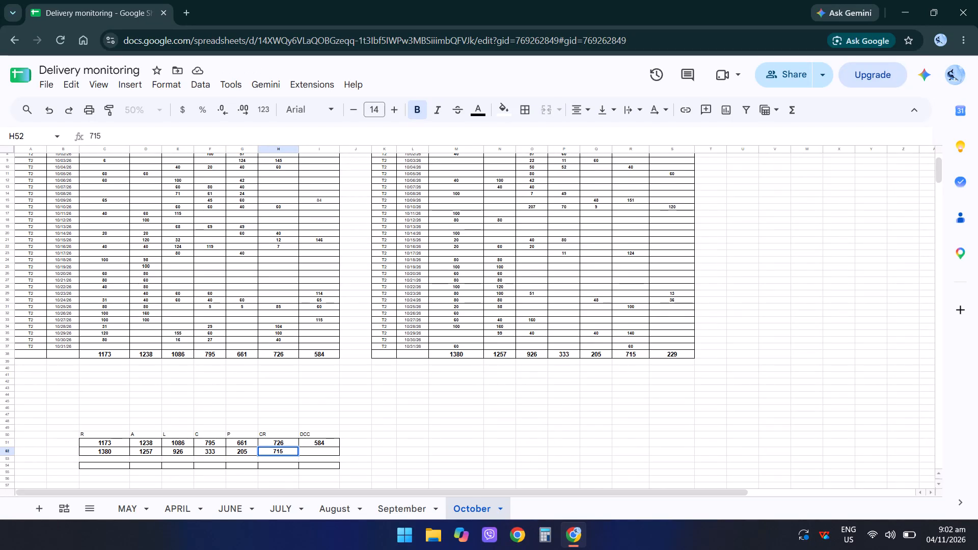
key(Right)
key(2)
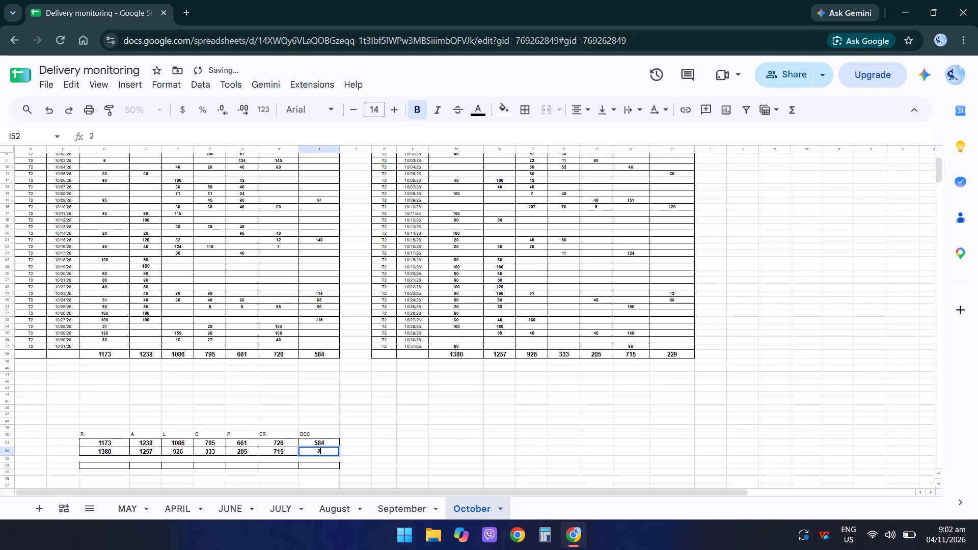
key(9)
key(BackSpace)
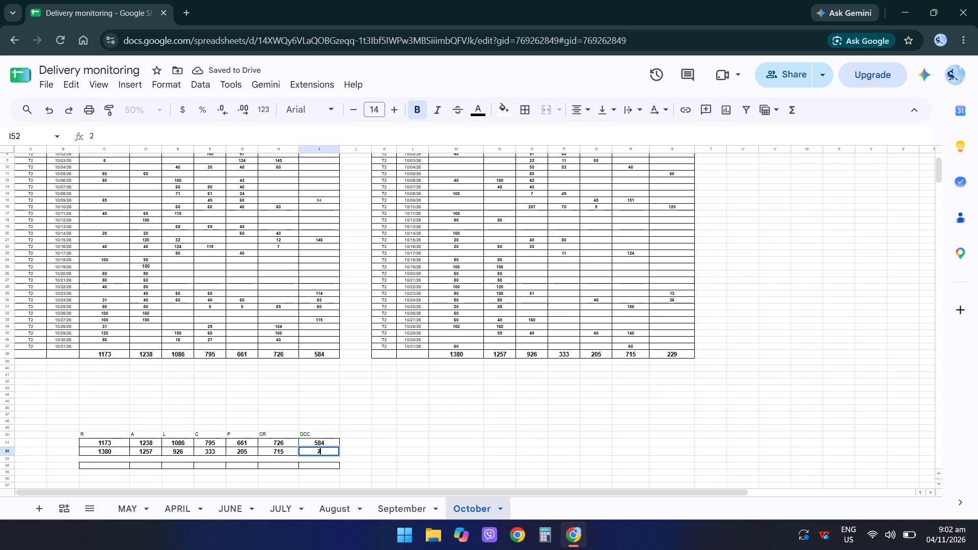
text(29)
key(Return)
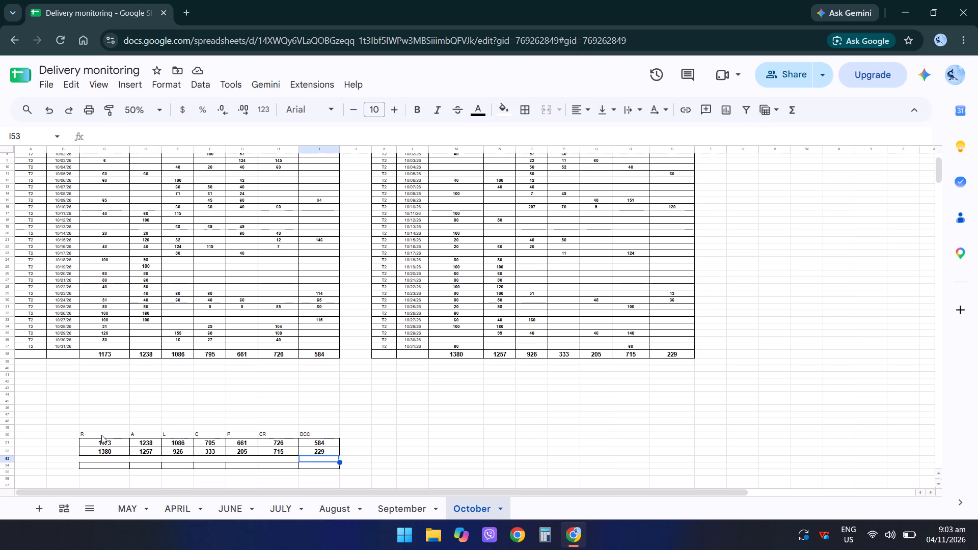
Sum both shifts' totals for R and A and enter 2553 and 2495 in the combined row below the summary table.
drag(93, 445, 97, 460)
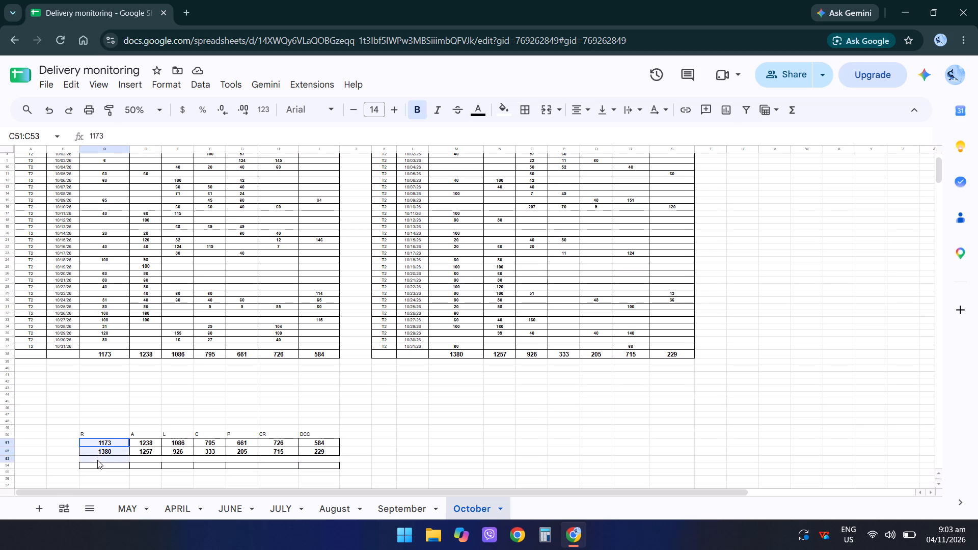
drag(97, 460, 102, 453)
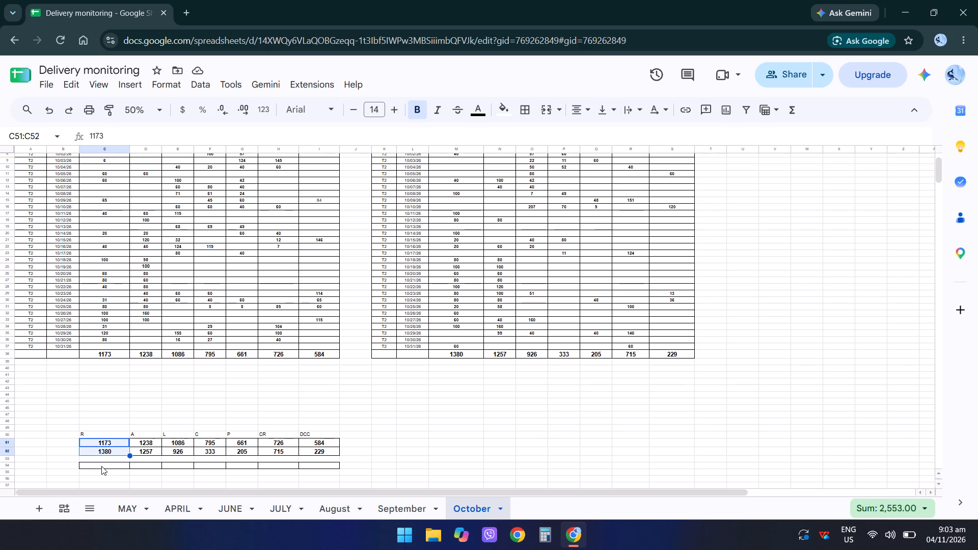
click(101, 466)
key(2)
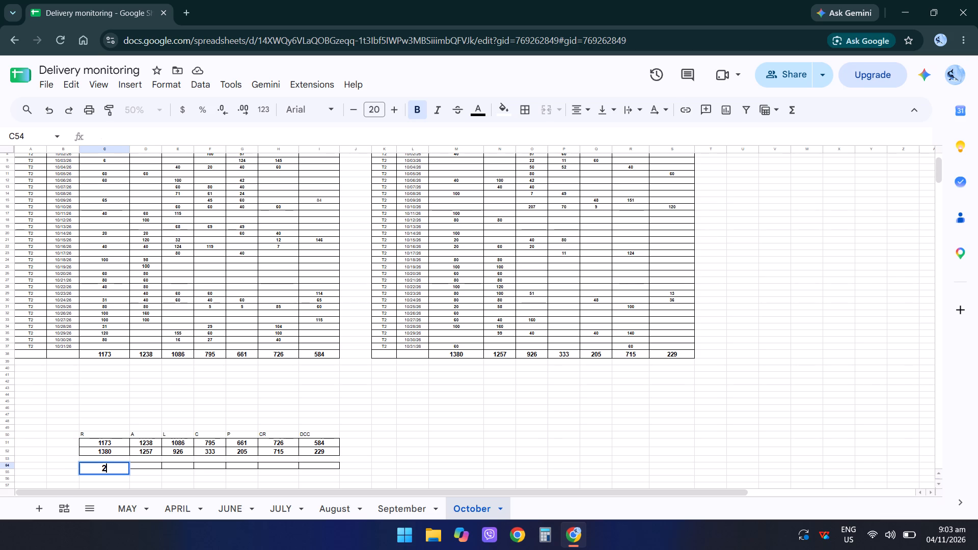
text(553)
key(Right)
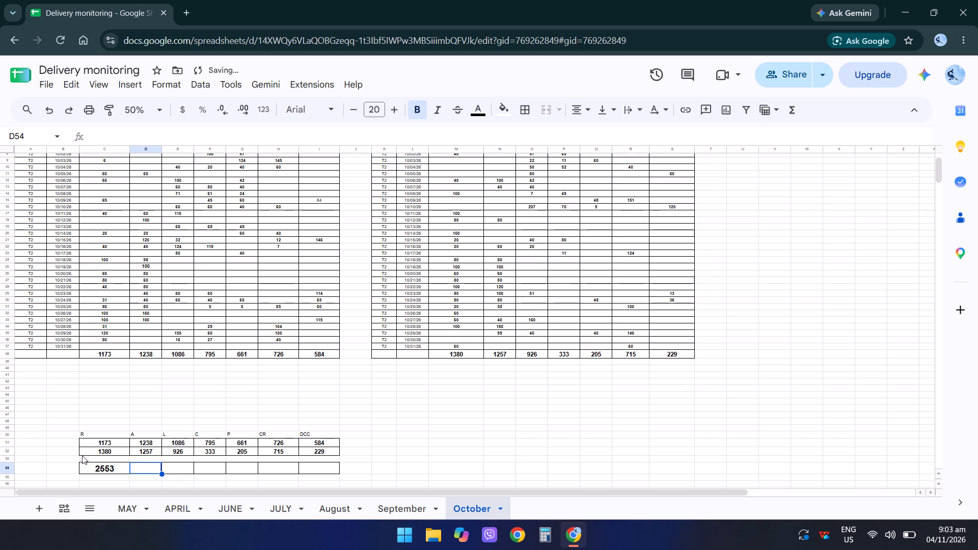
drag(136, 439, 139, 451)
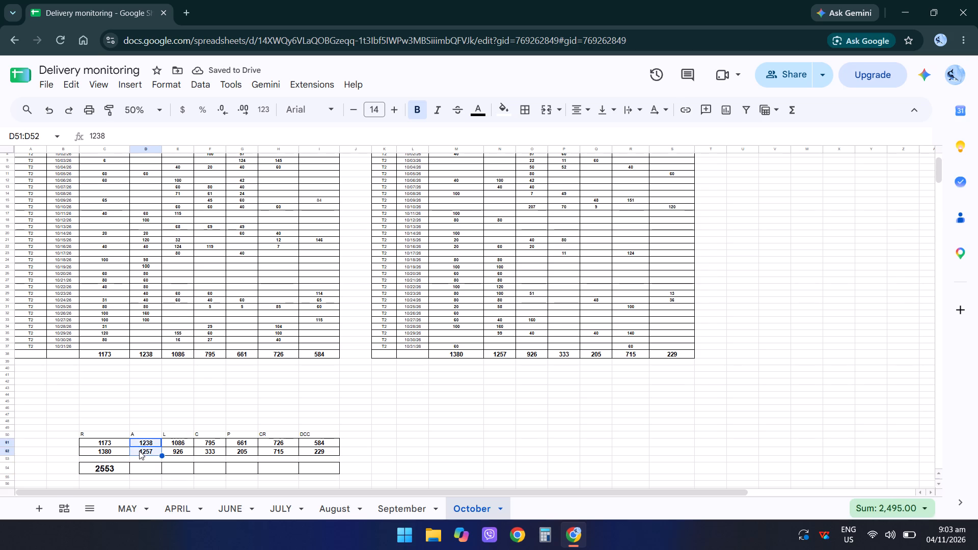
click(142, 471)
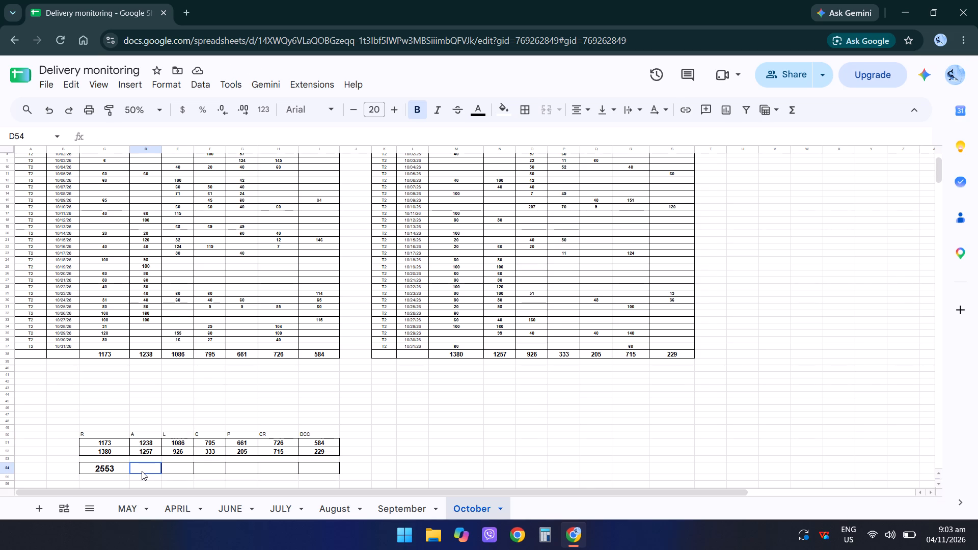
text(24)
text(95)
key(Right)
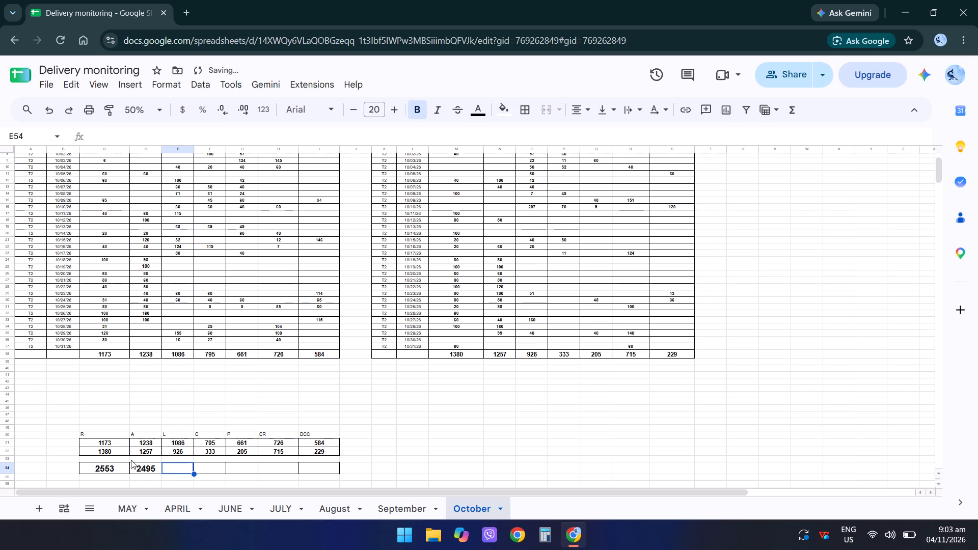
Sum both shifts' totals for L and C and enter 2012 and 1128 in the combined row.
drag(166, 444, 167, 452)
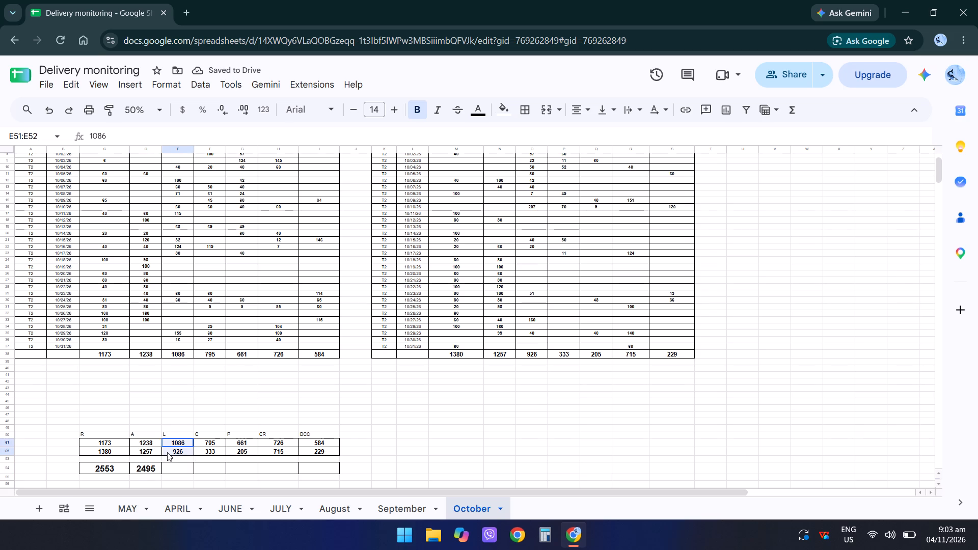
drag(167, 452, 167, 454)
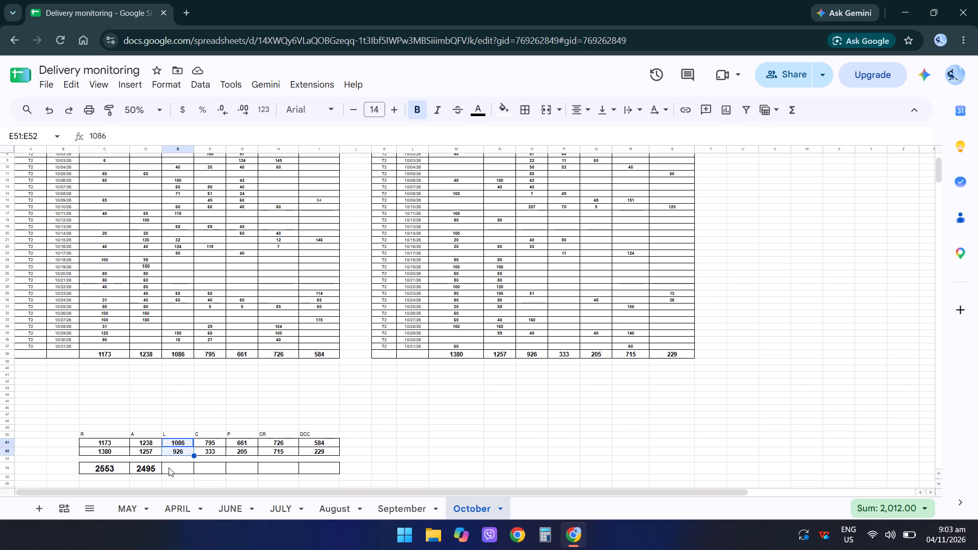
click(169, 468)
text(2012)
key(Right)
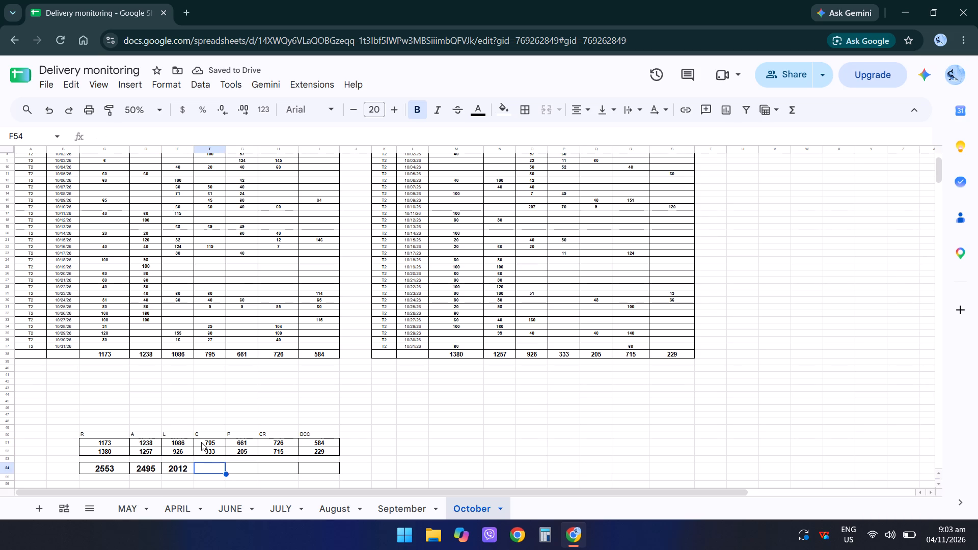
drag(201, 442, 201, 453)
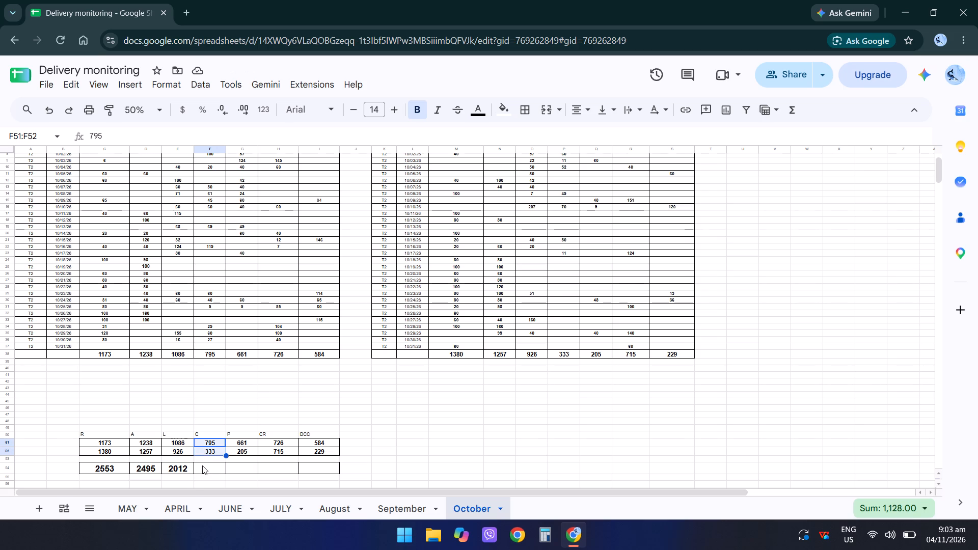
click(202, 465)
text(112)
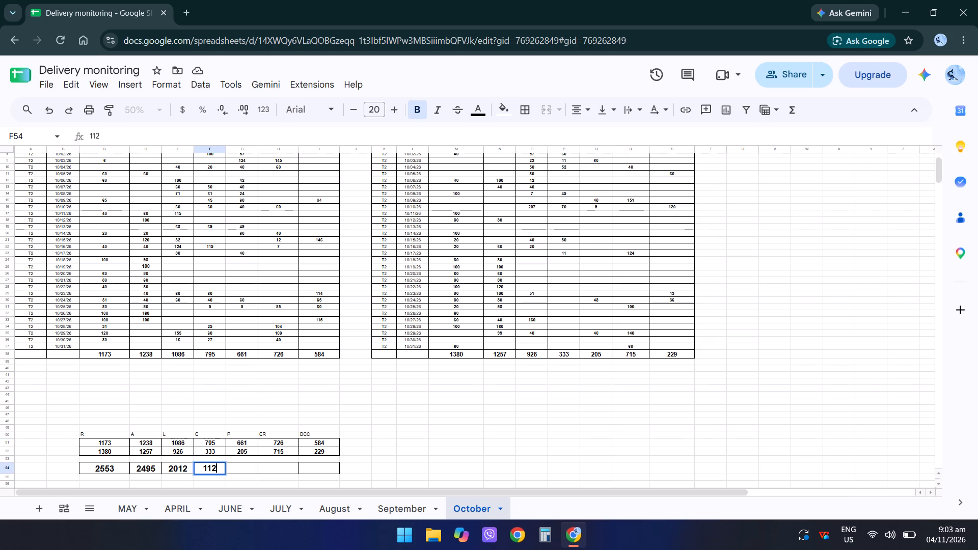
key(8)
key(Right)
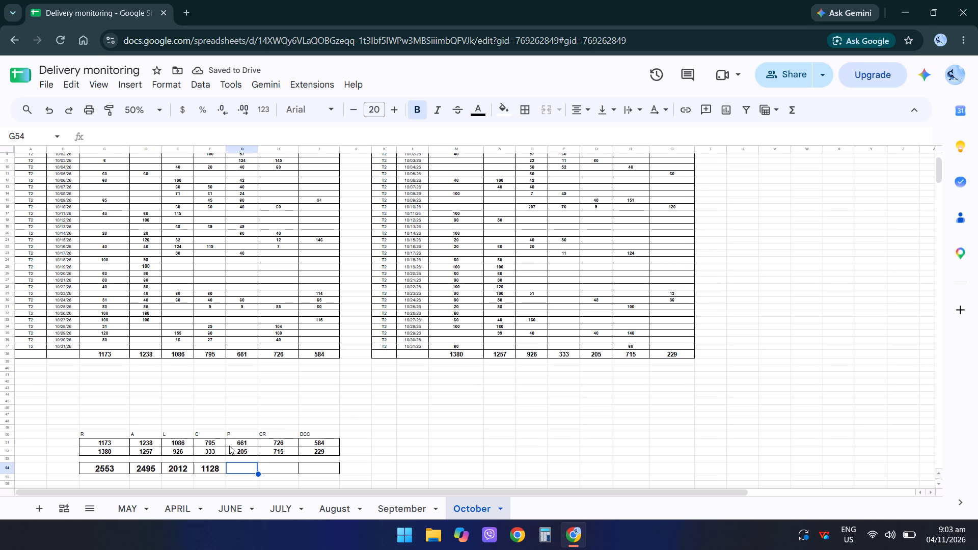
Sum both shifts' totals for P and enter 866 in the combined row.
drag(232, 443, 235, 453)
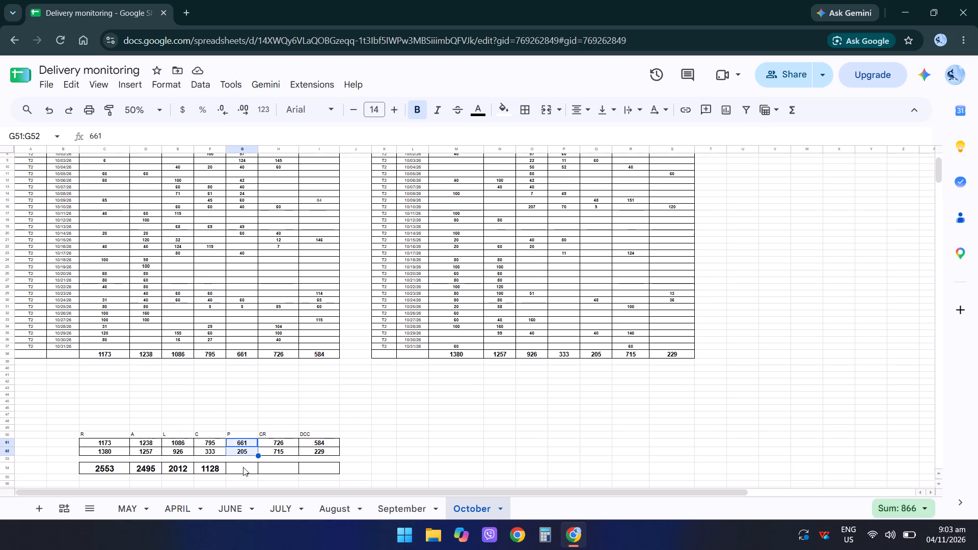
click(243, 467)
key(8)
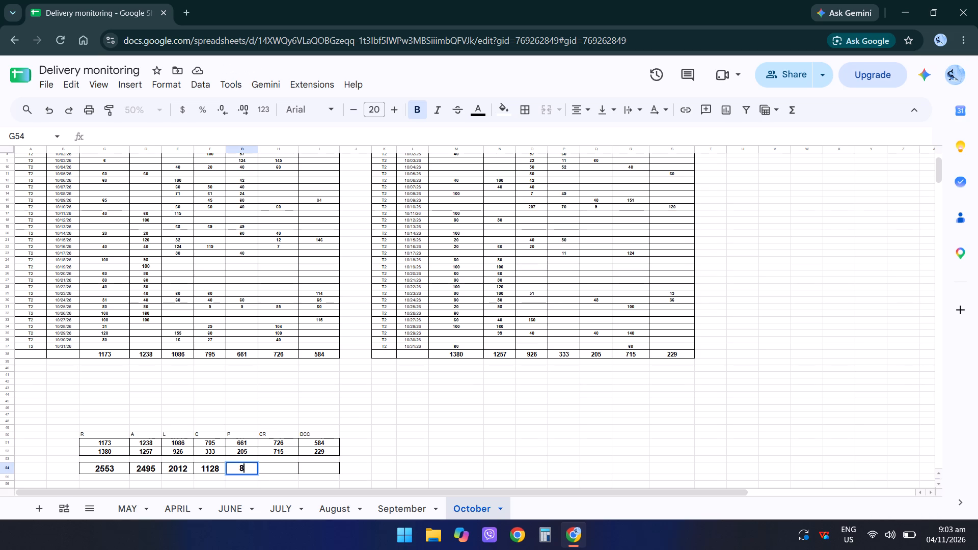
key(3)
key(BackSpace)
text(66)
key(Right)
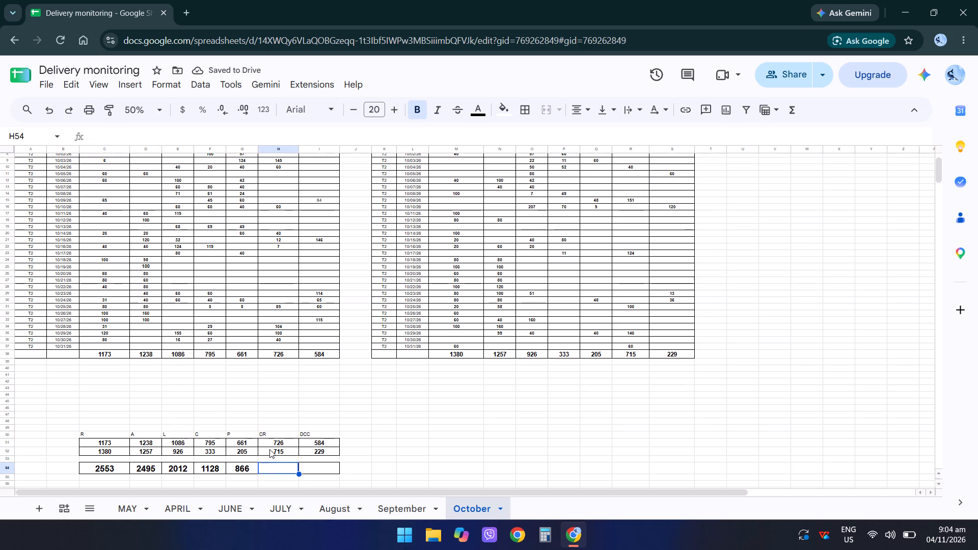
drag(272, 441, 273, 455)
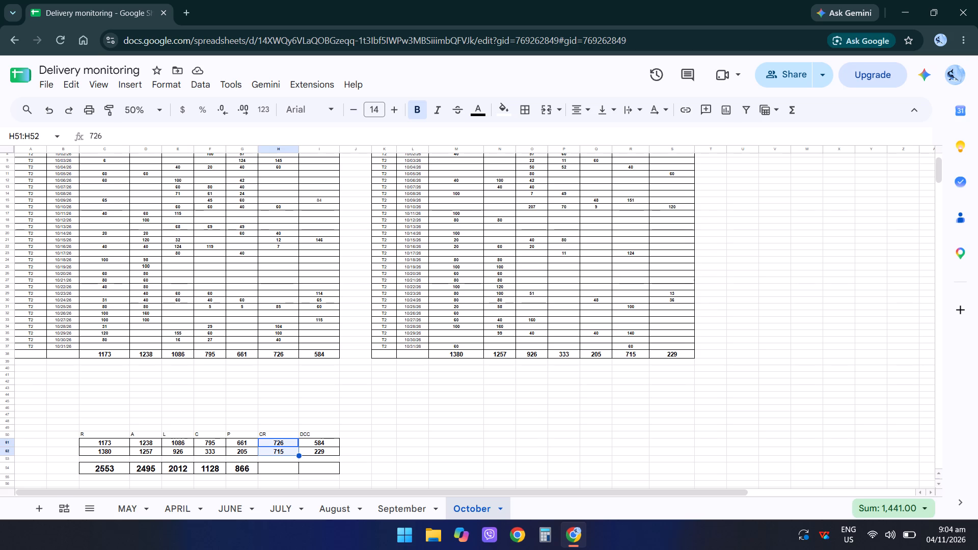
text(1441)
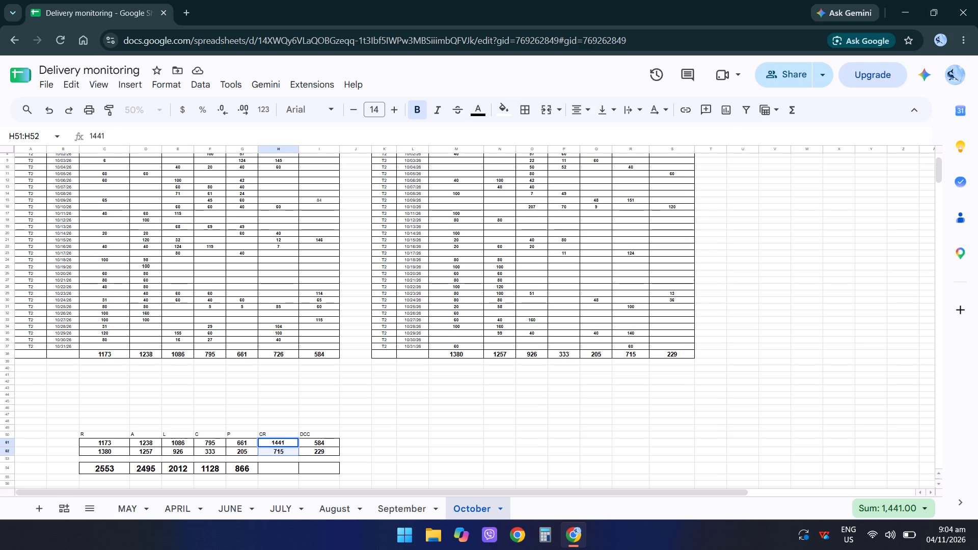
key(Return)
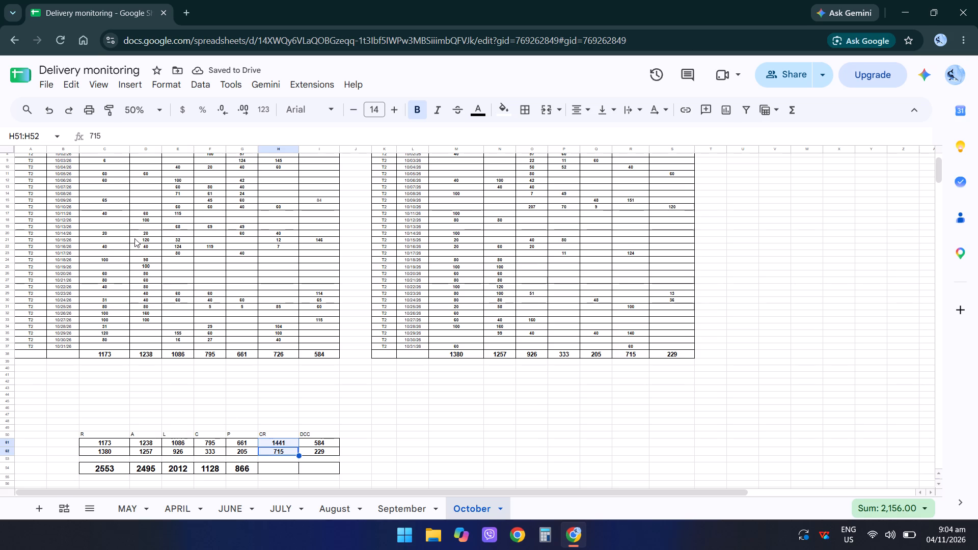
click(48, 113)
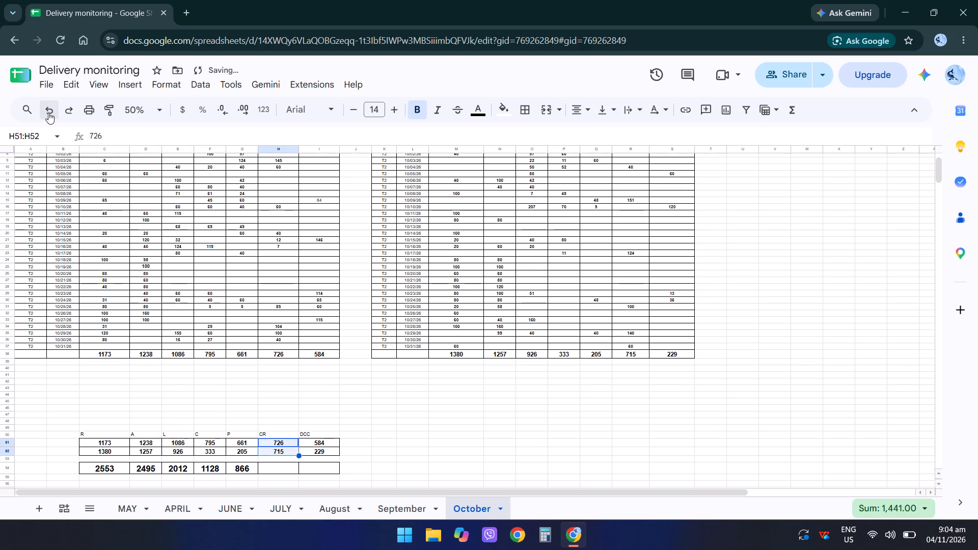
Sum both shifts' totals for CR and DCC and enter 1441 and 813 in the combined row.
click(265, 467)
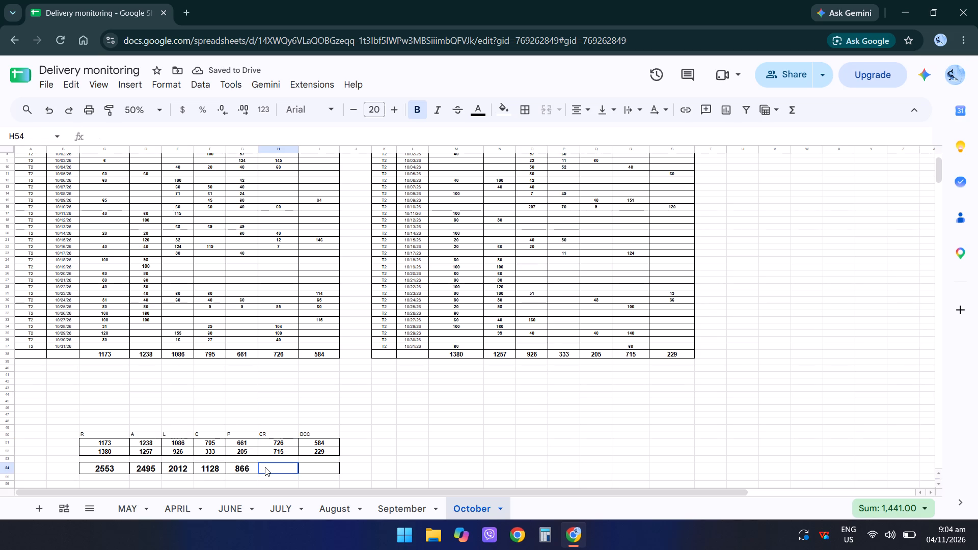
drag(268, 444, 269, 457)
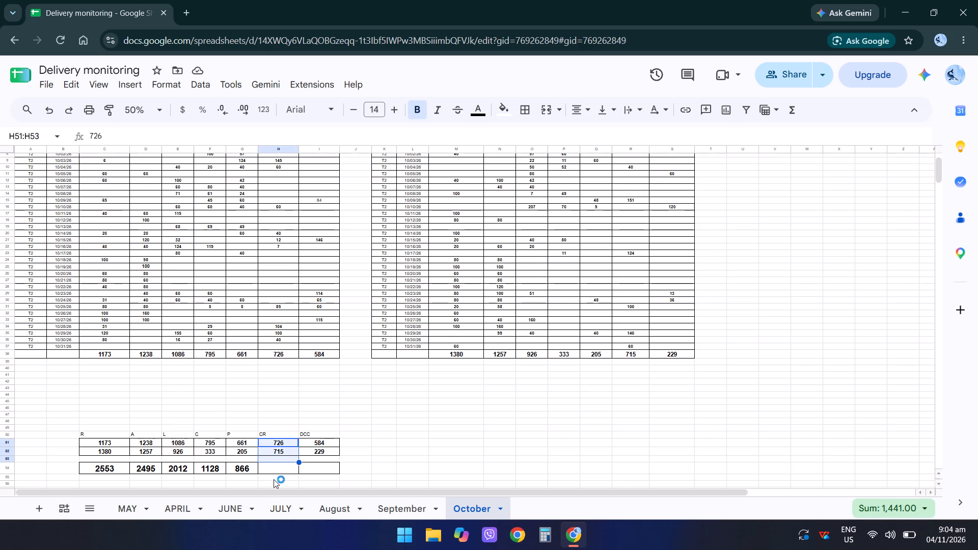
click(273, 470)
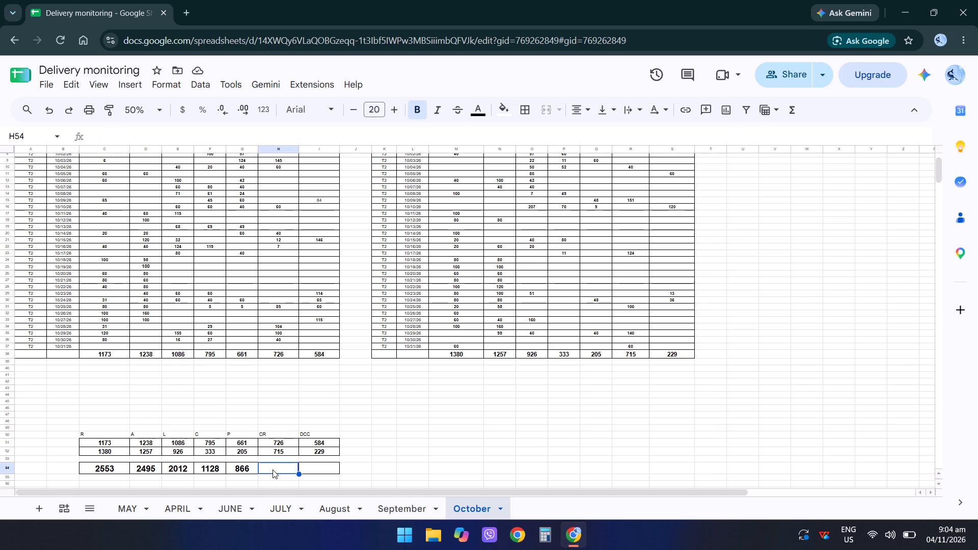
text(1441)
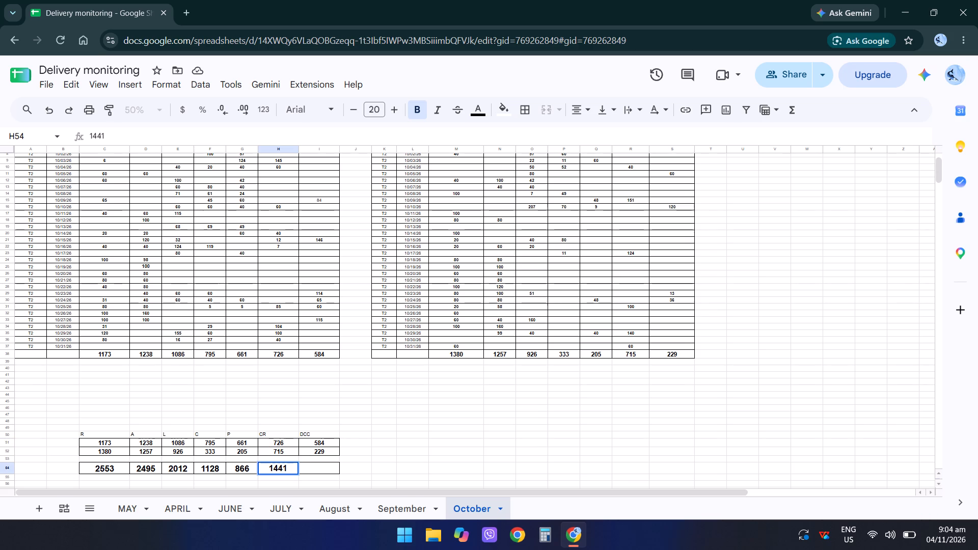
key(Right)
drag(315, 441, 316, 447)
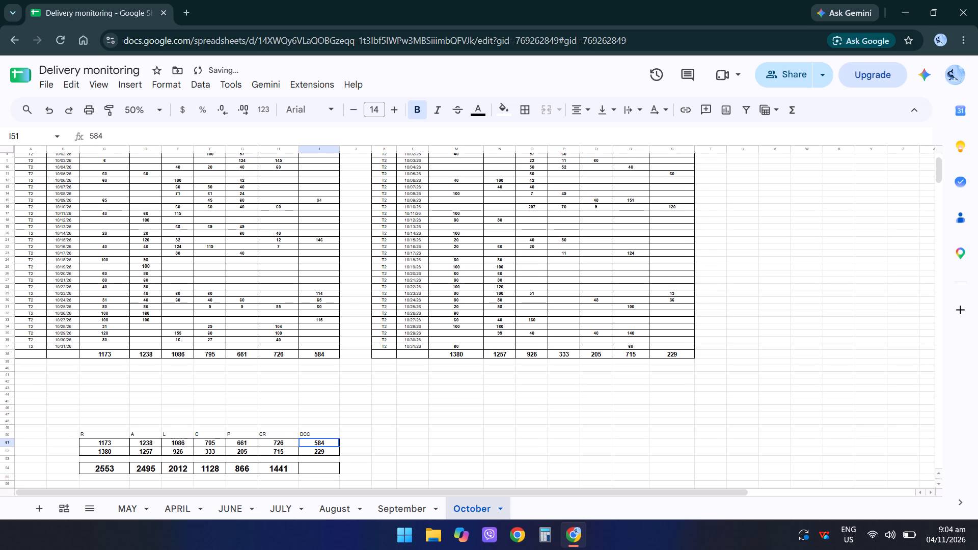
drag(316, 447, 318, 452)
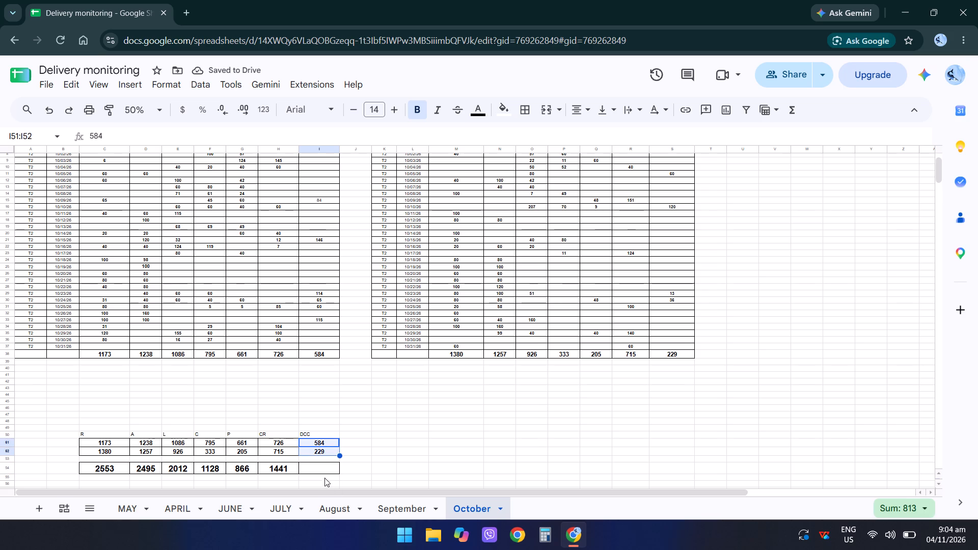
click(322, 470)
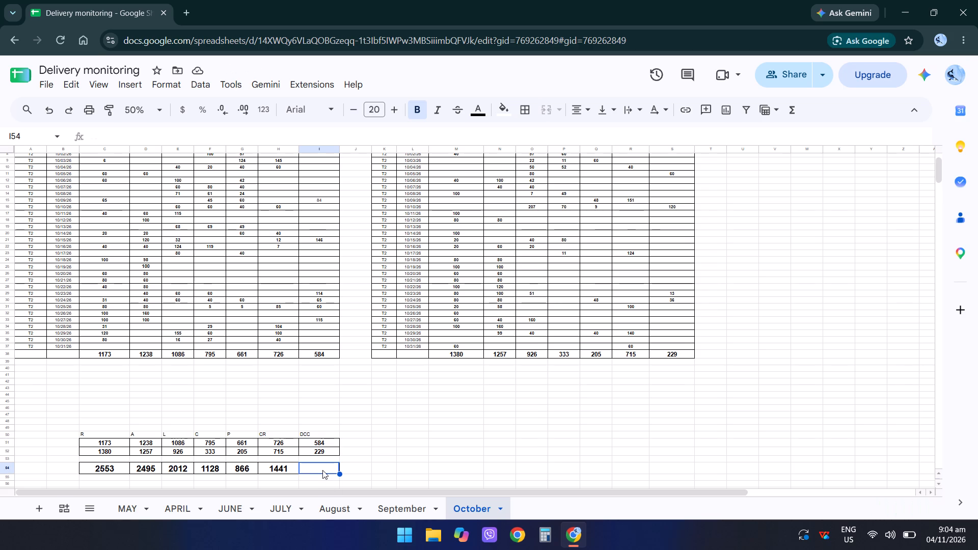
text(819)
key(BackSpace)
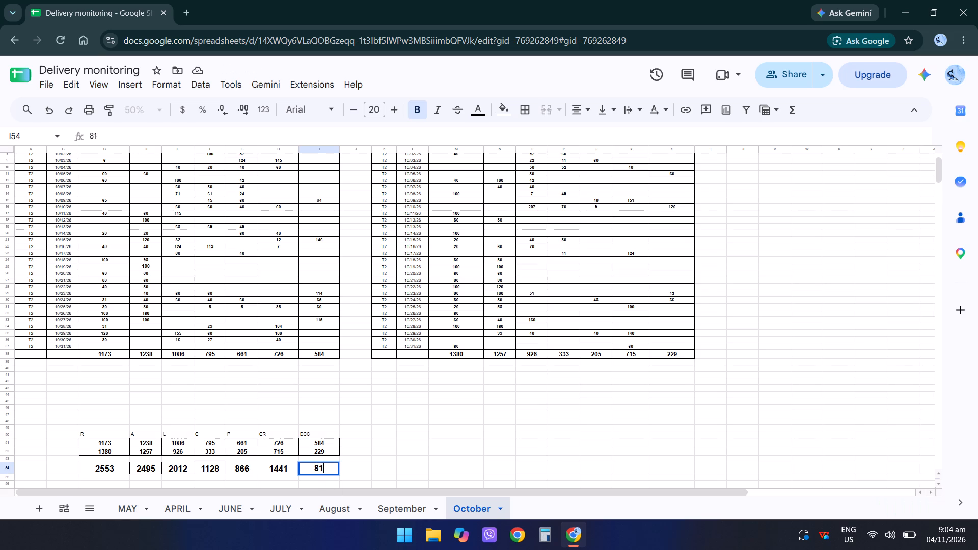
key(3)
key(Return)
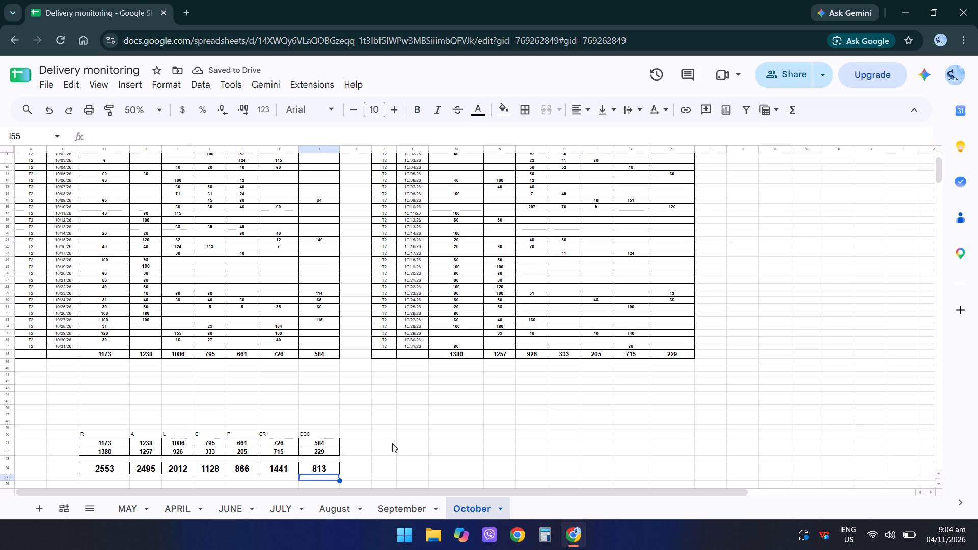
click(427, 439)
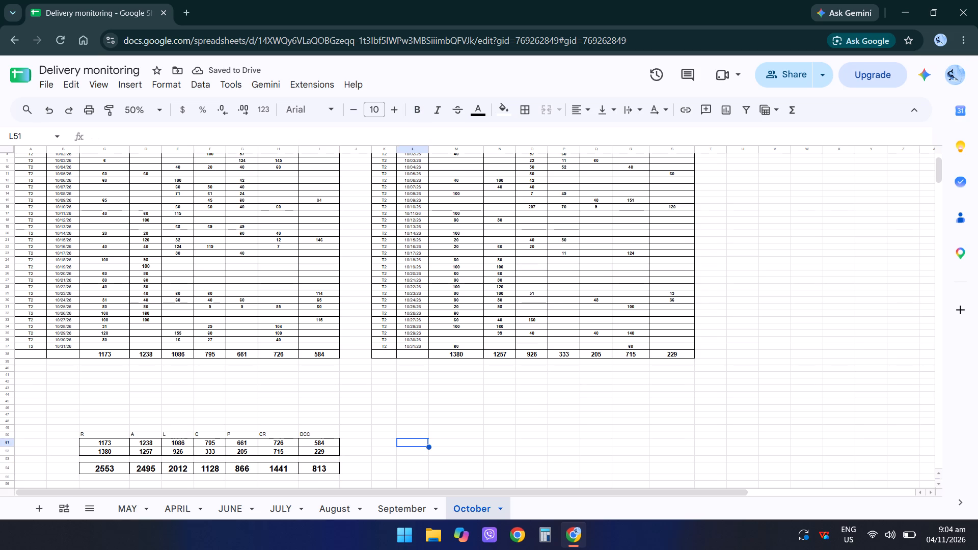
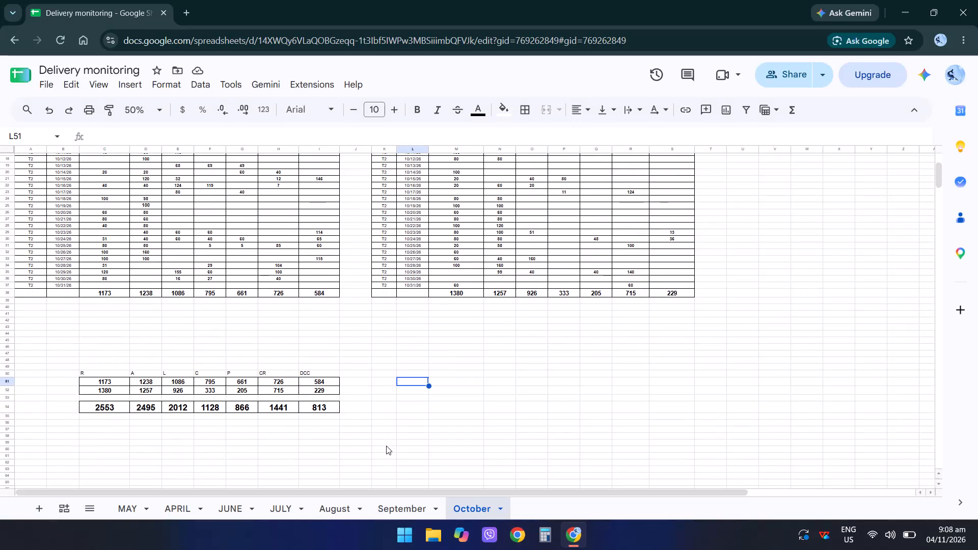
Start a product list below the combined totals by entering REGULAR, ASSORTED and LIMITED in cells C60 to C62.
scroll(386, 446, down, 2)
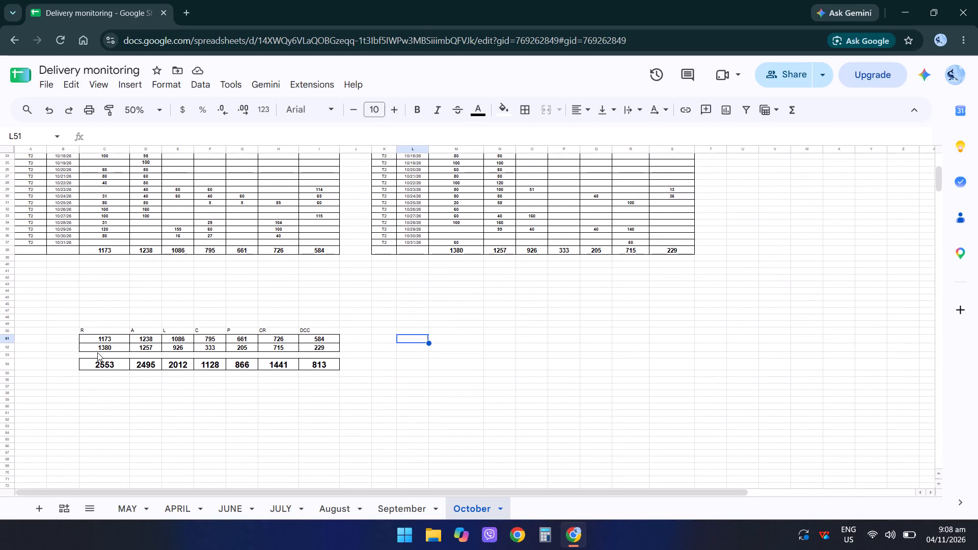
click(155, 112)
click(137, 153)
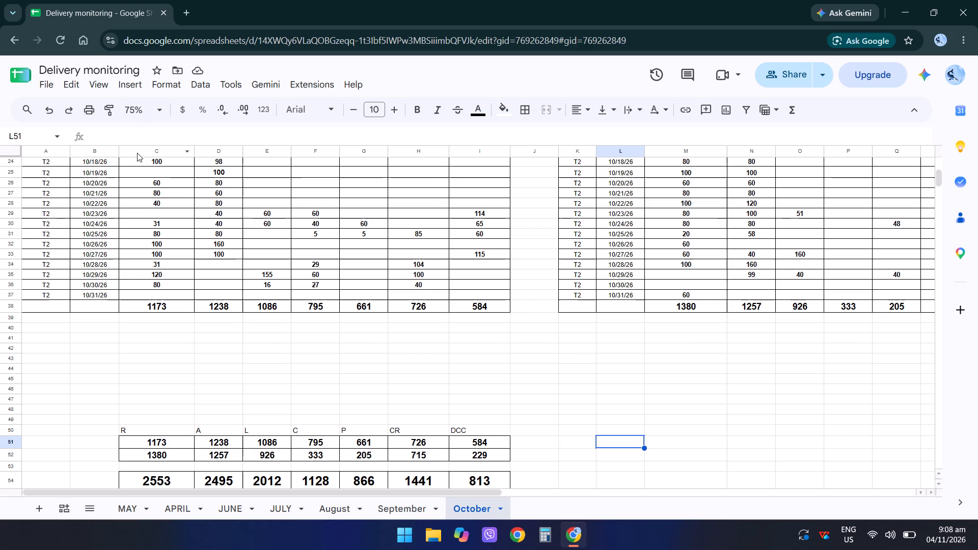
scroll(181, 276, down, 5)
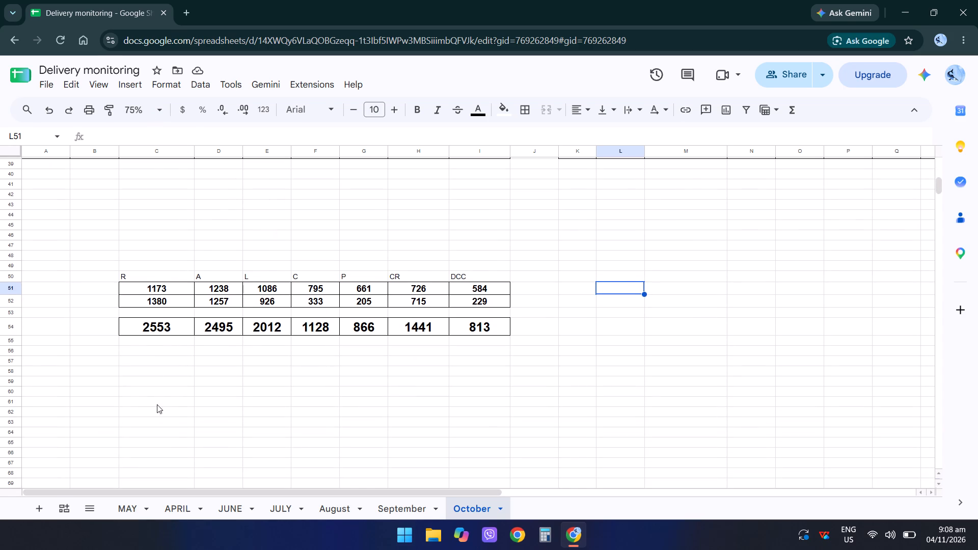
click(157, 415)
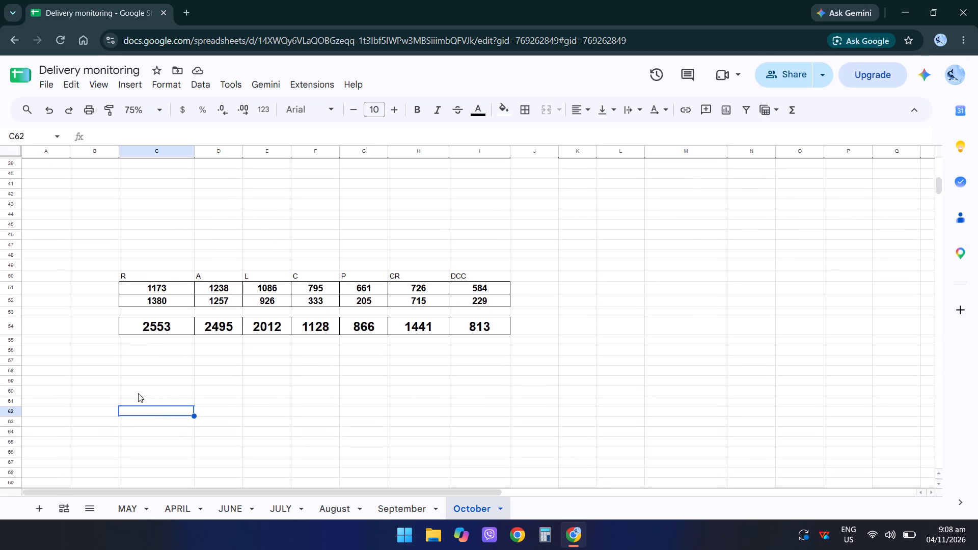
click(138, 393)
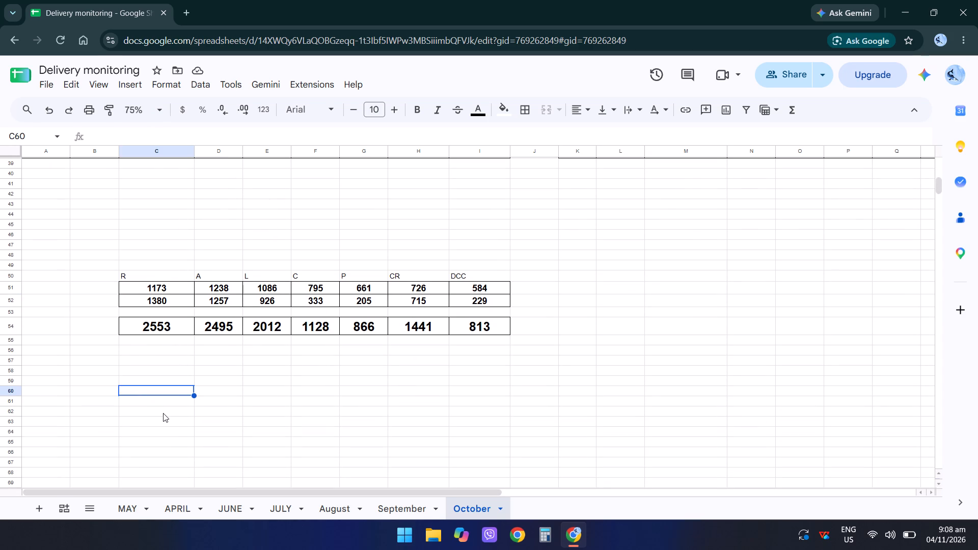
text(RE)
text(GULAR)
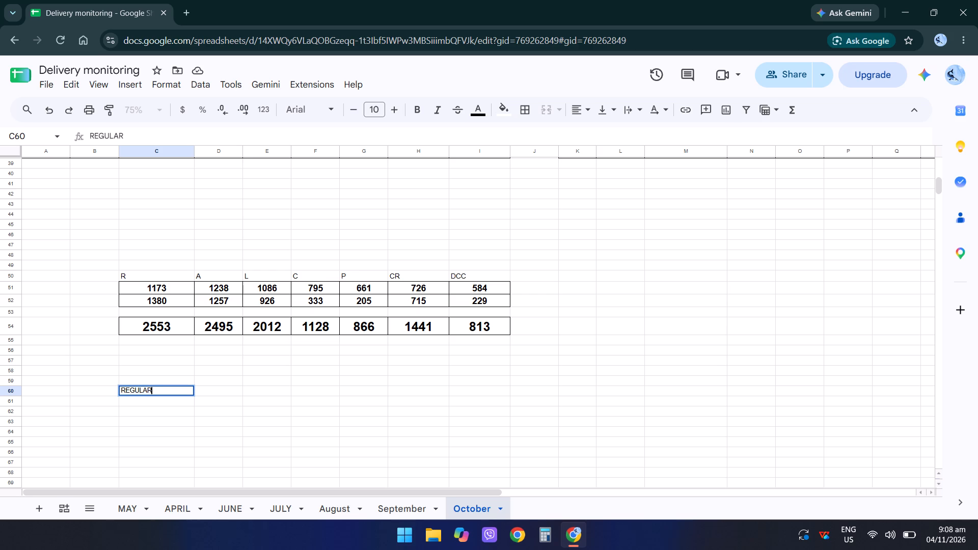
key(Return)
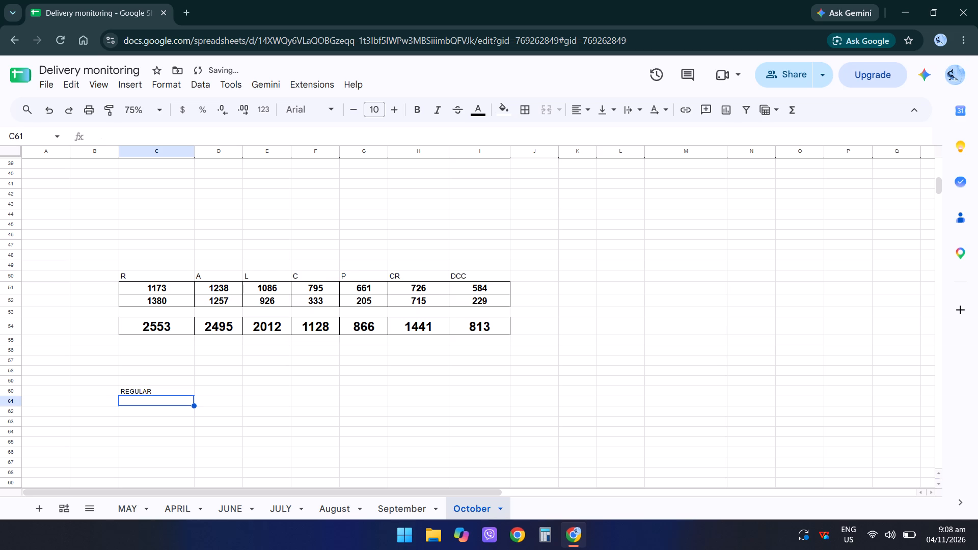
text(ASSOR)
text(TED)
key(Return)
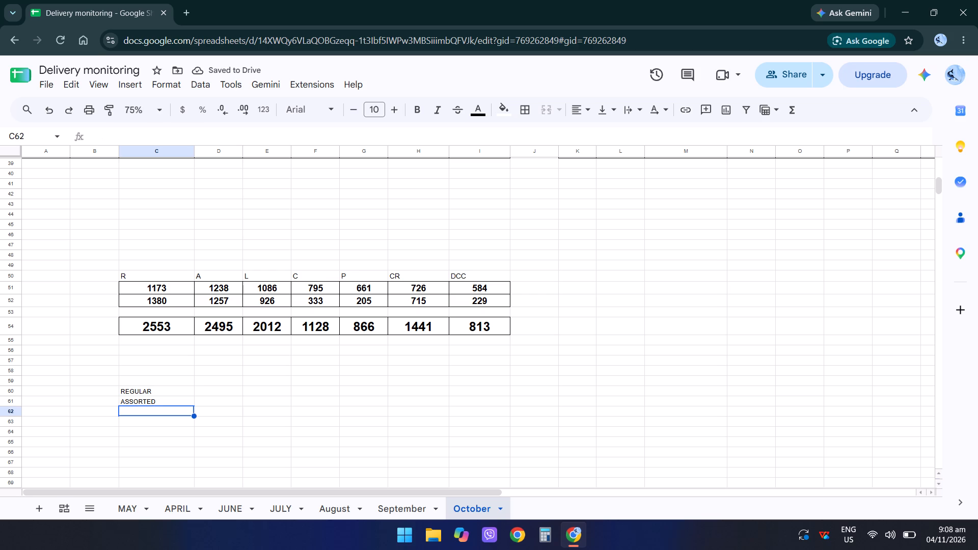
text(LI)
text(MI)
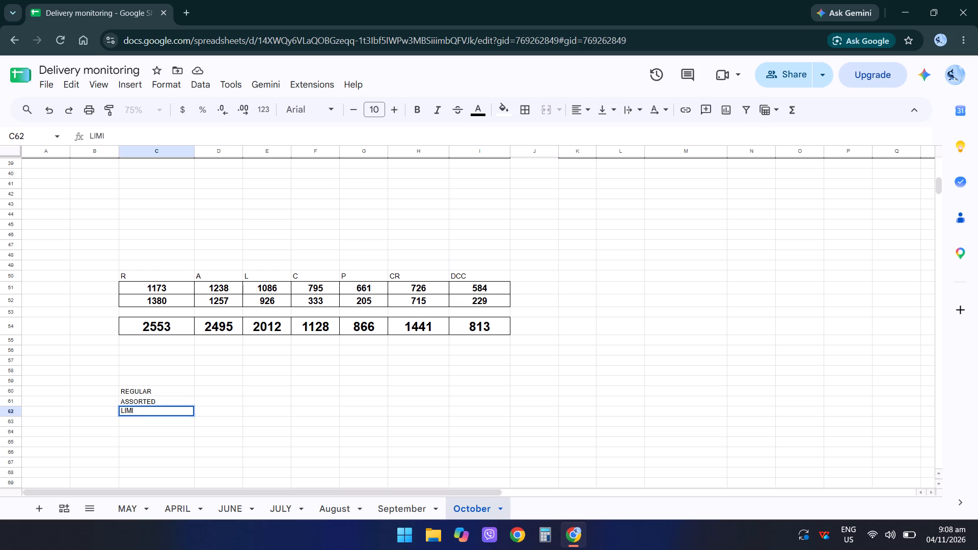
text(TED)
key(Return)
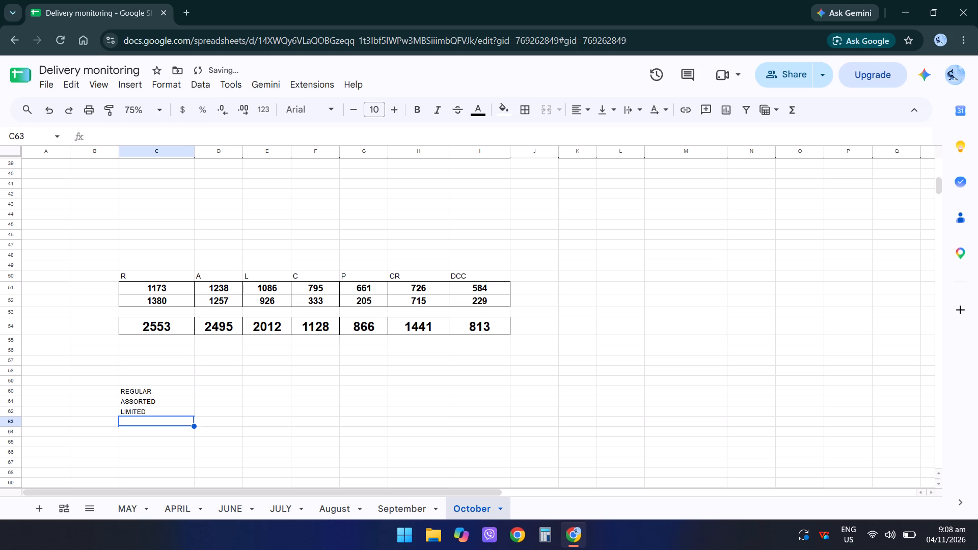
Continue the product list with CACAO, PISTACHIO, C-ROLL and DUBAI CHEWY in cells C63 to C66.
text(CACAO)
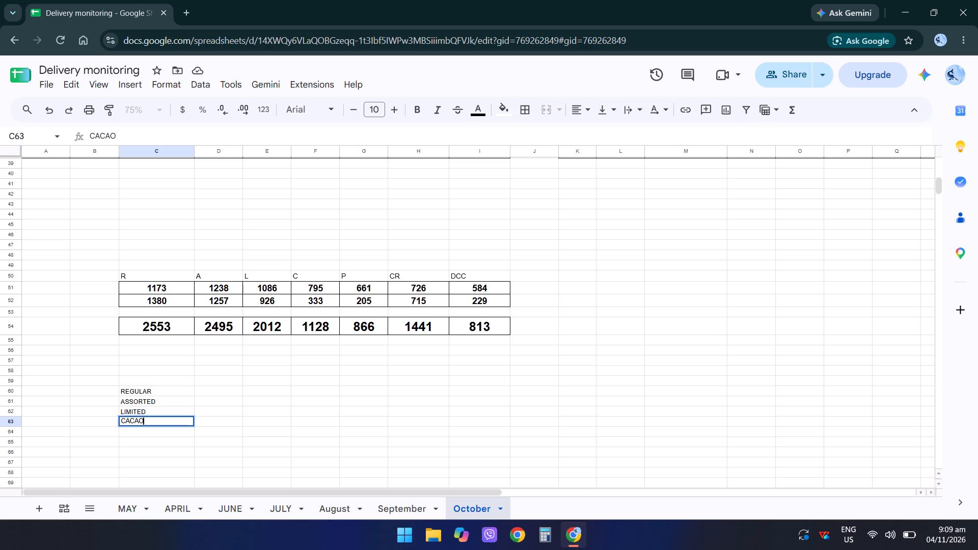
key(Return)
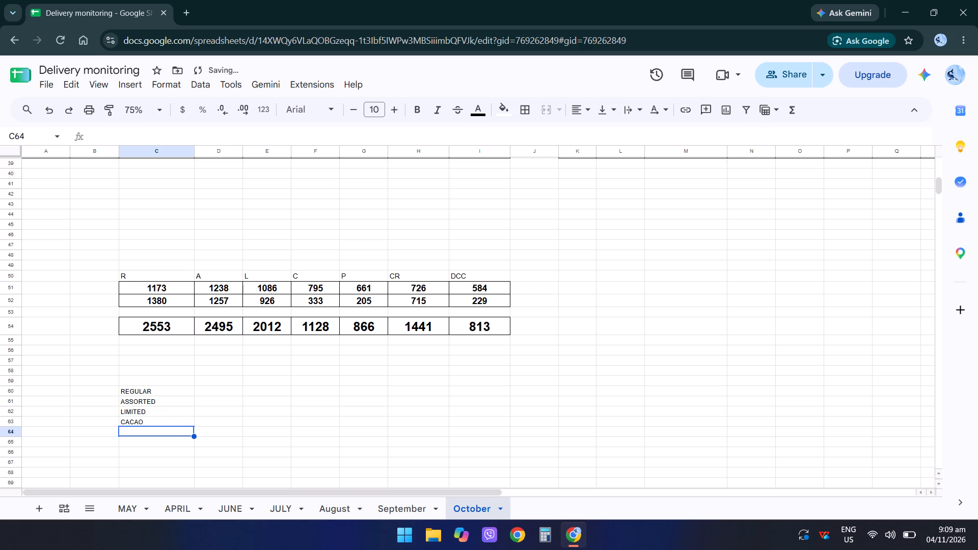
key(p)
text(ISTACHIO)
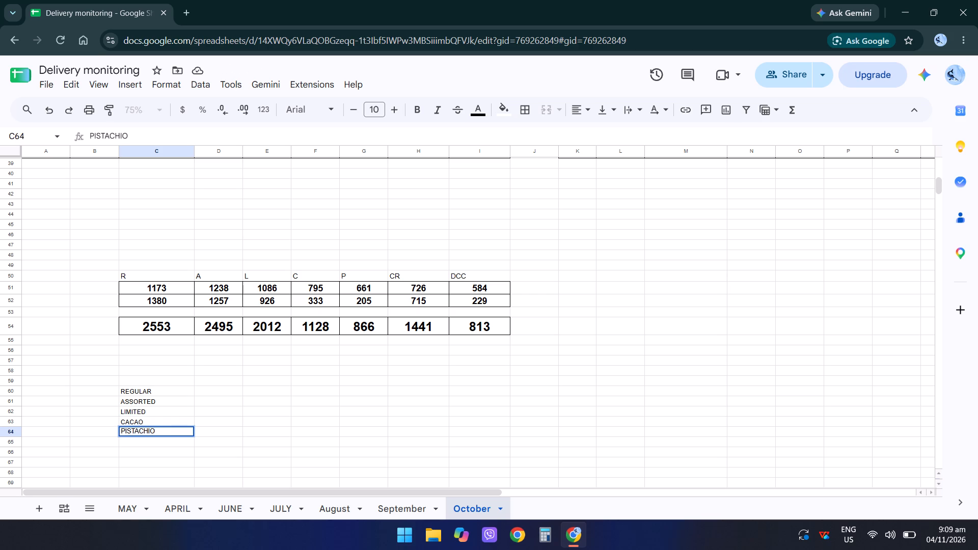
key(Return)
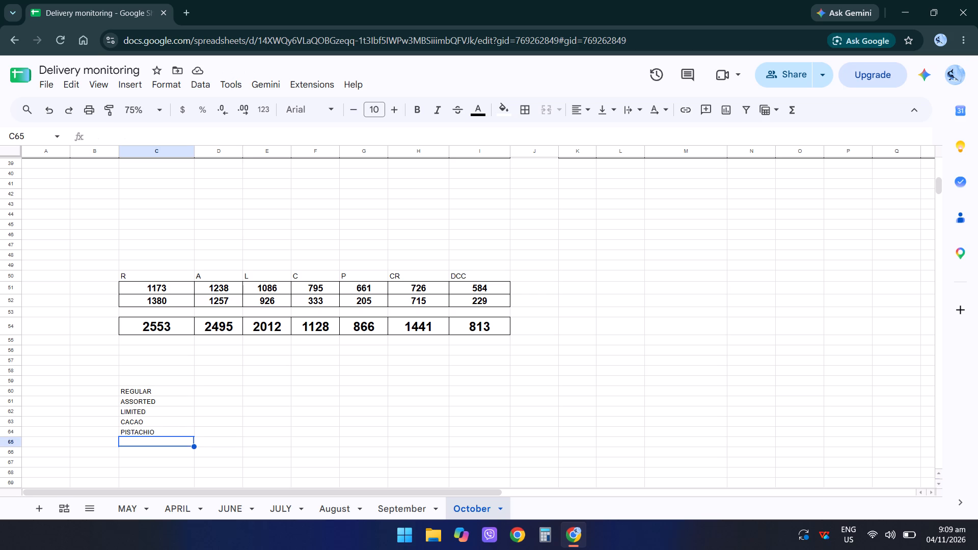
key(c)
key(minus)
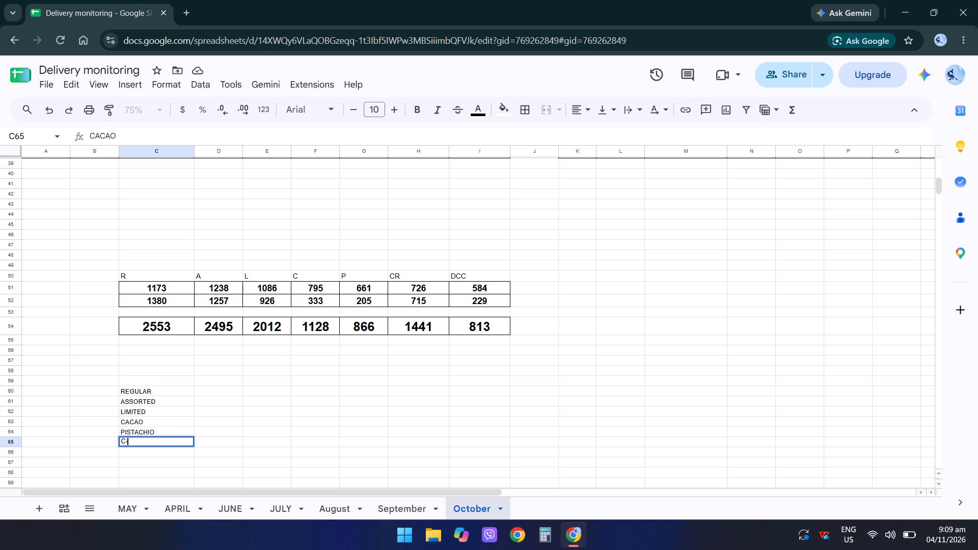
text(ROLL)
key(Return)
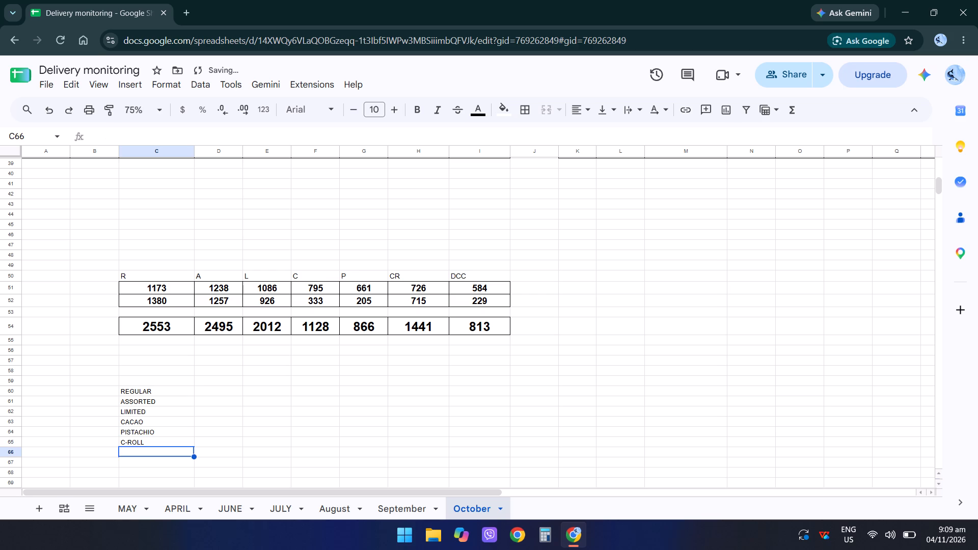
text(DUBAI)
key(space)
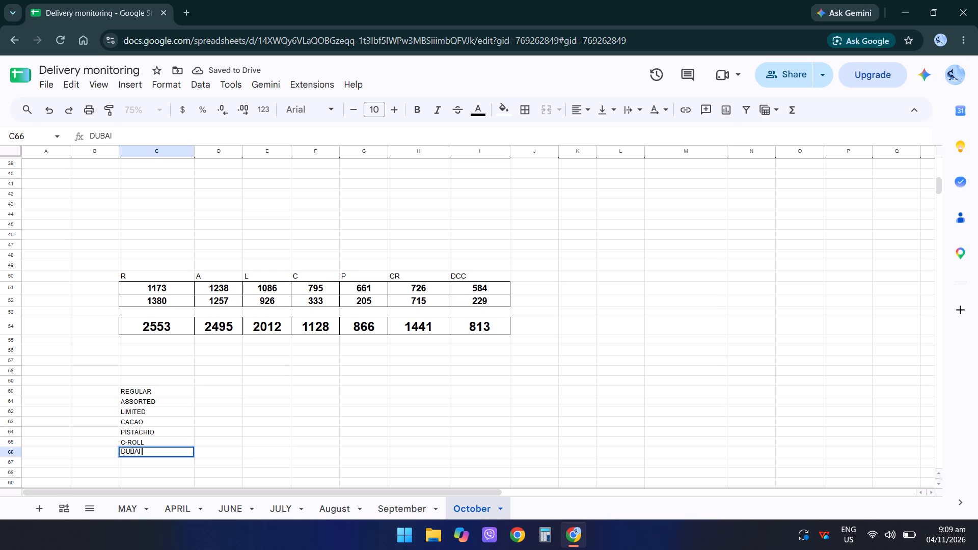
text(CHEWY)
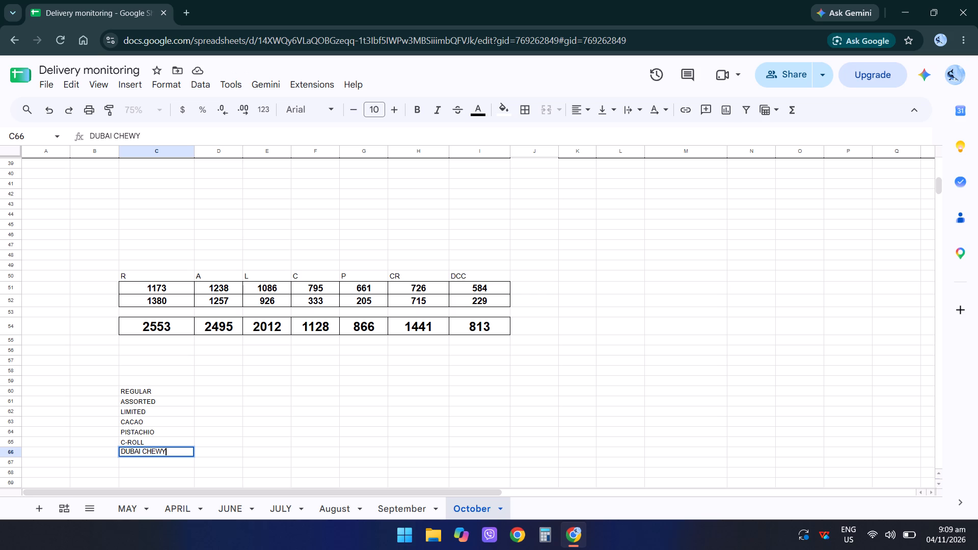
click(233, 396)
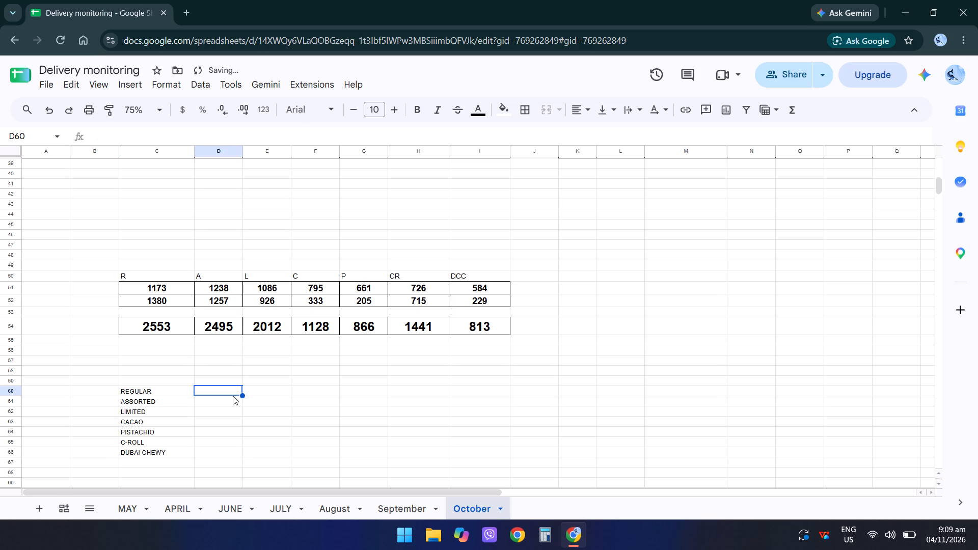
Enter the heading STOCKS in cell C59 above the product list.
click(152, 380)
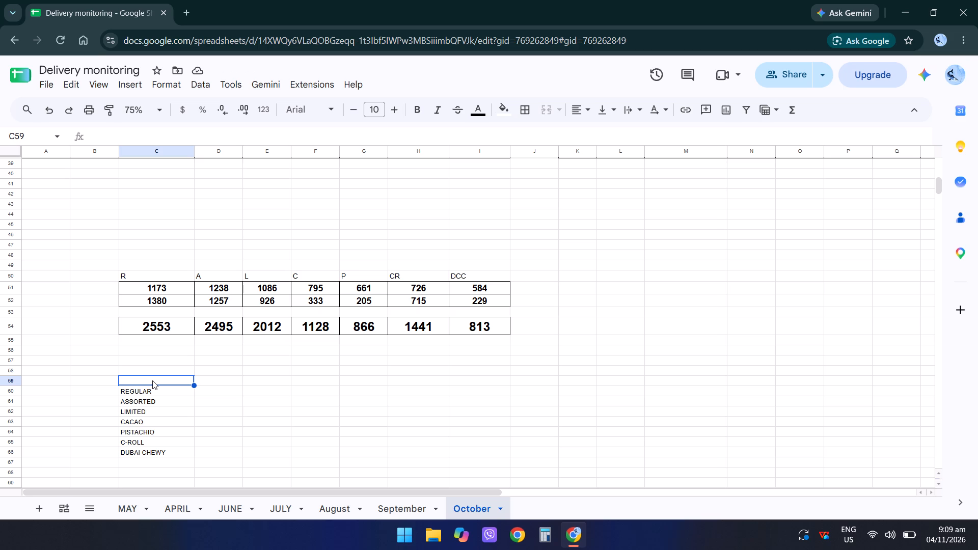
text(STO)
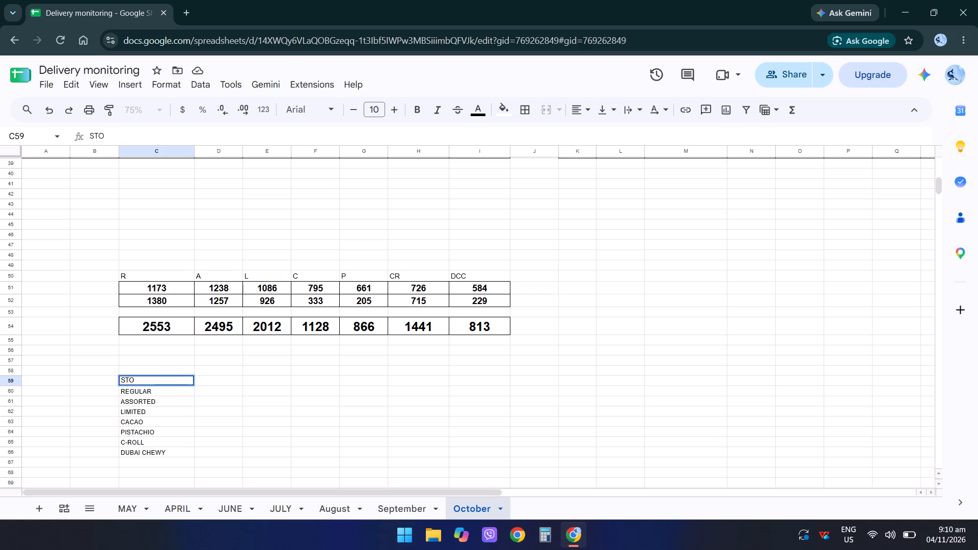
text(CK)
key(s)
key(Return)
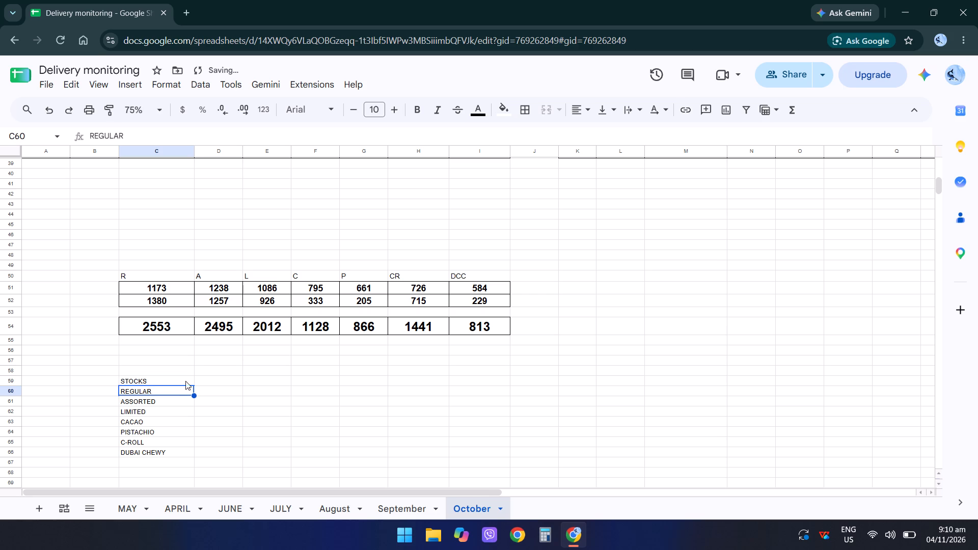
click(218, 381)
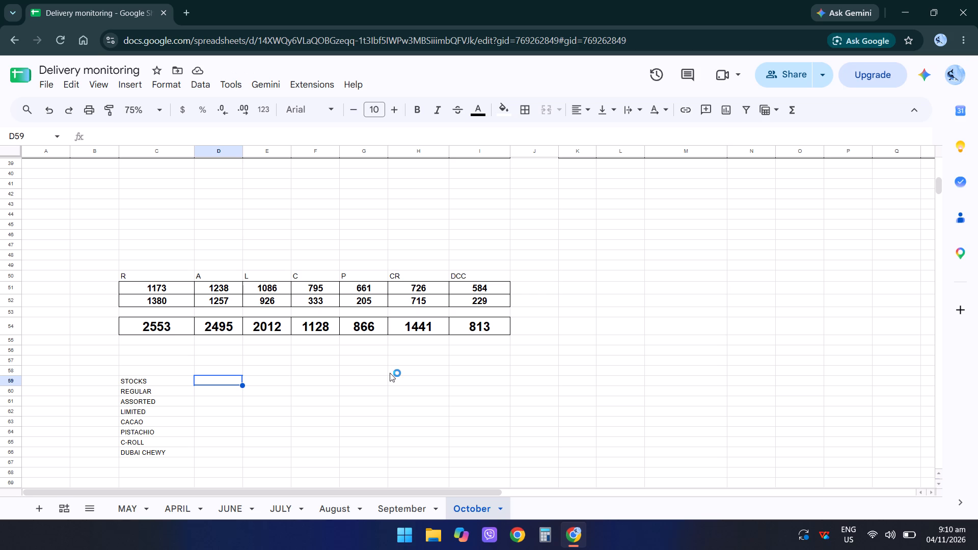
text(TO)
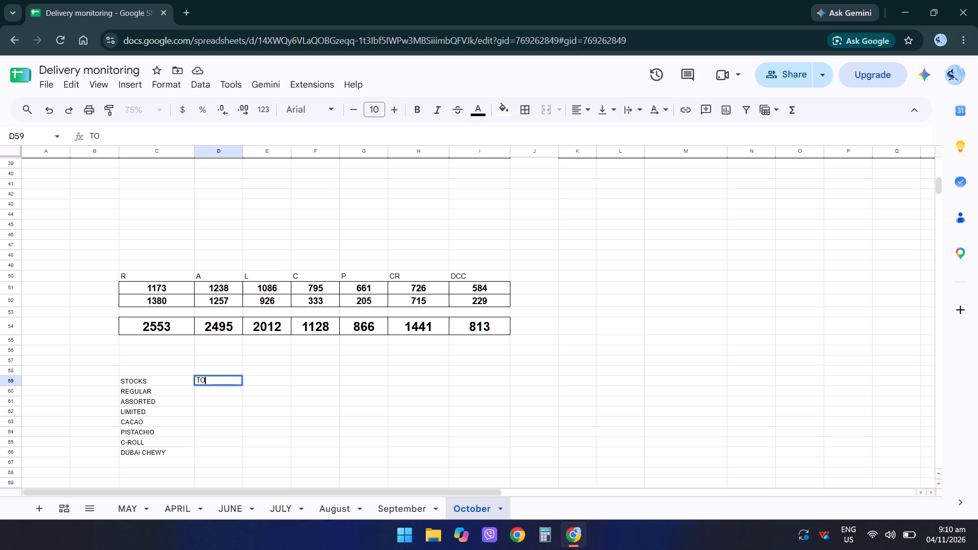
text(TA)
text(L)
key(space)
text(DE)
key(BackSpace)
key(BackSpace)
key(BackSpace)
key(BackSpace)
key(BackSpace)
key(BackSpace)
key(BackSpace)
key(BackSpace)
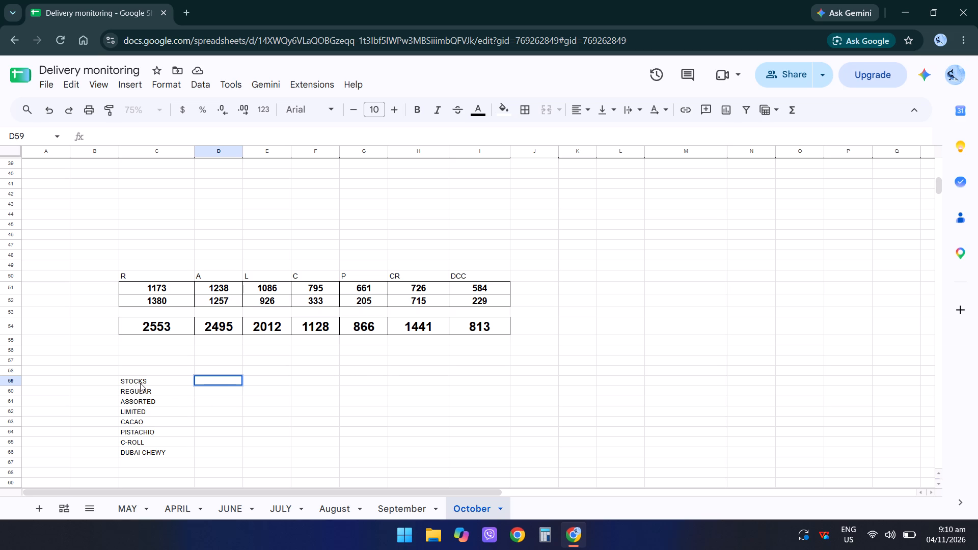
Apply all borders to the stocks table range C59:F66.
drag(140, 383, 299, 462)
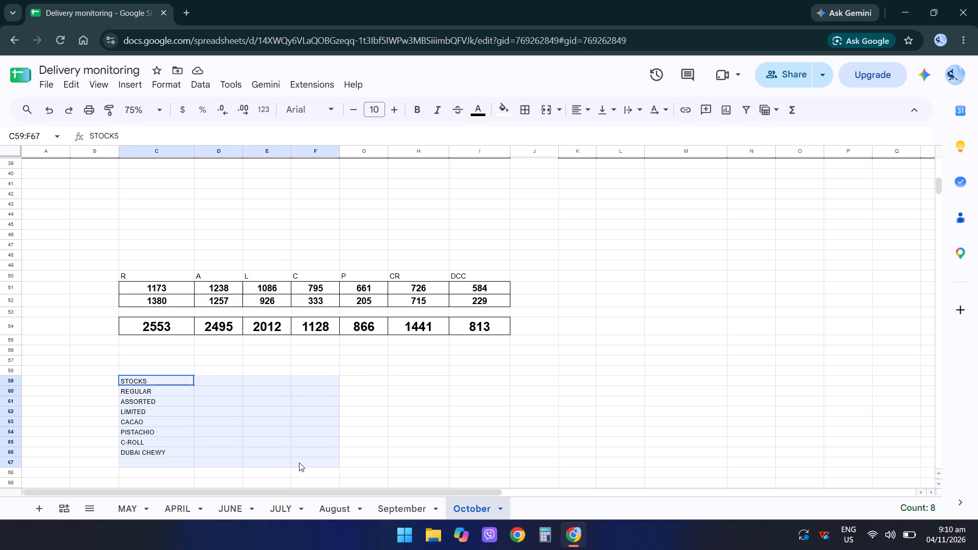
drag(299, 462, 301, 451)
drag(301, 451, 316, 440)
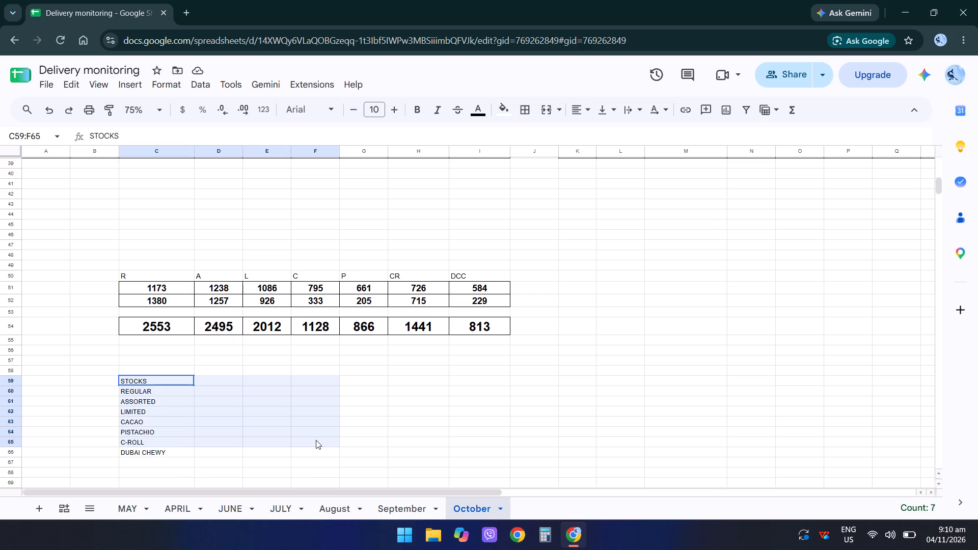
drag(316, 440, 312, 453)
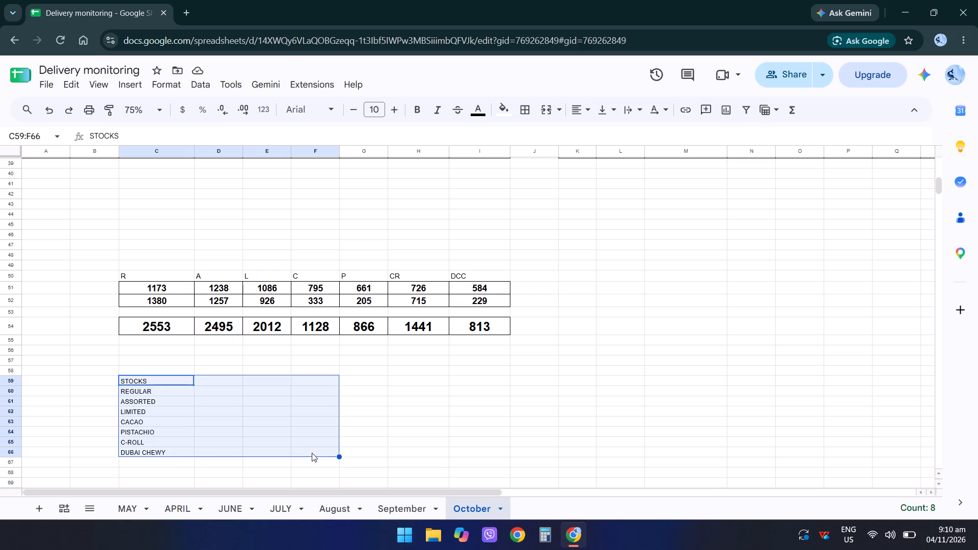
click(528, 114)
click(531, 135)
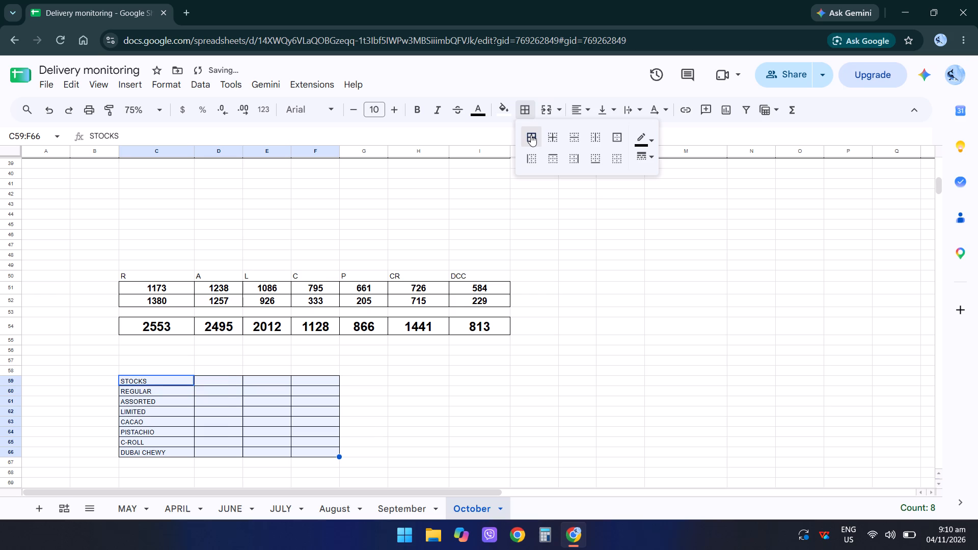
click(368, 430)
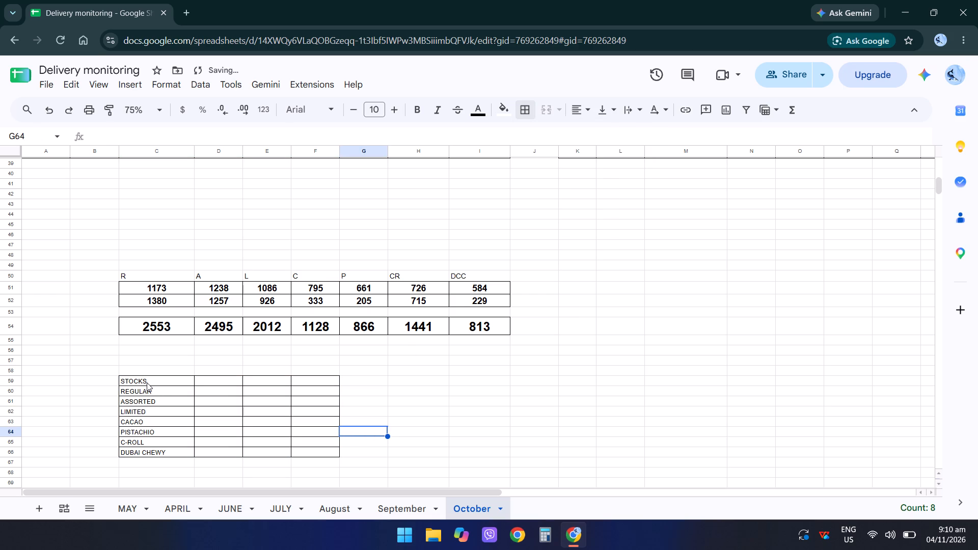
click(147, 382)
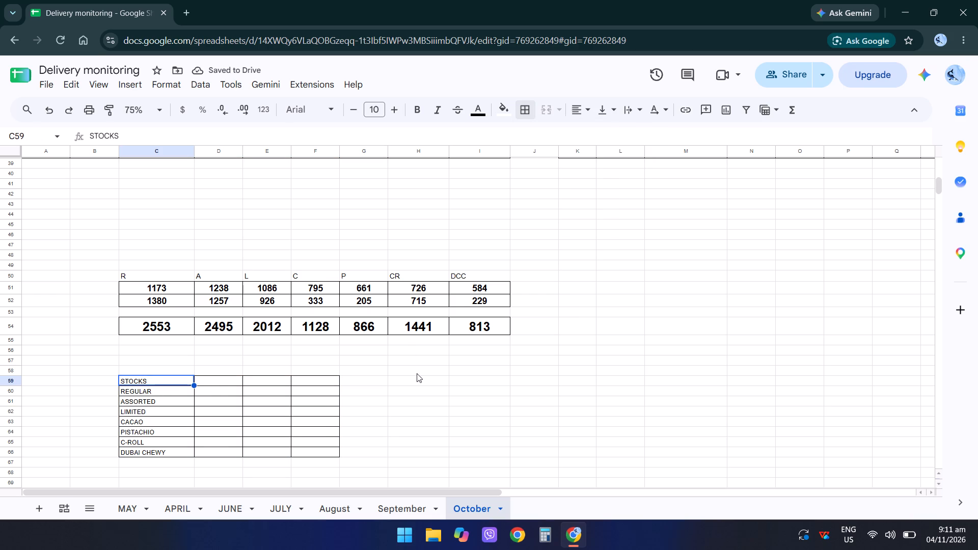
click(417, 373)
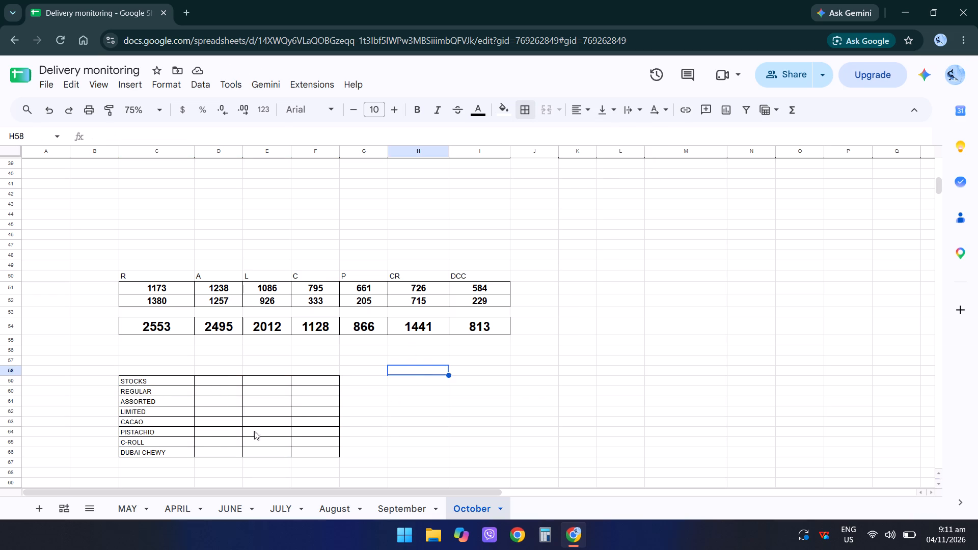
Enter the quantities 2553, 2495, 2012 and 1128 for REGULAR, ASSORTED, LIMITED and CACAO in cells D60 to D63.
click(211, 391)
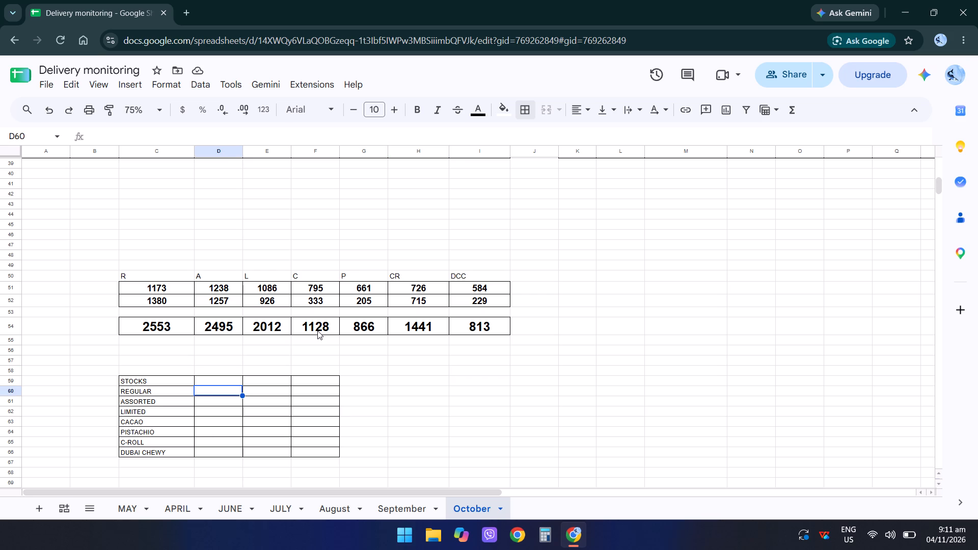
text(2553)
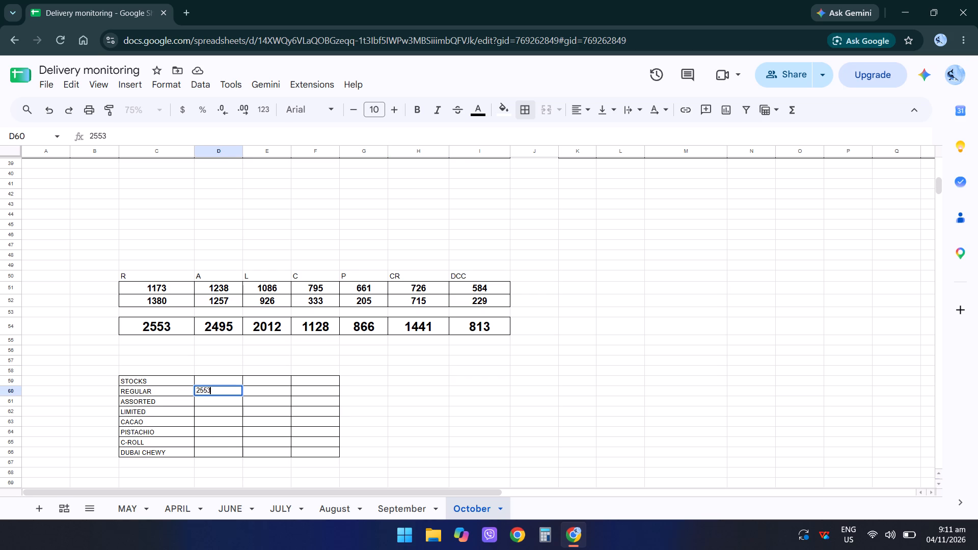
key(Return)
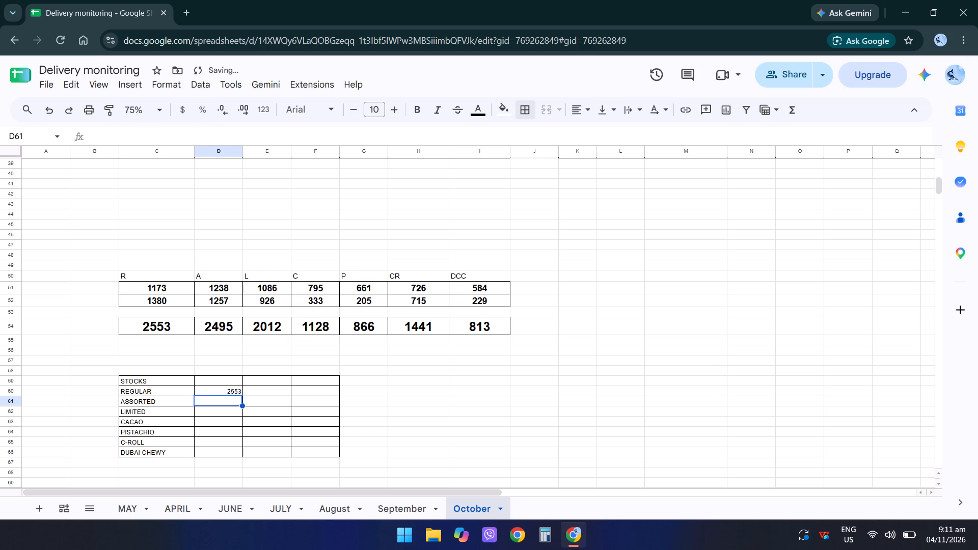
text(2495)
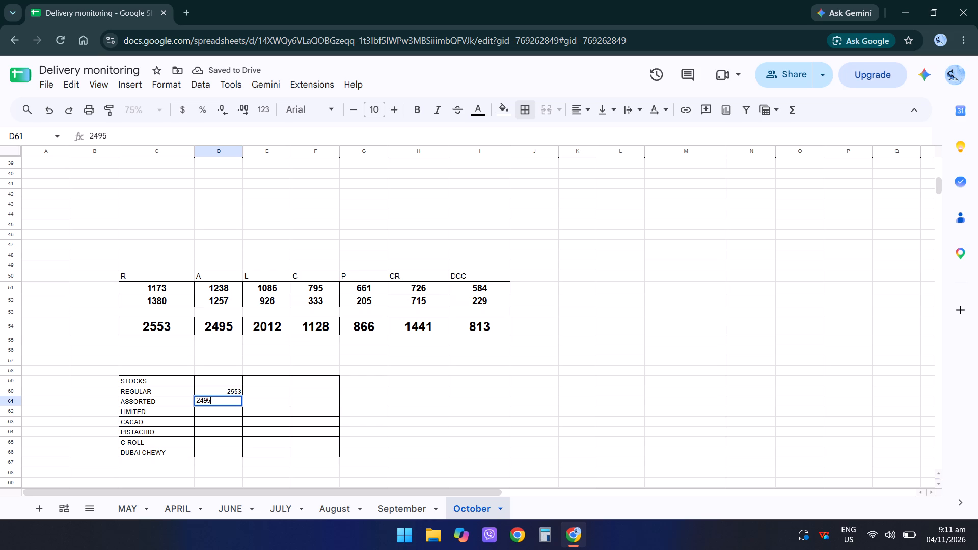
key(Return)
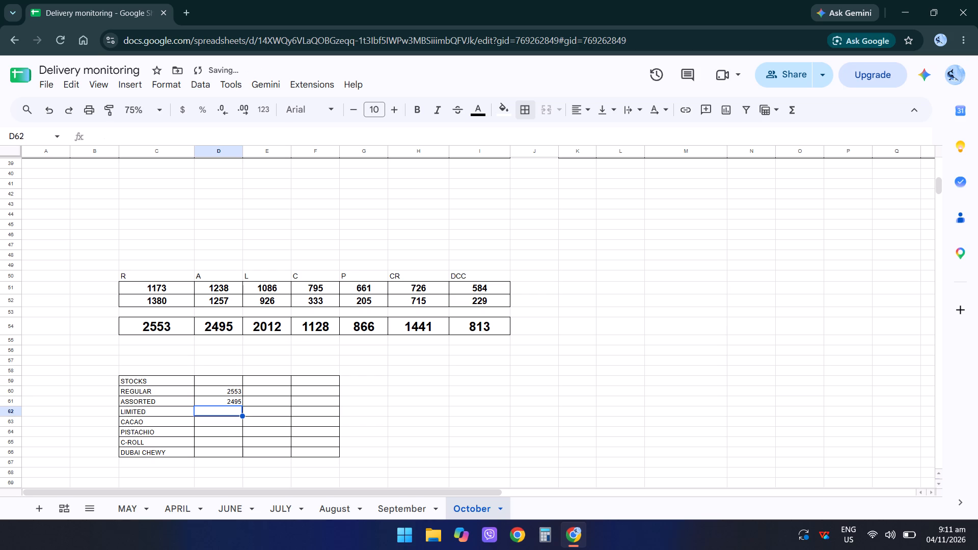
text(2012)
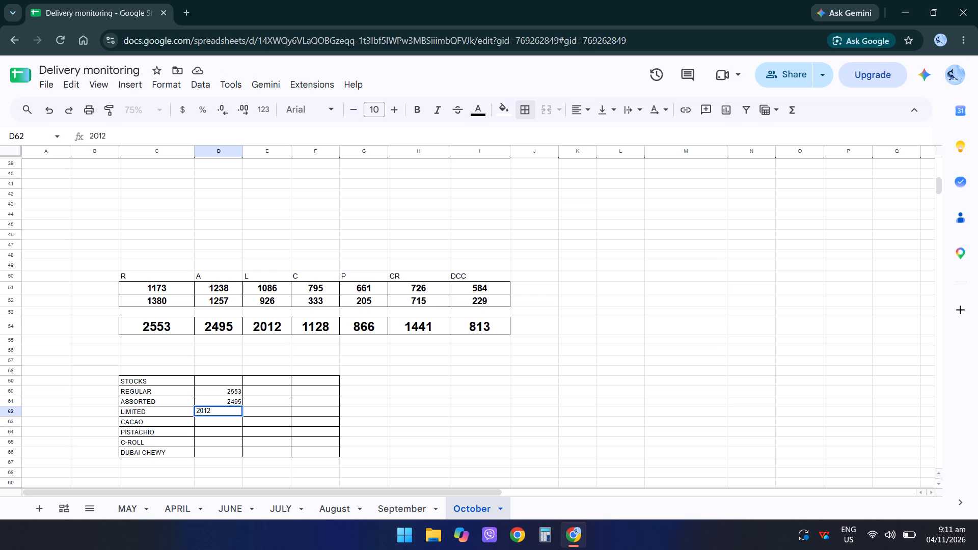
key(Return)
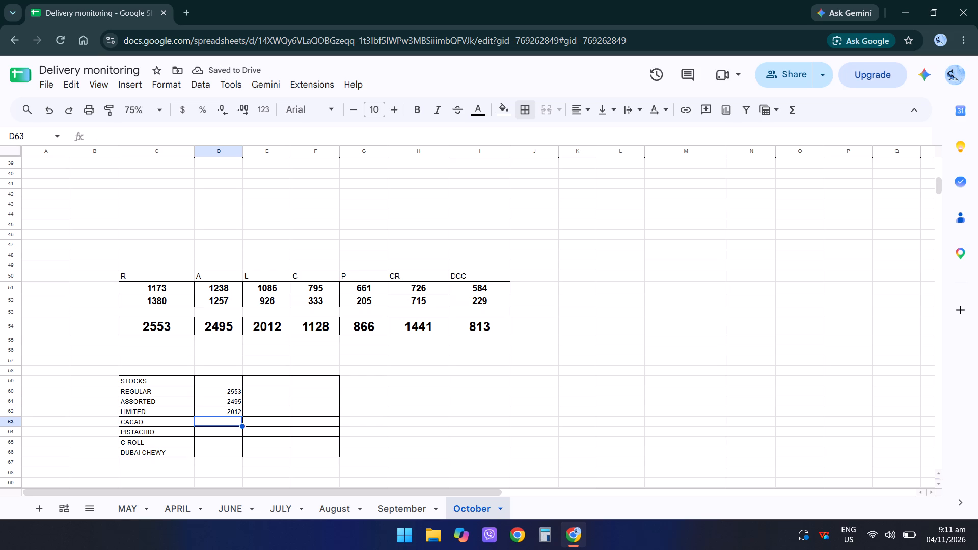
text(11)
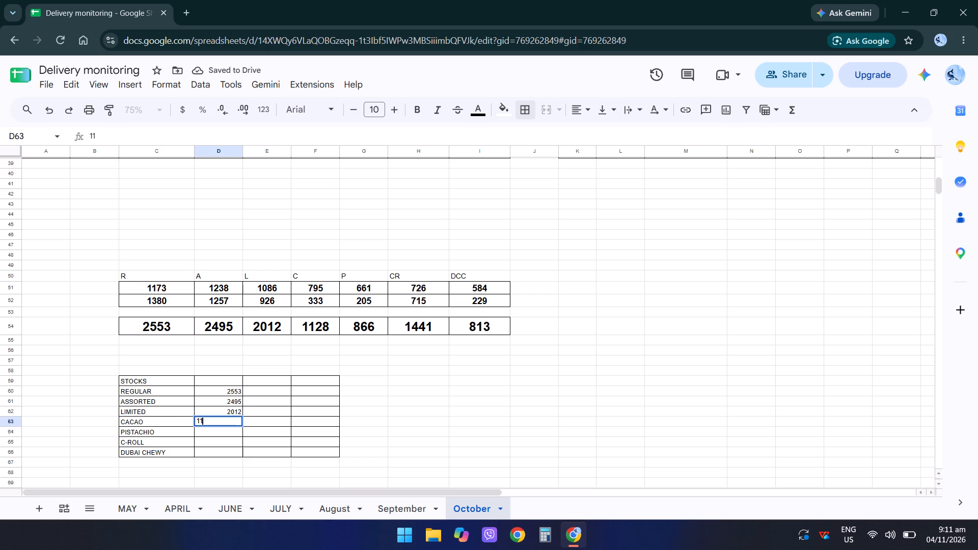
text(28)
key(Return)
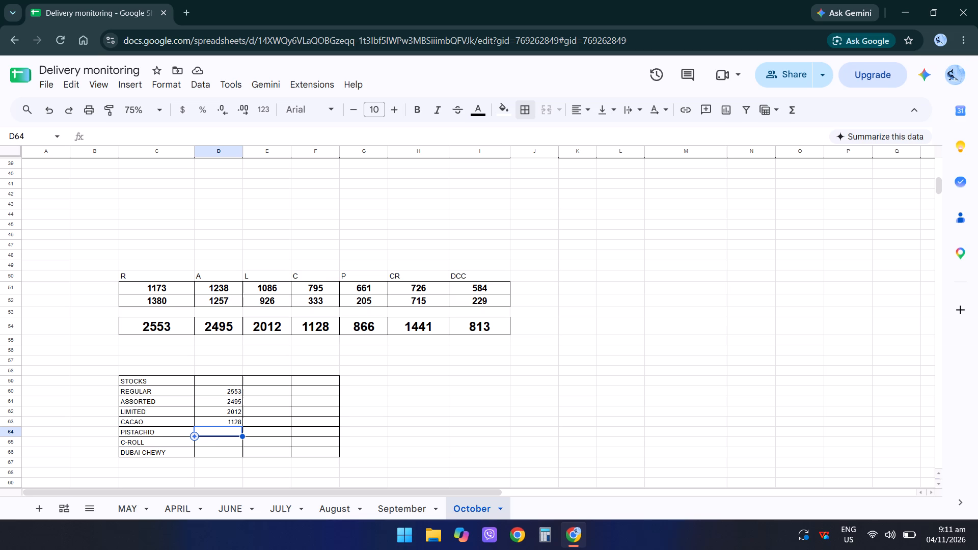
Enter the quantities 886, 1441 and 813 for PISTACHIO, C-ROLL and DUBAI CHEWY in cells D64 to D66.
text(88)
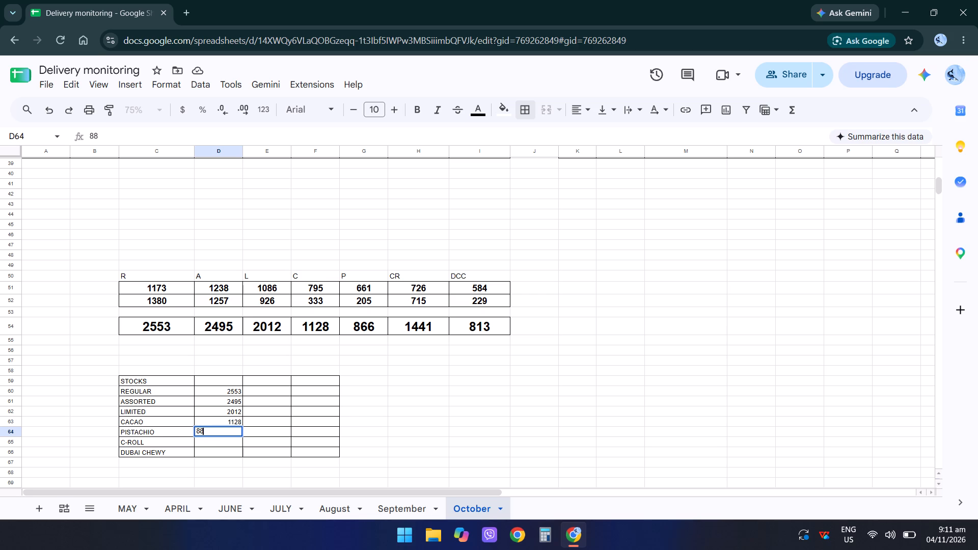
key(6)
key(Return)
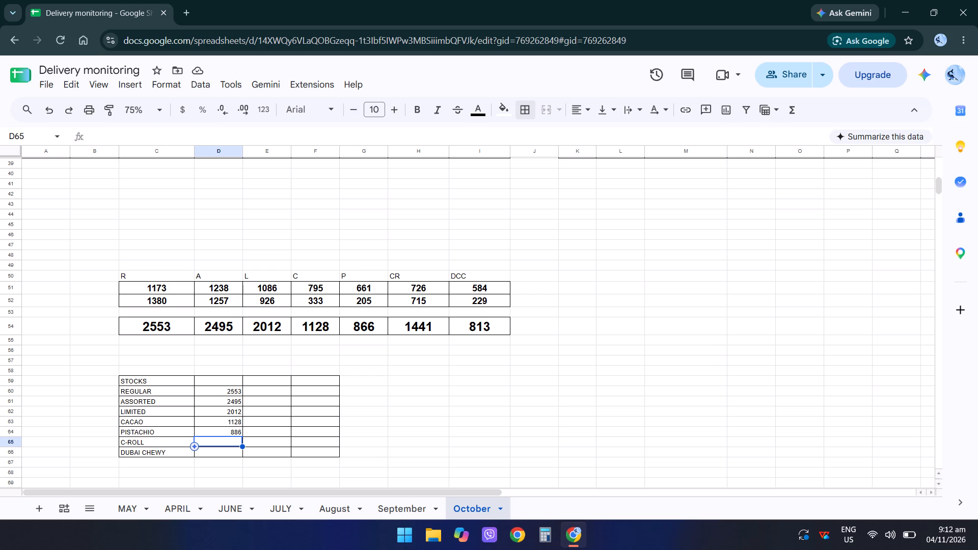
text(144)
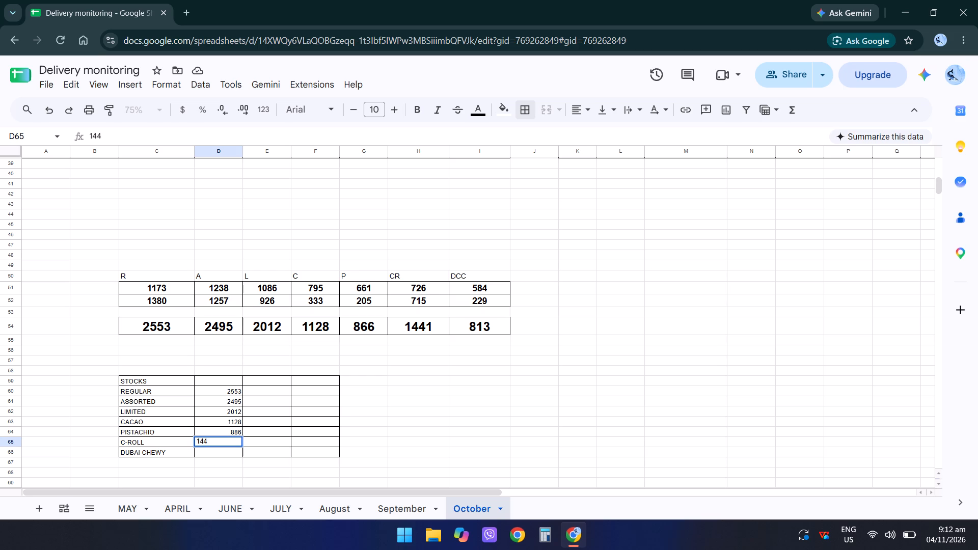
key(1)
key(Return)
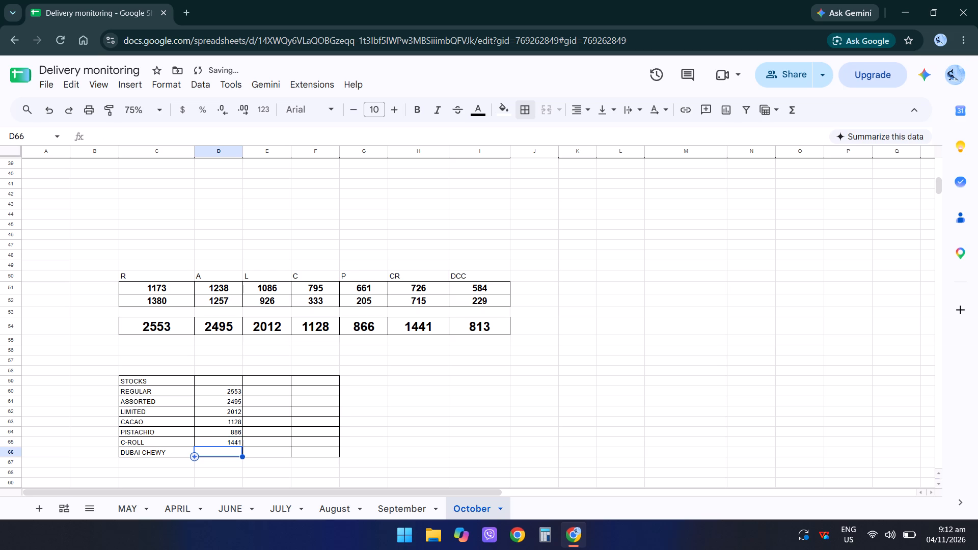
text(813)
key(Return)
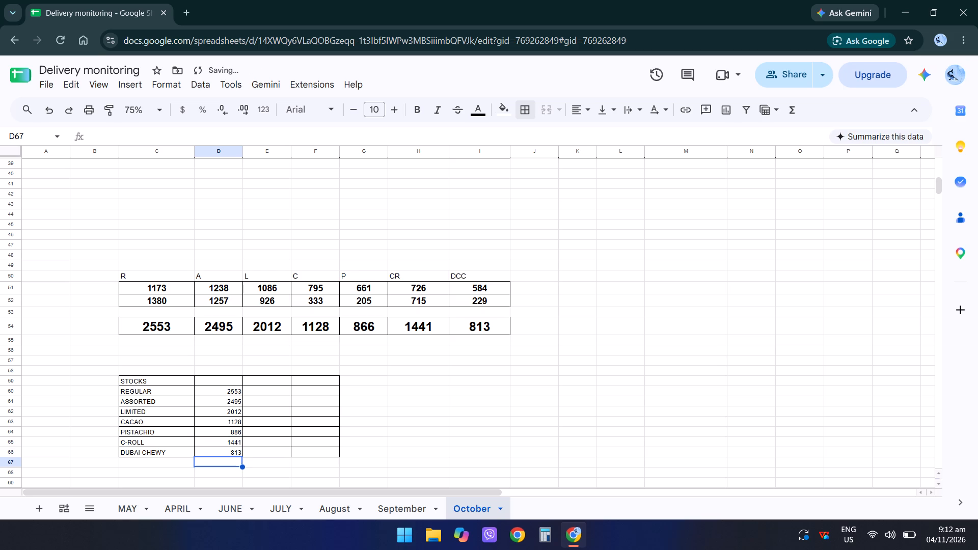
Enter the column heading DELIVERED STOCKS in cell D59 above the quantities.
click(214, 378)
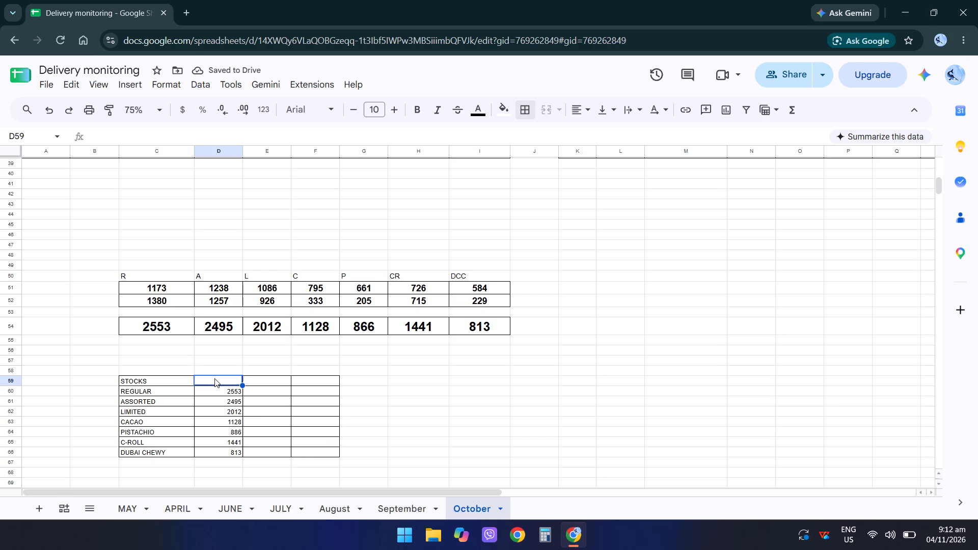
text(DE)
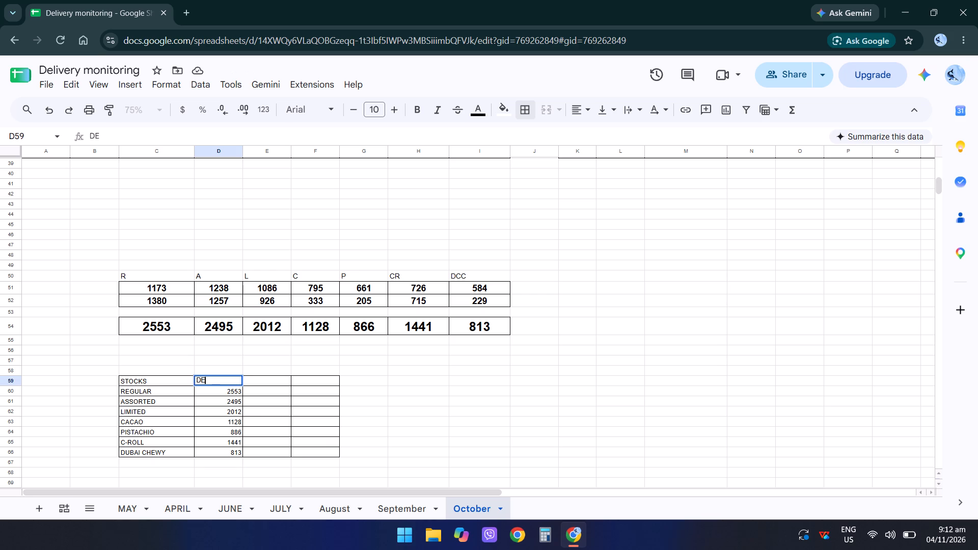
key(BackSpace)
key(e)
text(LIVERE)
key(BackSpace)
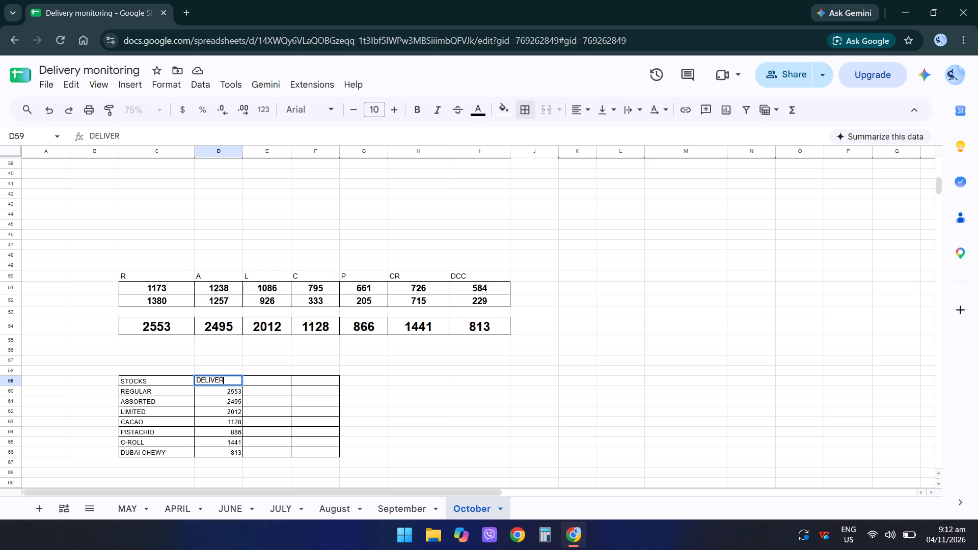
text(ED)
key(space)
text(STOCKS)
key(Return)
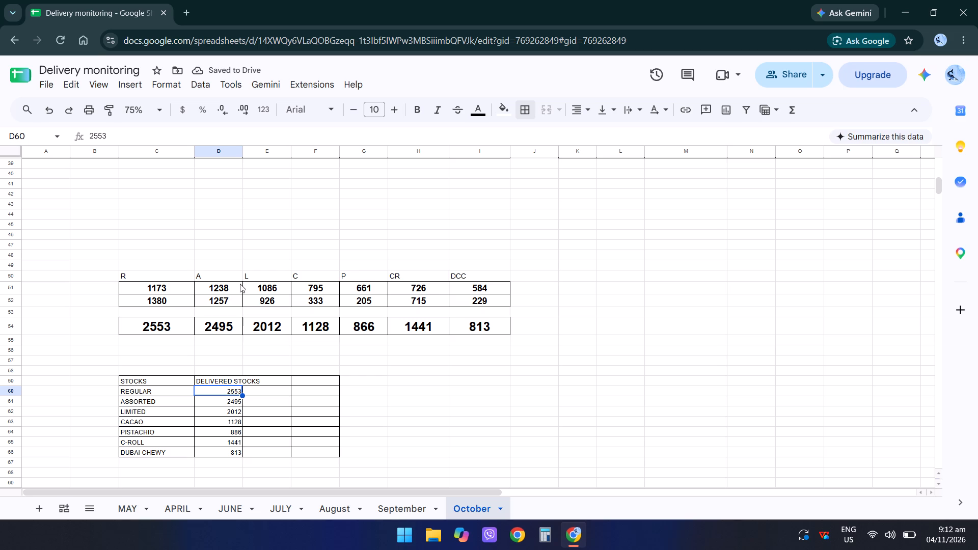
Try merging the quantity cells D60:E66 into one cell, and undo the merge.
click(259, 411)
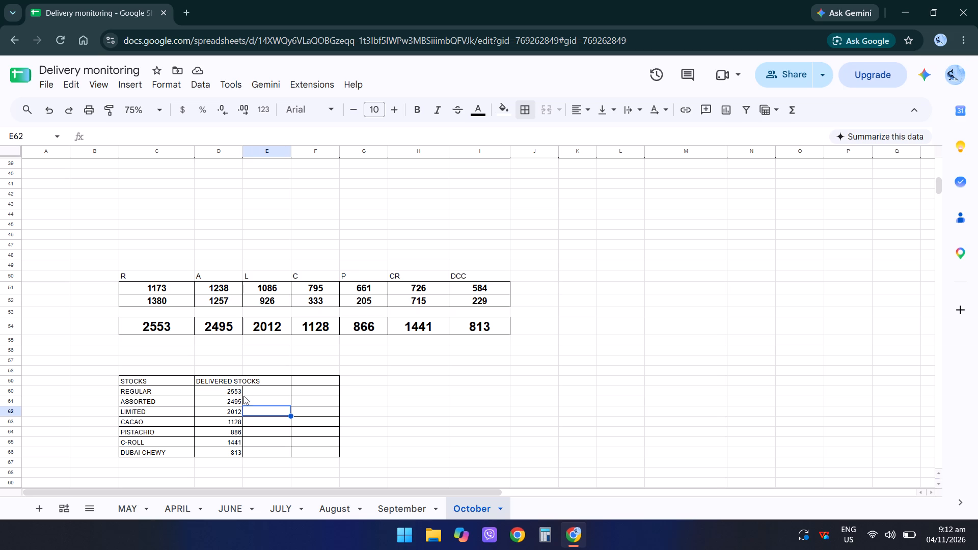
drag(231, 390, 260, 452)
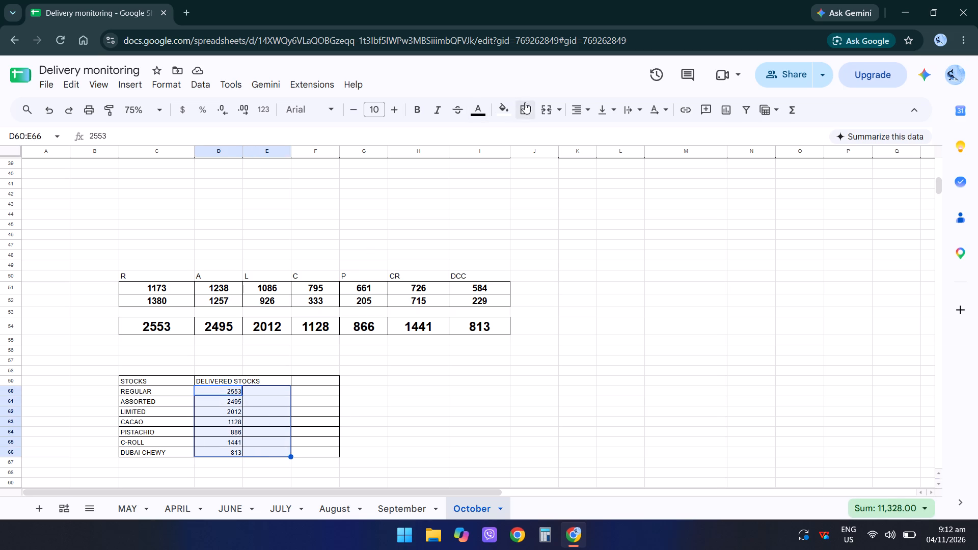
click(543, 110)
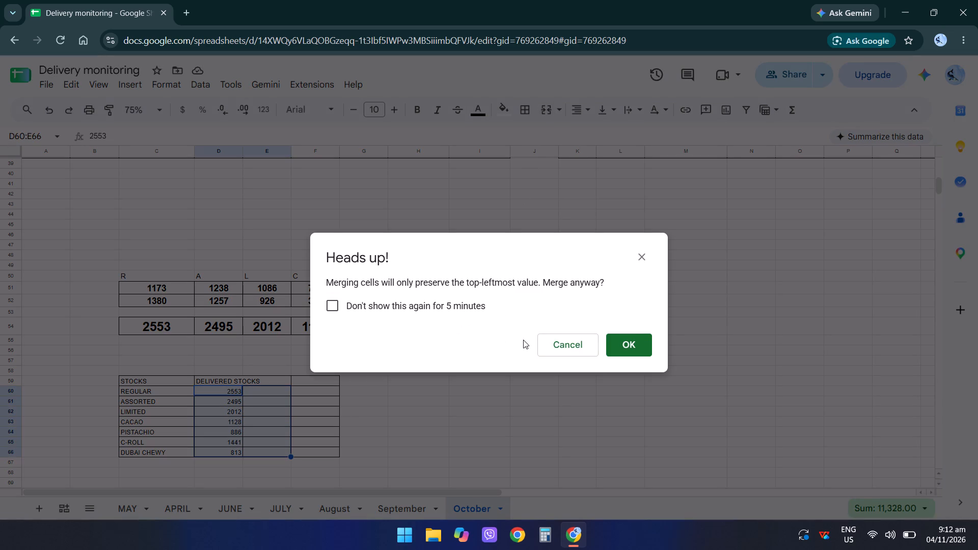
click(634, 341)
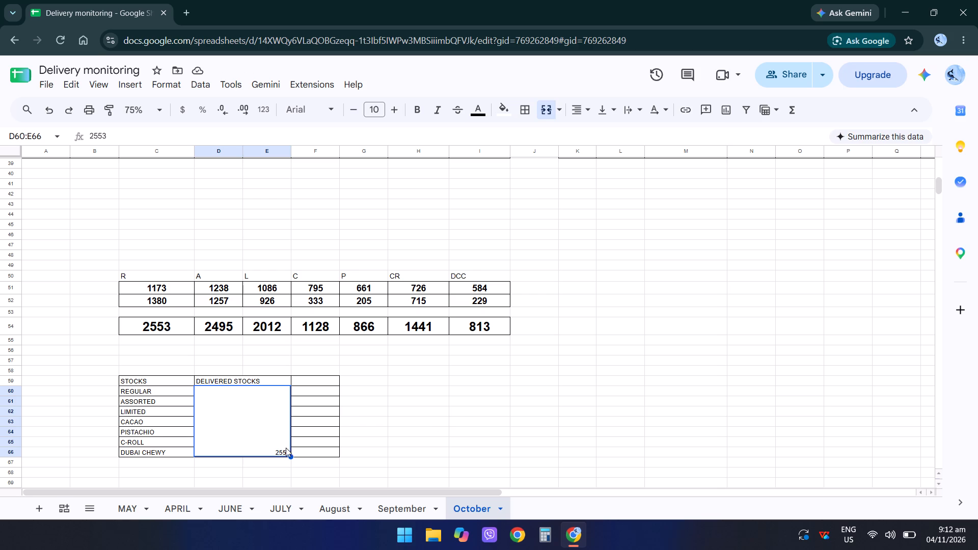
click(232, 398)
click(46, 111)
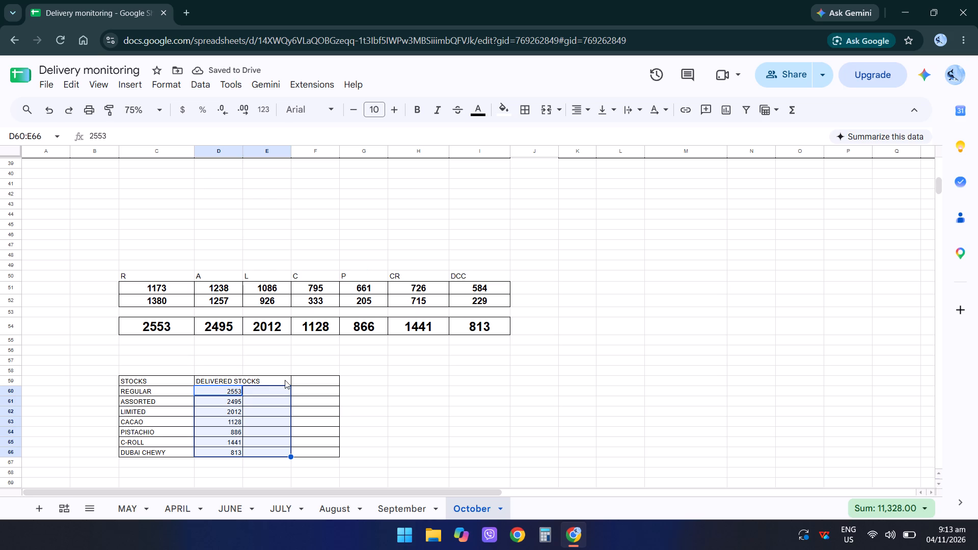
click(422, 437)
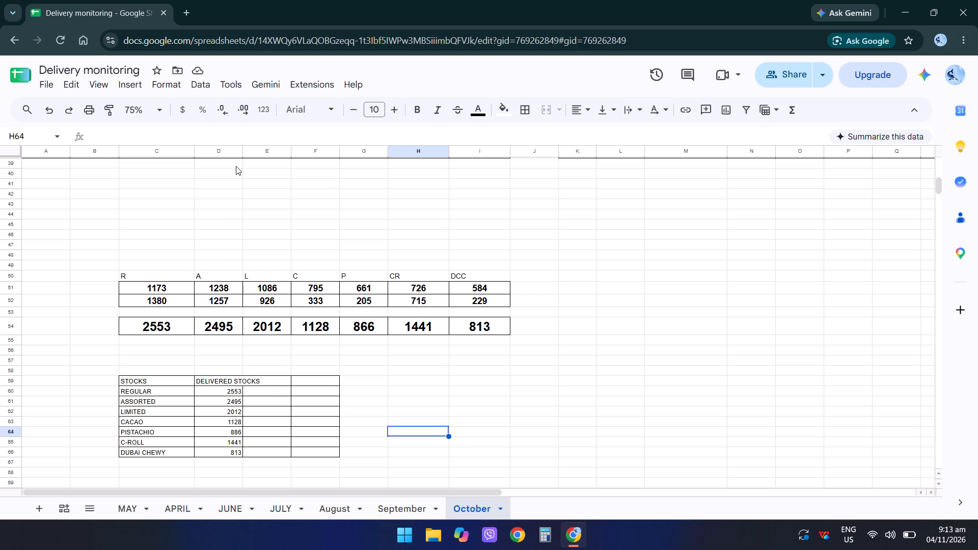
Freeze row 1 of the October sheet.
drag(241, 156, 255, 164)
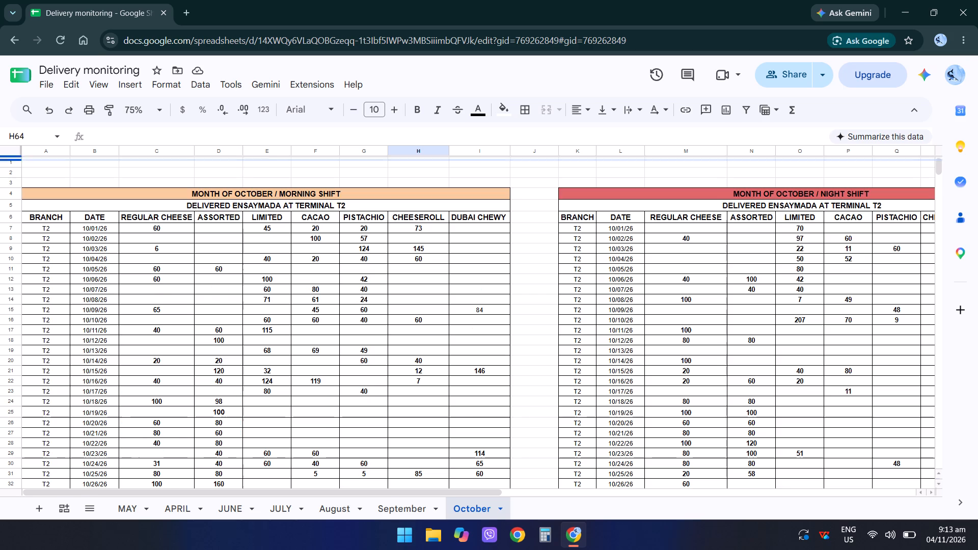
drag(255, 164, 261, 164)
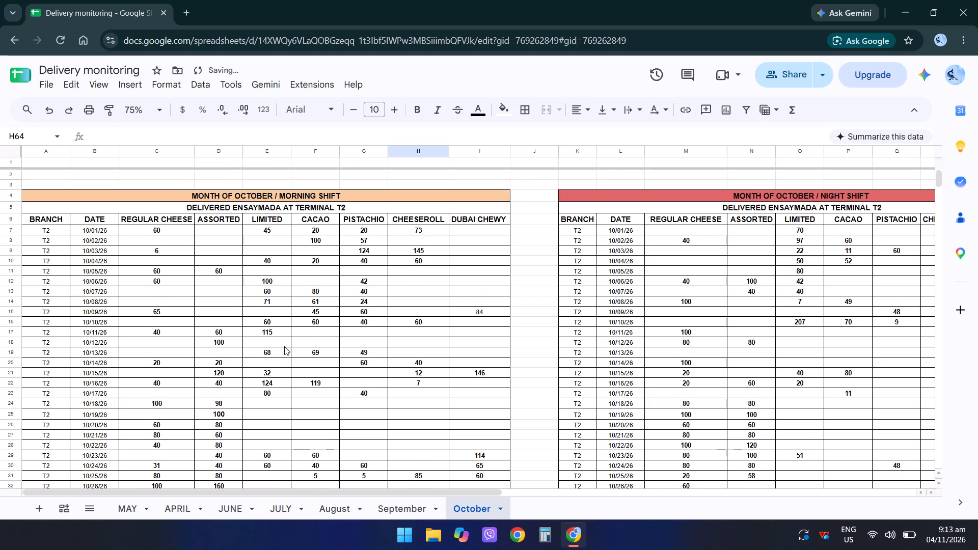
Widen column D so the DELIVERED STOCKS heading of the stocks table fits inside its cell.
scroll(284, 346, down, 9)
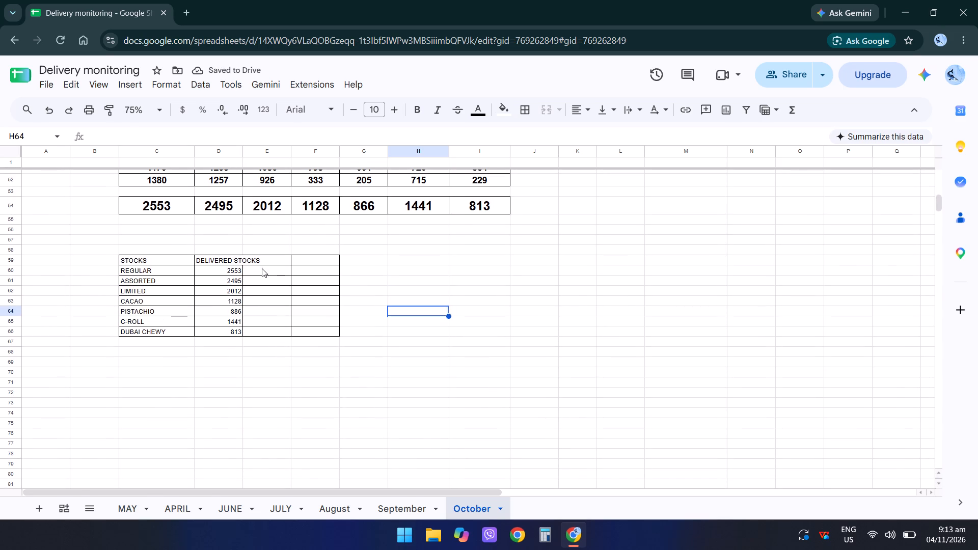
click(261, 261)
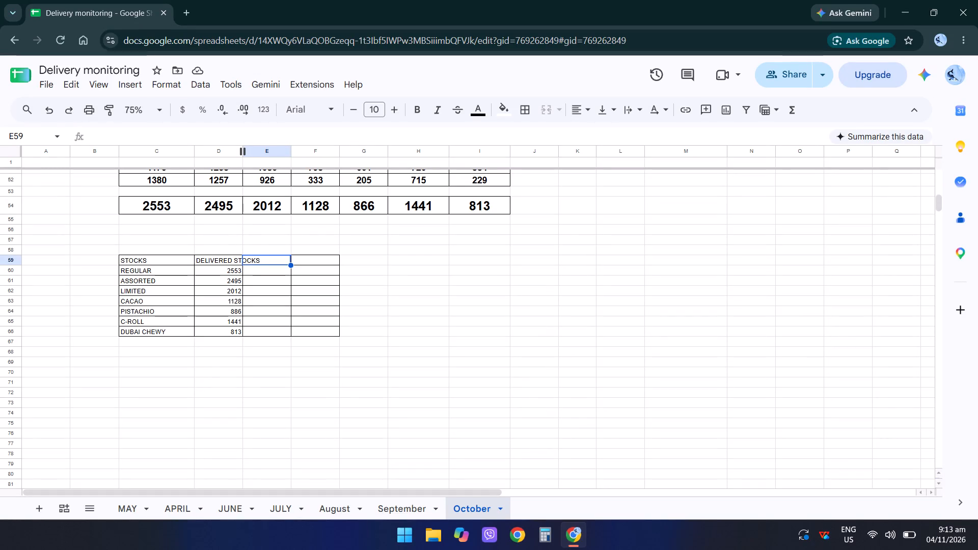
drag(241, 153, 262, 160)
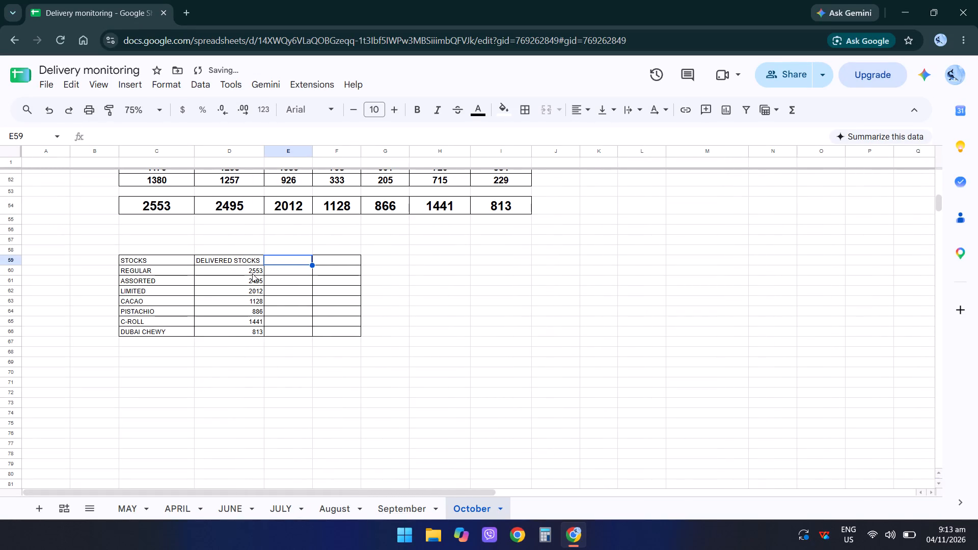
Center the delivered quantities in cells D60 to D66 horizontally.
drag(252, 271, 252, 329)
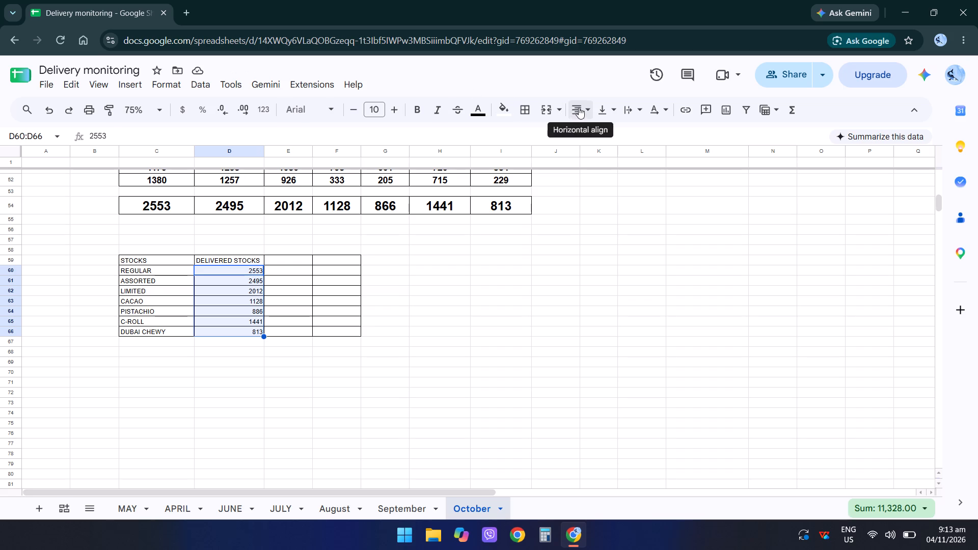
drag(572, 107, 597, 132)
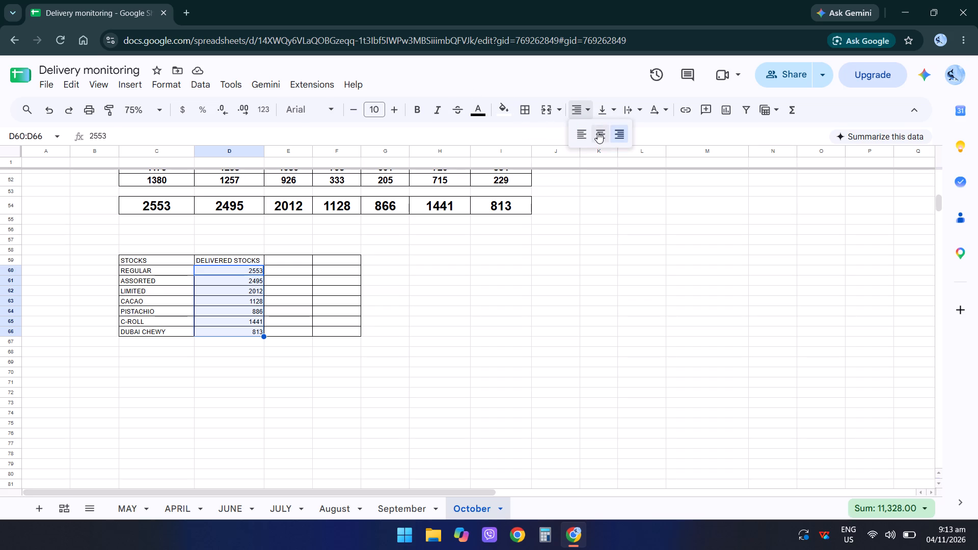
click(597, 132)
click(476, 386)
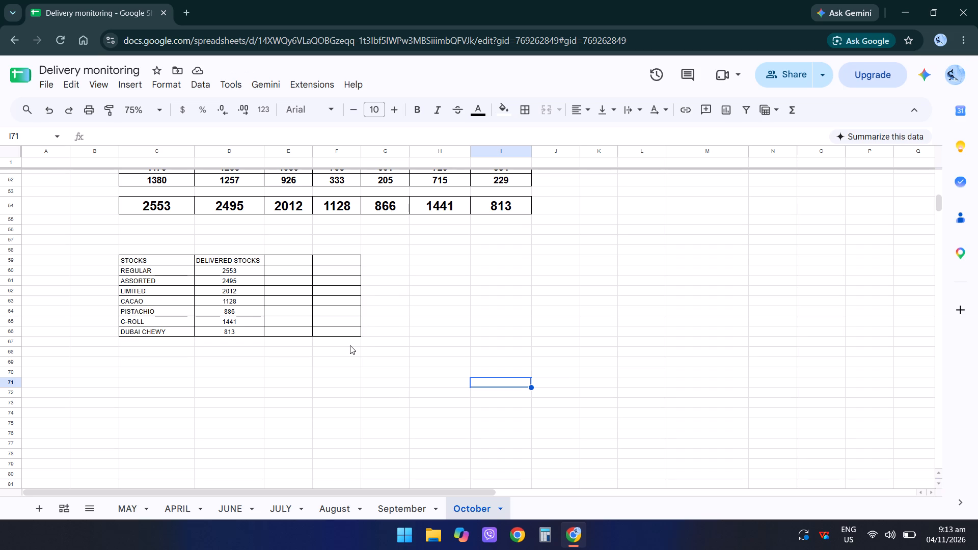
click(350, 345)
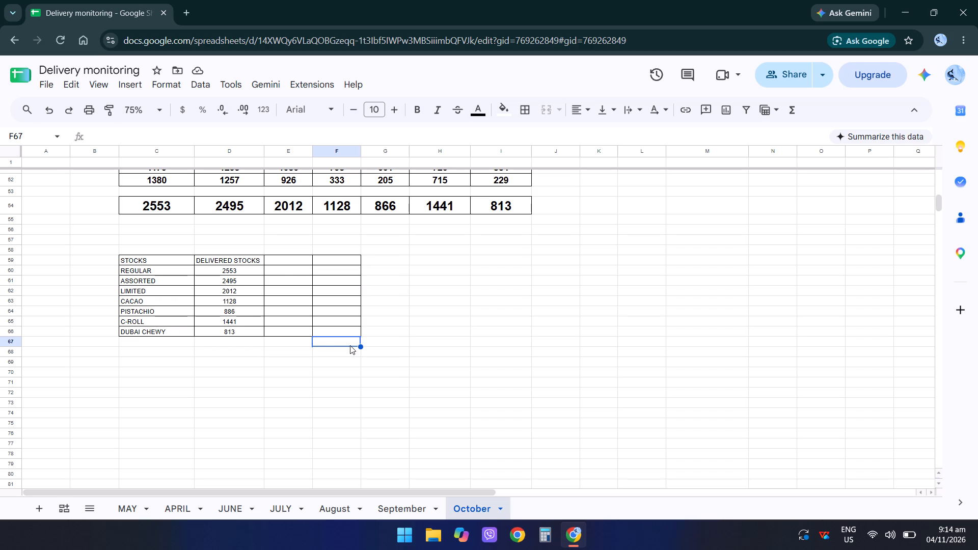
Enter the column heading PRICE in cell E59 and center it horizontally.
click(288, 263)
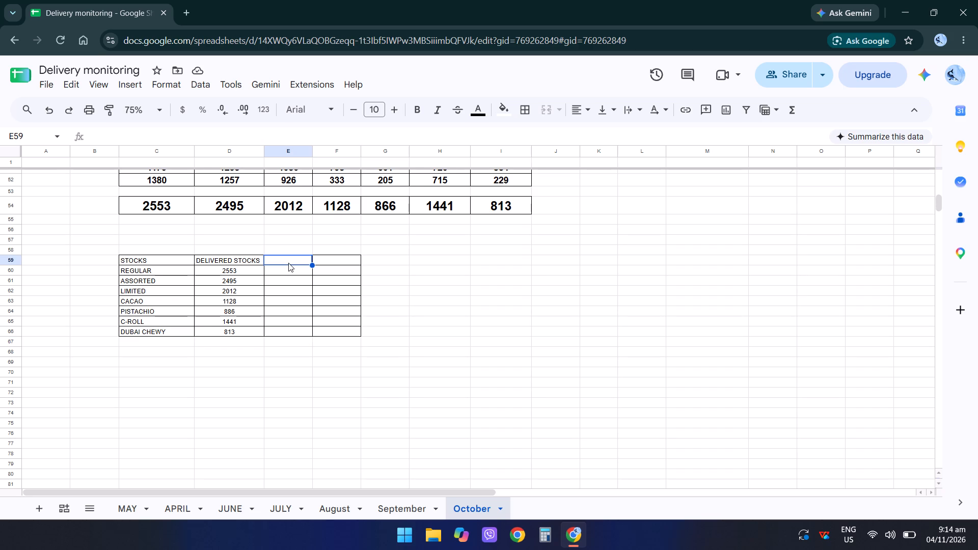
key(p)
text(RI)
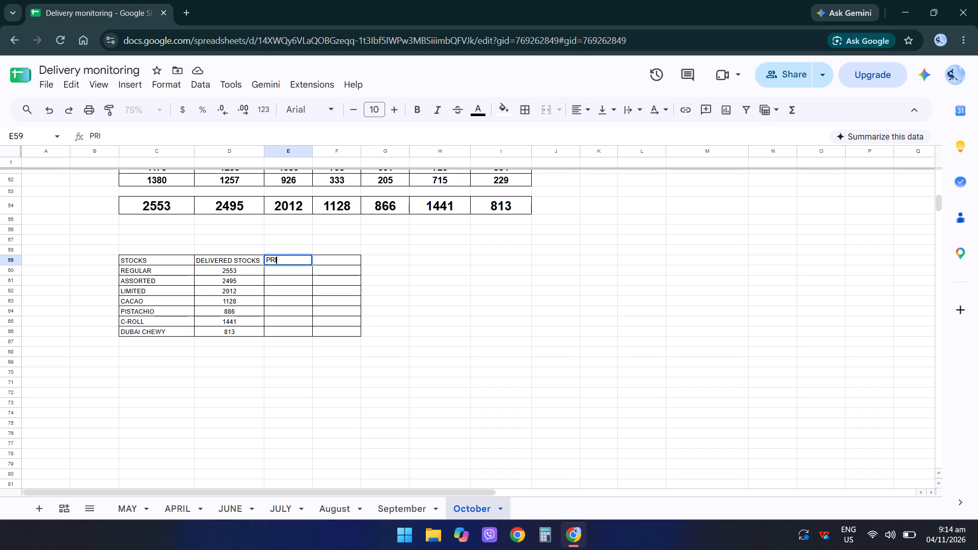
text(CE)
key(Return)
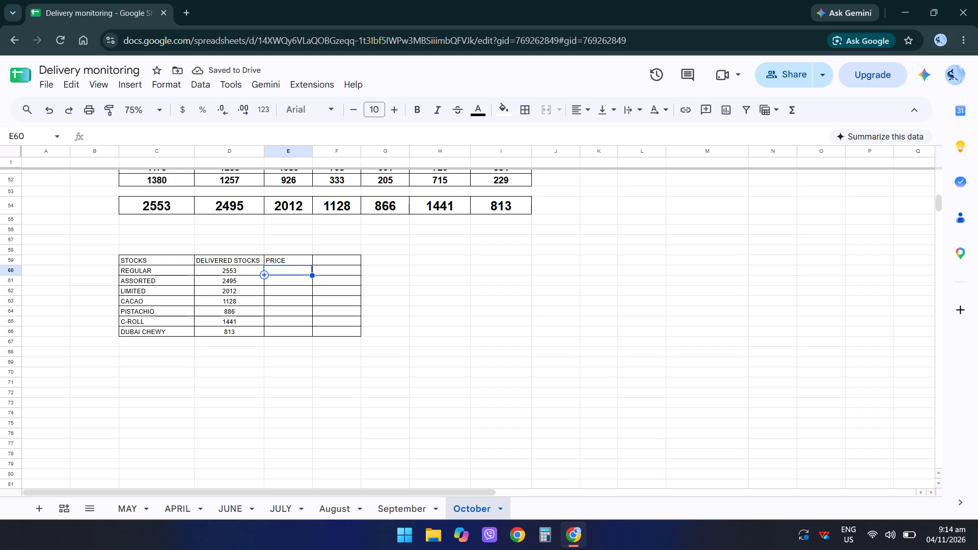
click(286, 264)
click(283, 258)
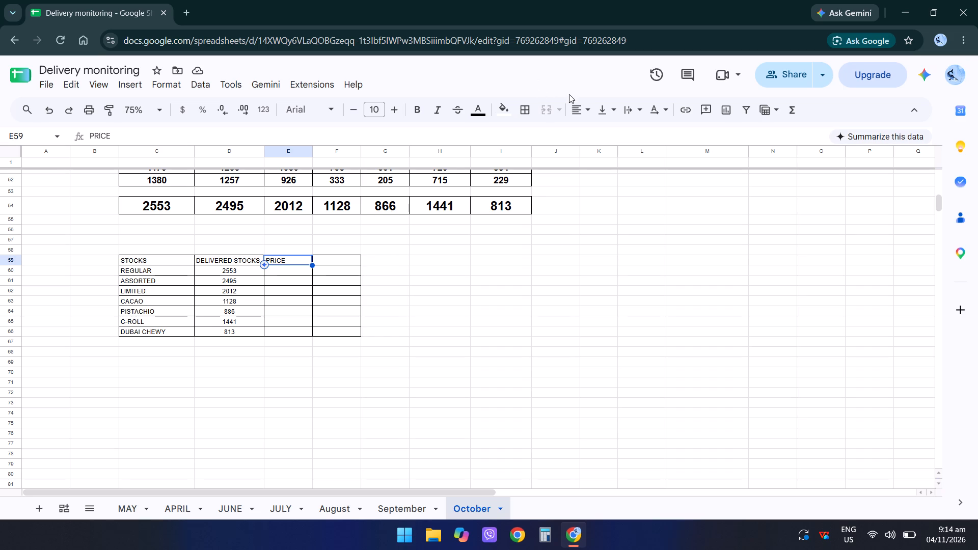
drag(581, 107, 600, 130)
click(600, 130)
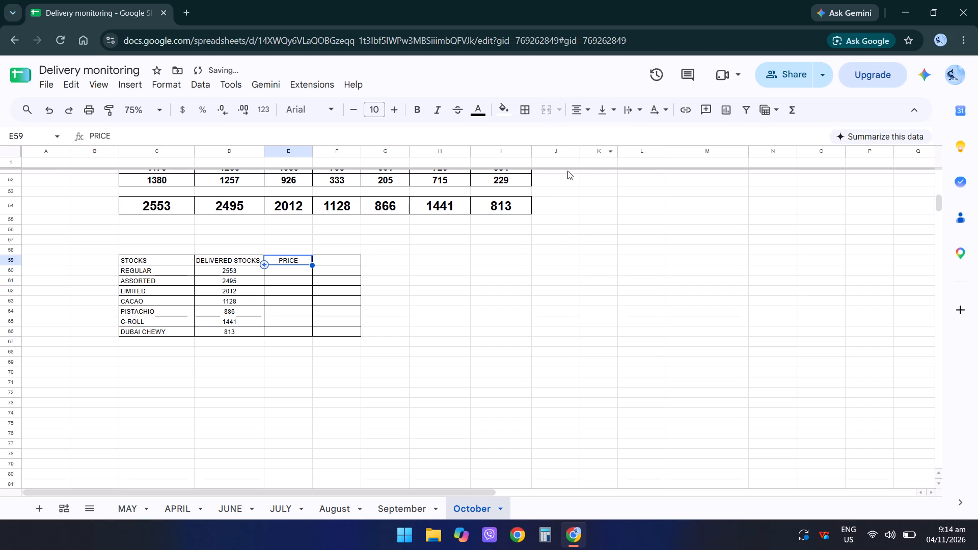
click(339, 262)
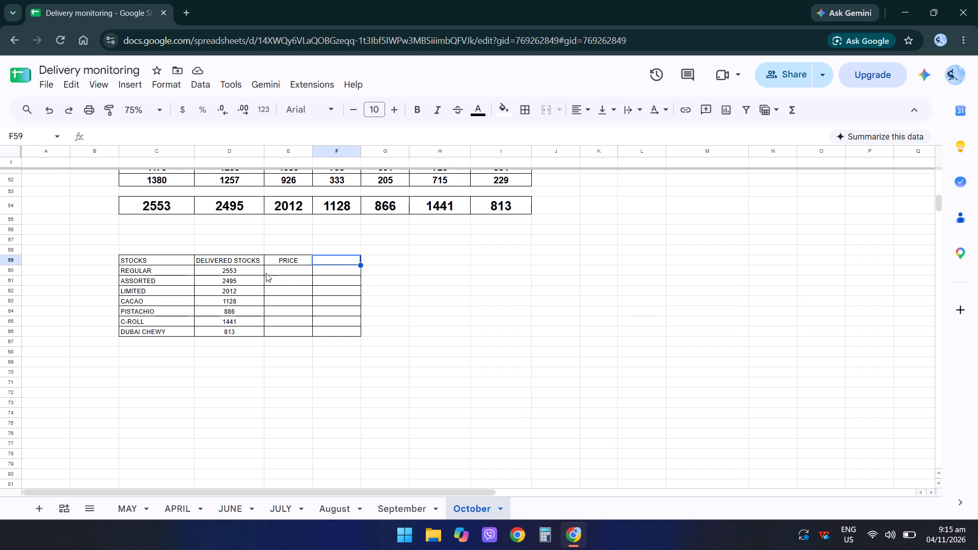
click(285, 269)
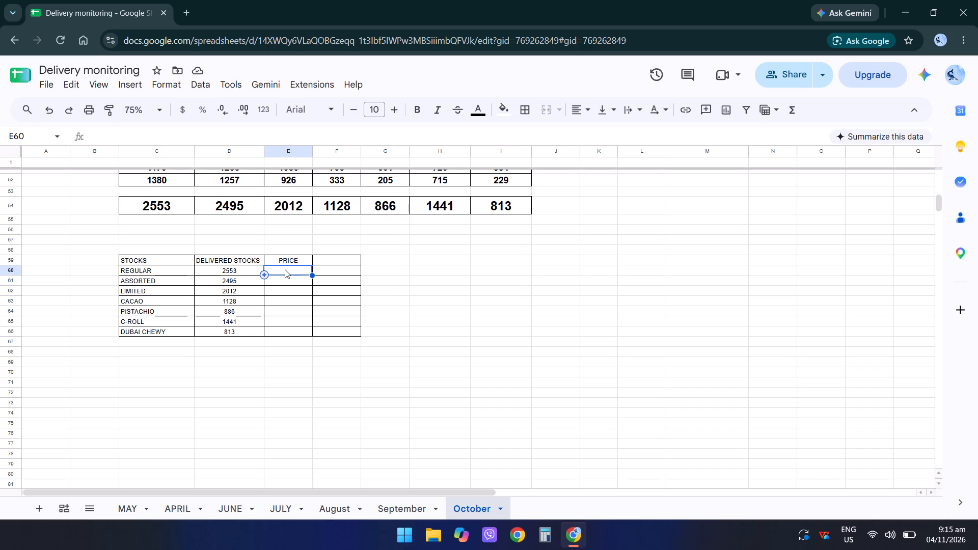
Change the DUBAI CHEWY label in cell C66 to DUBAI CHEWY/PCS.
double_click(173, 332)
scroll(173, 332, right, 5)
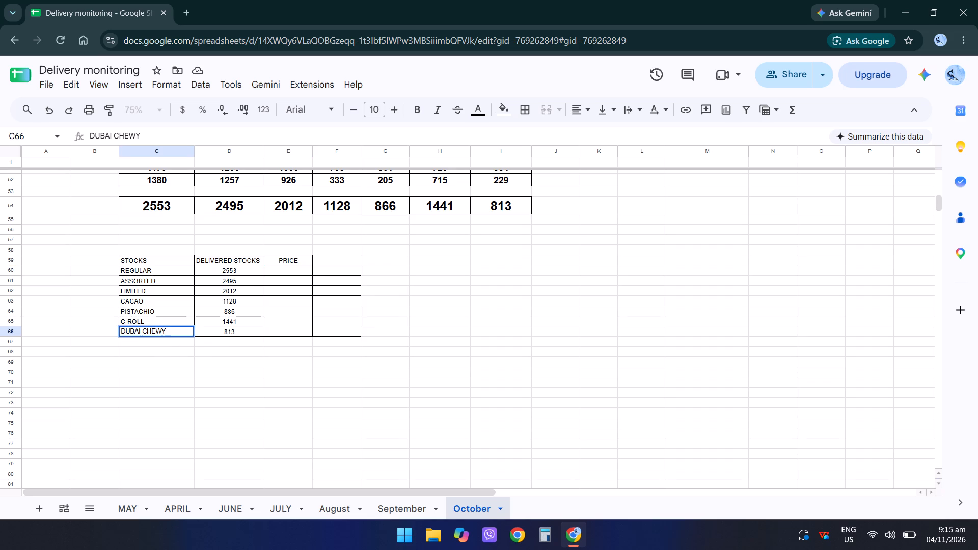
key(slash)
key(p)
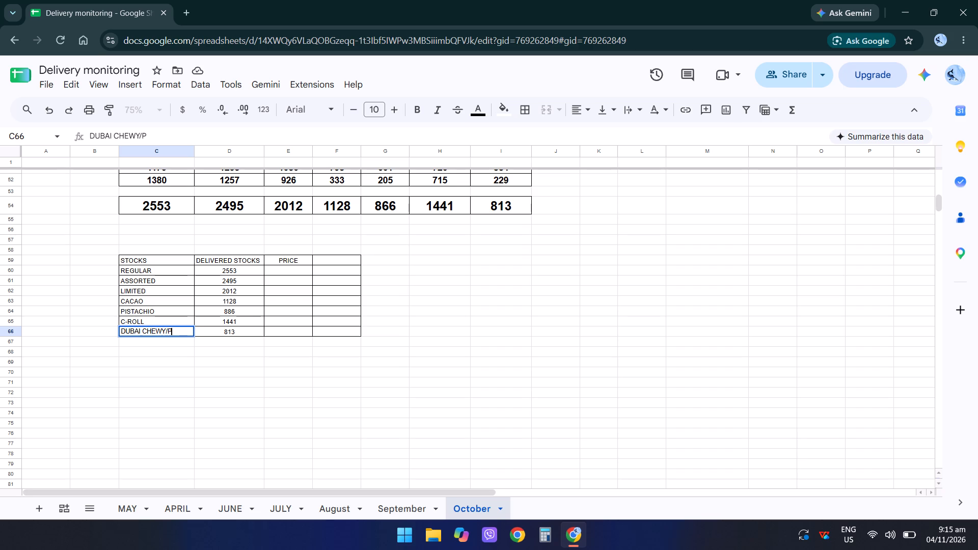
text(CS)
click(152, 382)
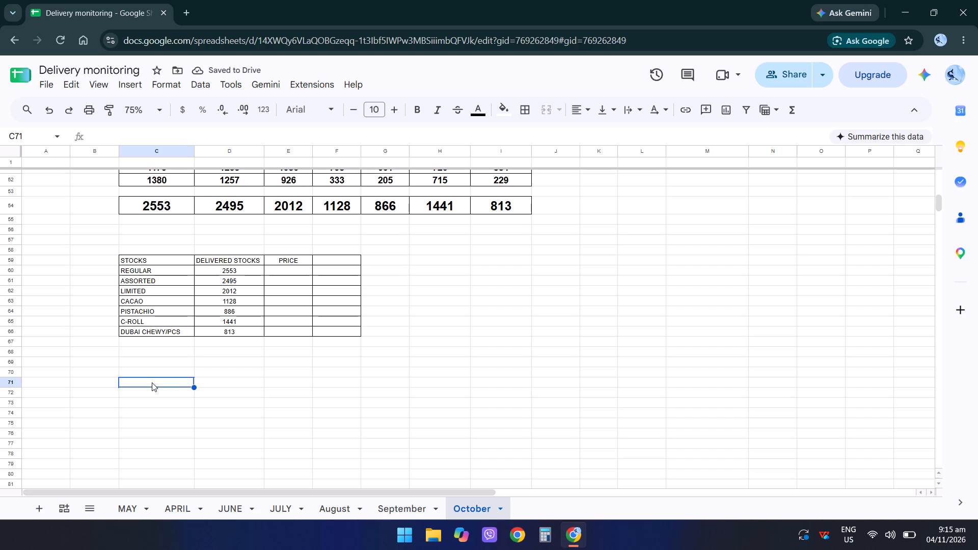
Enter the prices 150 for DUBAI CHEWY/PCS in cell E66 and 240 for C-ROLL in cell E65.
click(277, 330)
text(150)
key(Up)
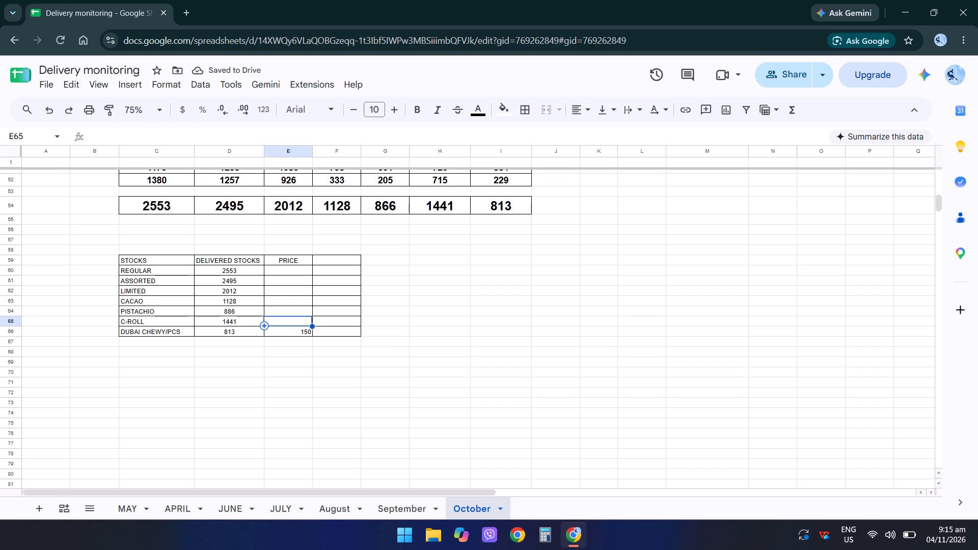
key(2)
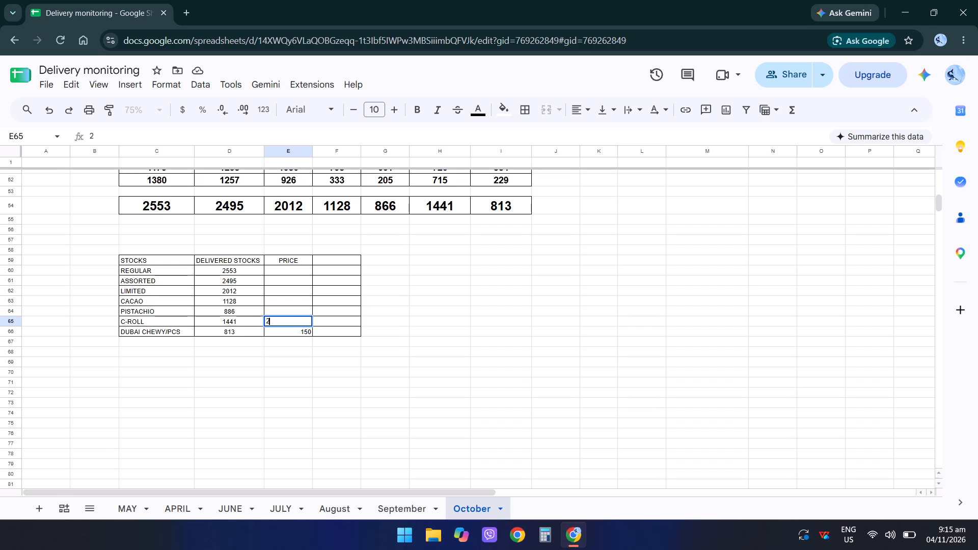
text(40)
key(Up)
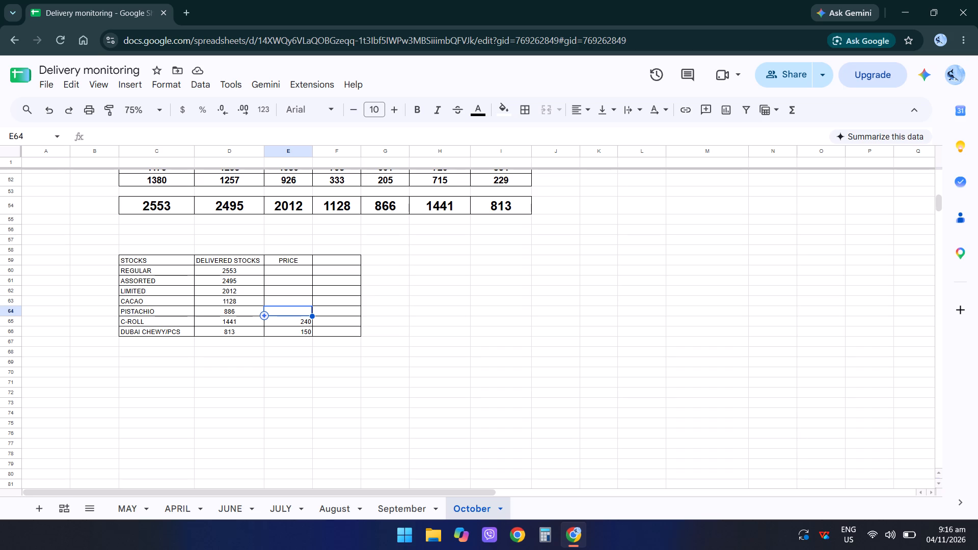
Enter the prices 350 for REGULAR in cell E60 and 400 for ASSORTED in cell E61.
key(Up)
key(Up)
key(Up)
key(Up)
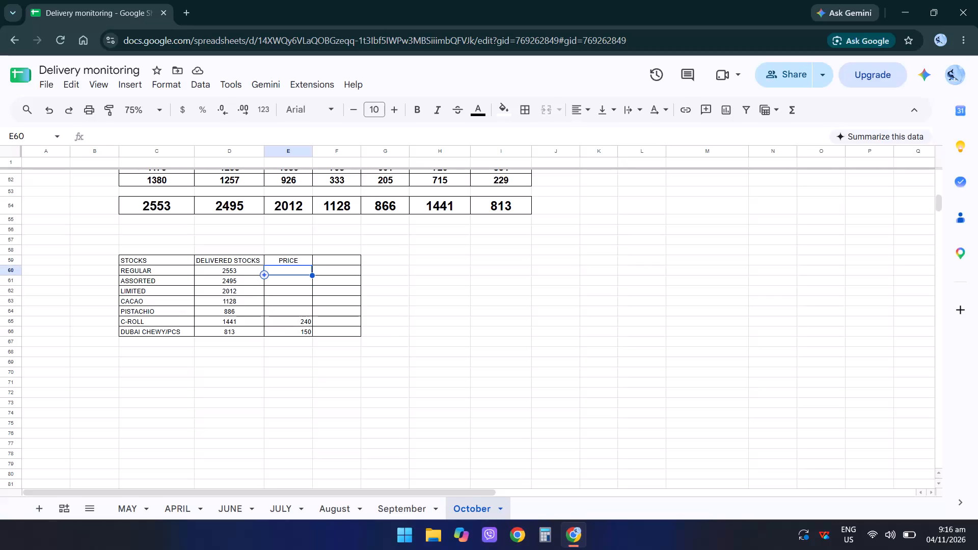
text(350)
key(Down)
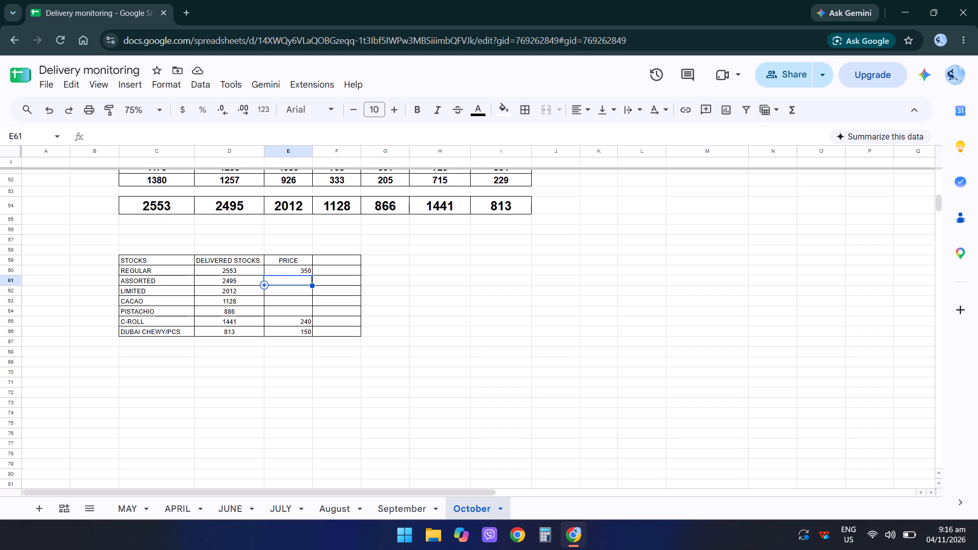
text(400)
key(Return)
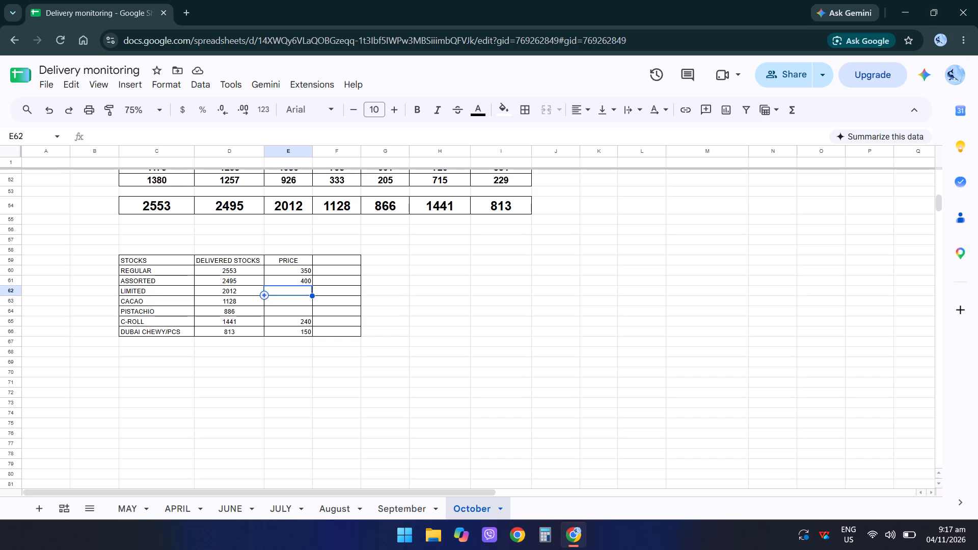
Enter the prices 450, 450 and 500 for LIMITED, CACAO and PISTACHIO in cells E62 to E64.
text(45)
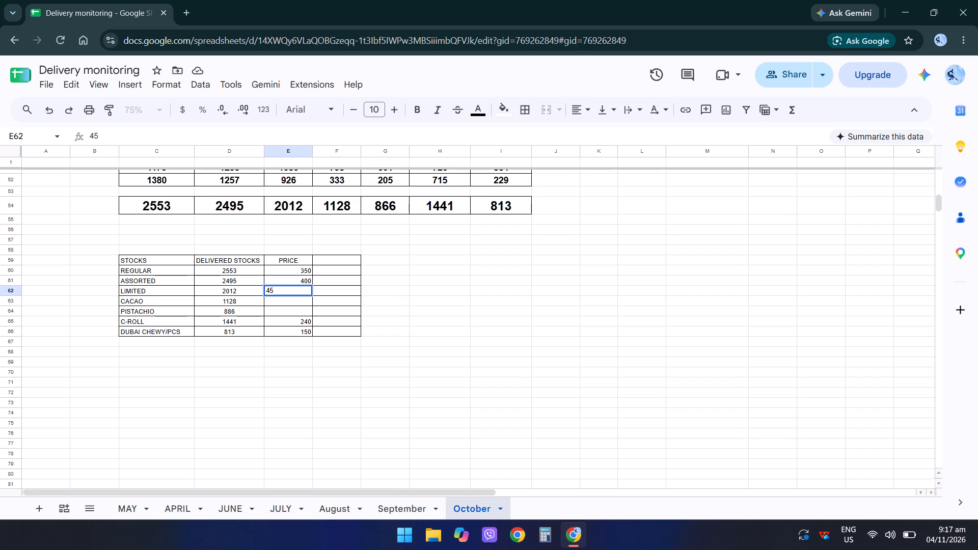
key(0)
key(Return)
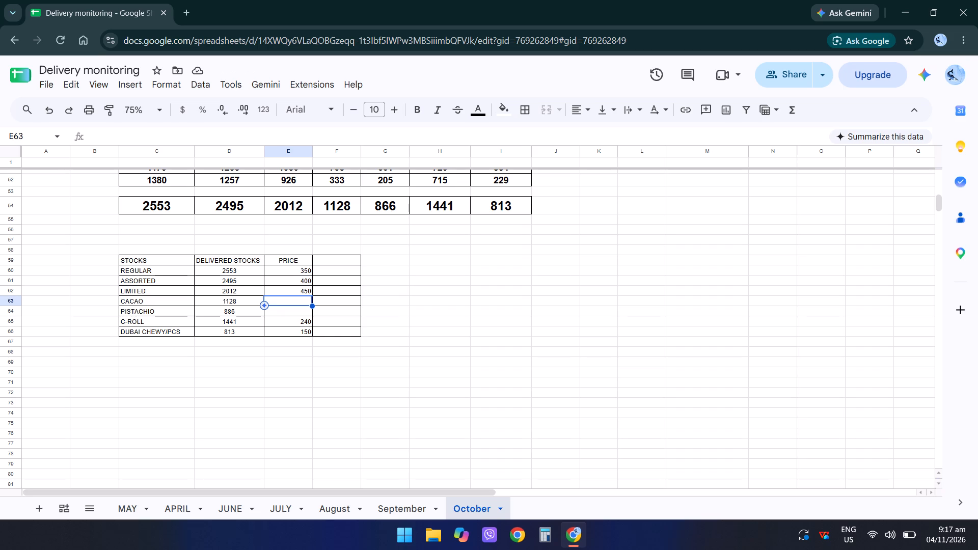
text(45)
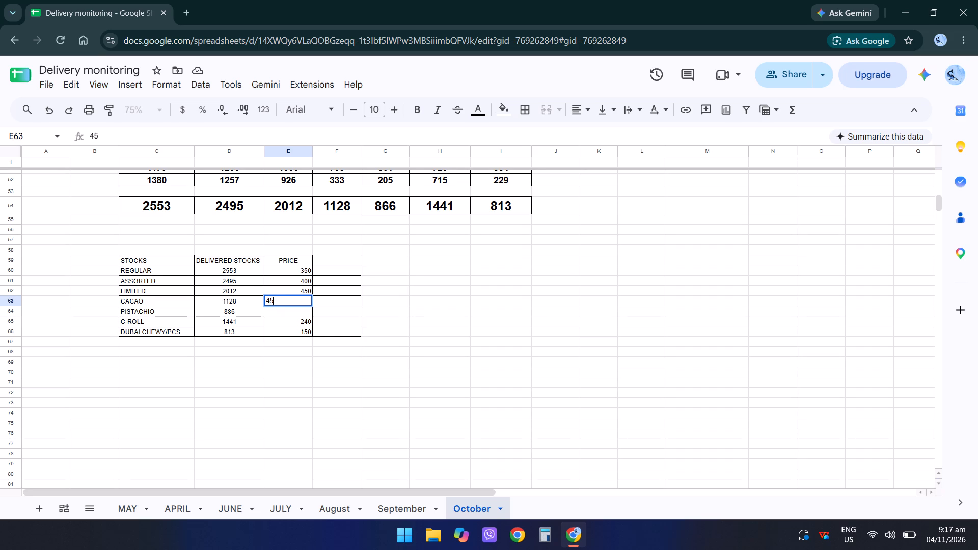
key(0)
key(Return)
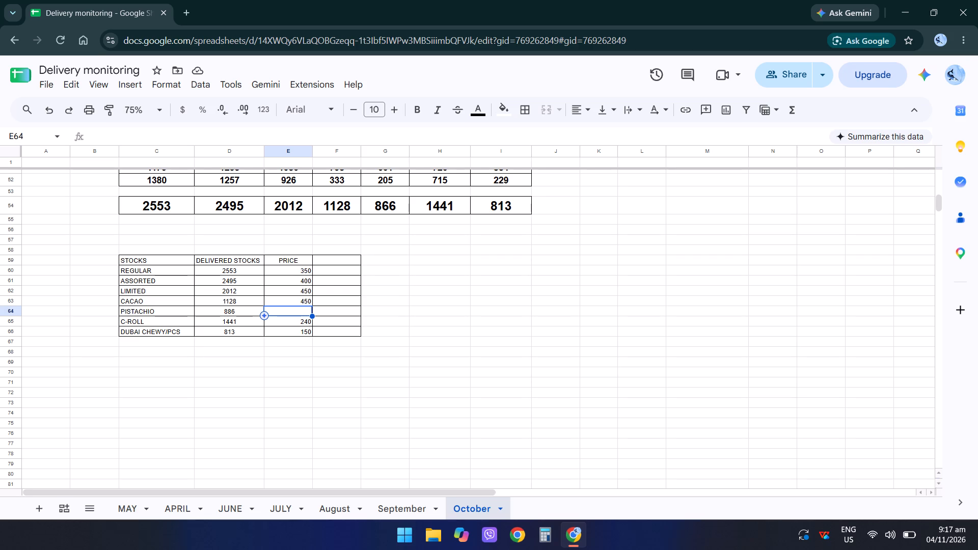
text(500)
key(Return)
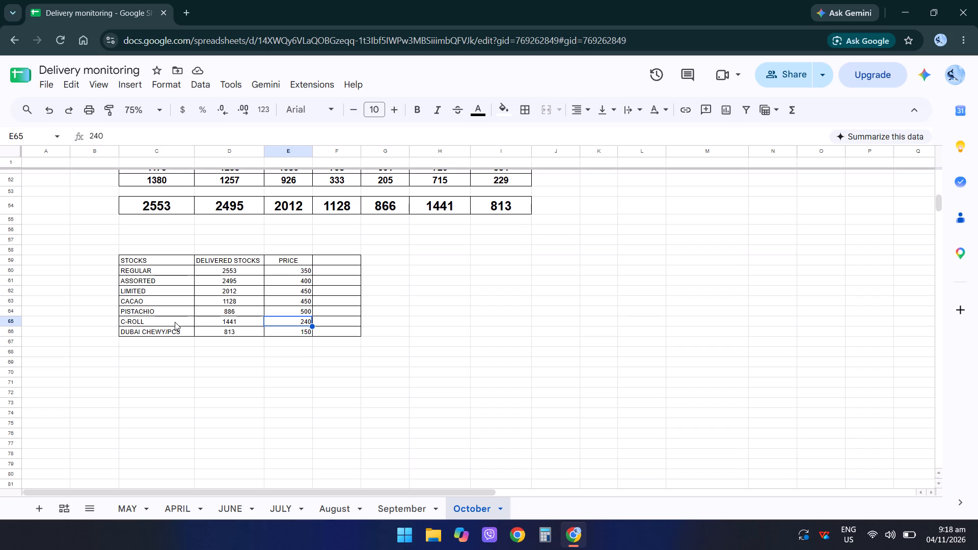
Extend the product labels in cells C60 and C61 to REGULAR - BOX and ASSORTED -BOX.
double_click(156, 270)
key(space)
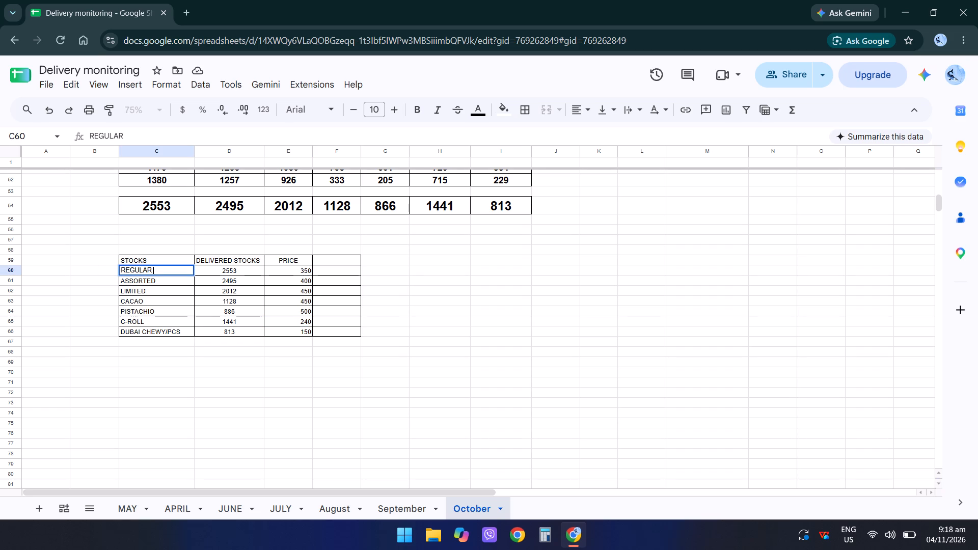
key(minus)
key(space)
text(BO)
key(x)
key(Return)
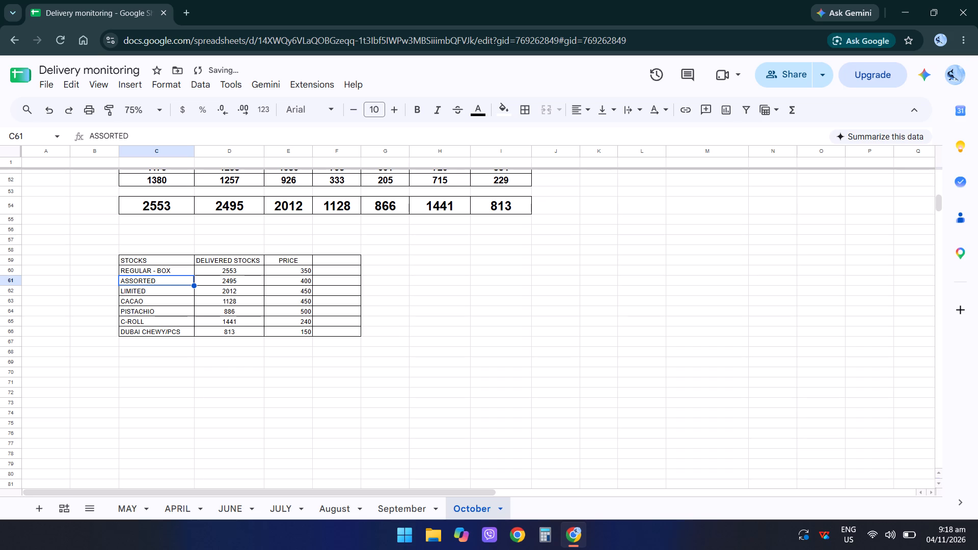
key(Return)
key(space)
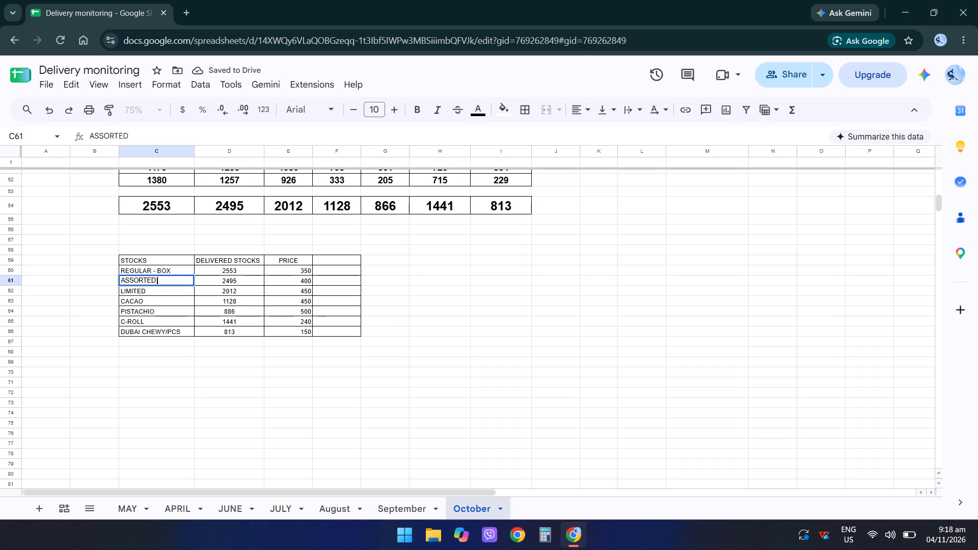
text(-)
text(BO)
key(x)
key(Return)
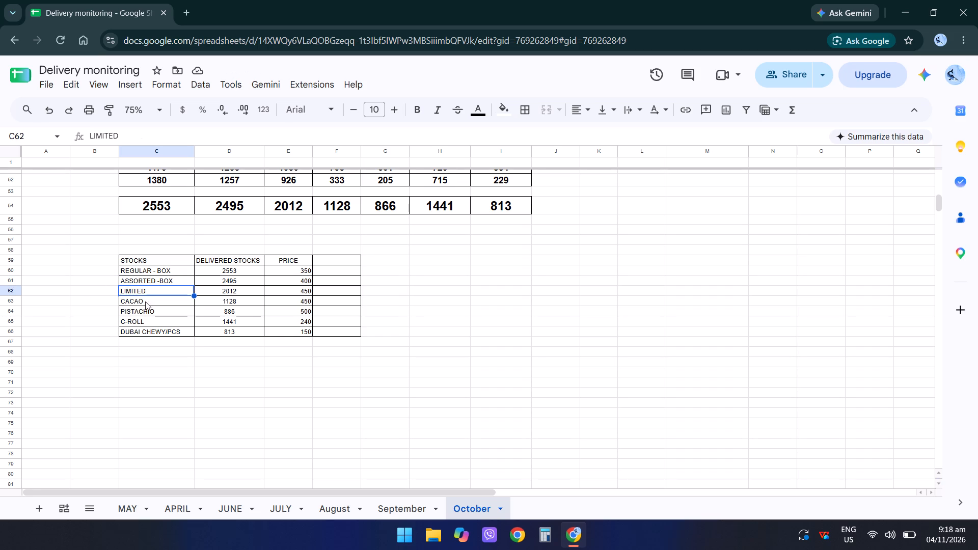
Extend the product labels in cells C62 and C63 to LIMITED -BOX and CACAO -BOX.
double_click(149, 292)
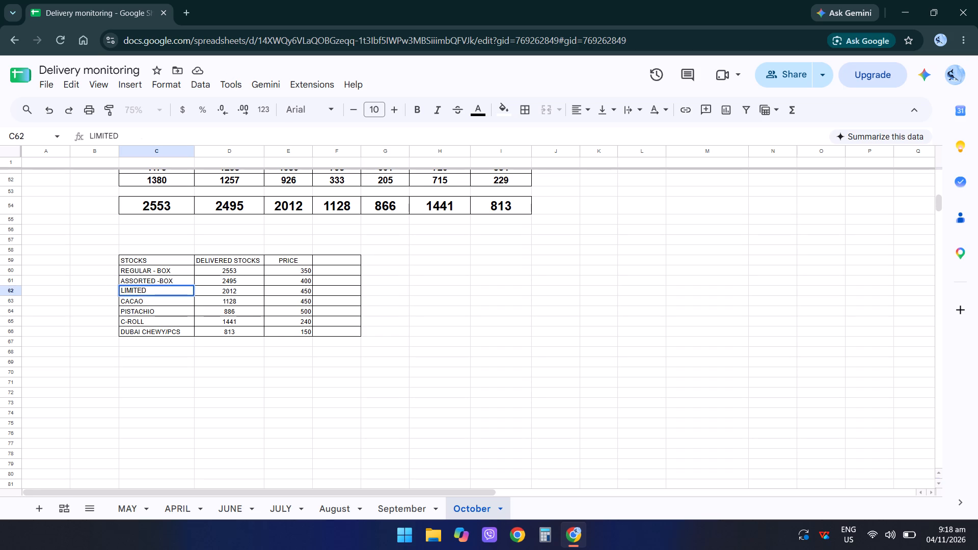
key(space)
key(minus)
text(BOX)
key(Return)
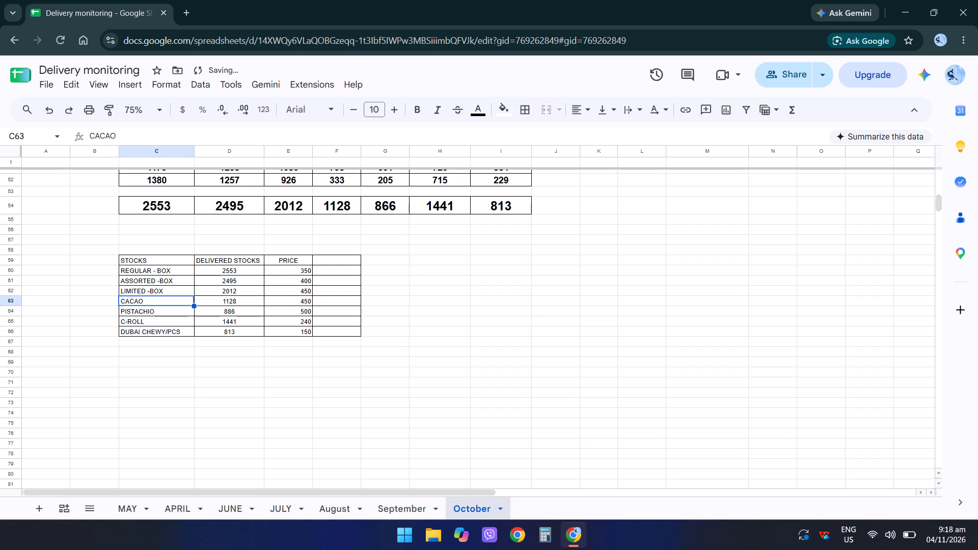
key(Return)
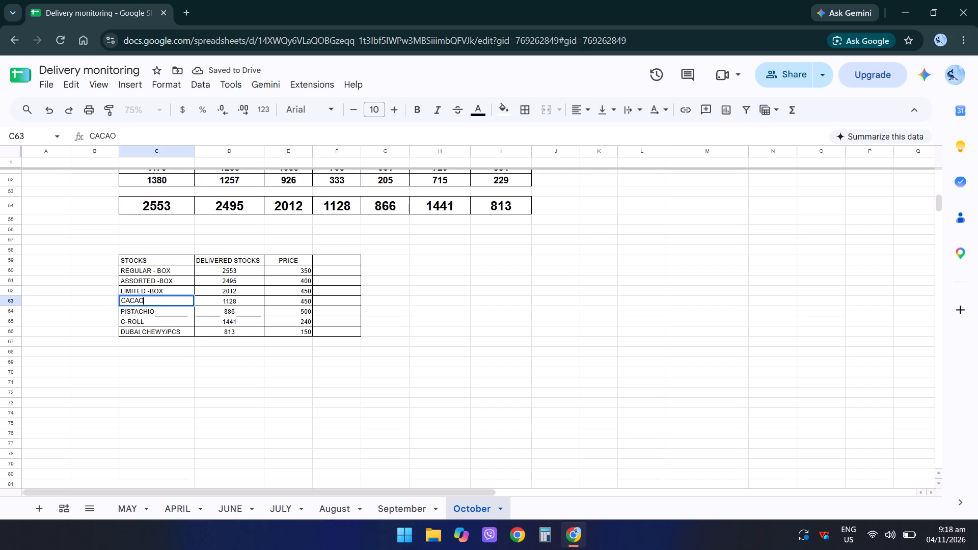
key(space)
key(minus)
text(BO)
key(x)
key(Return)
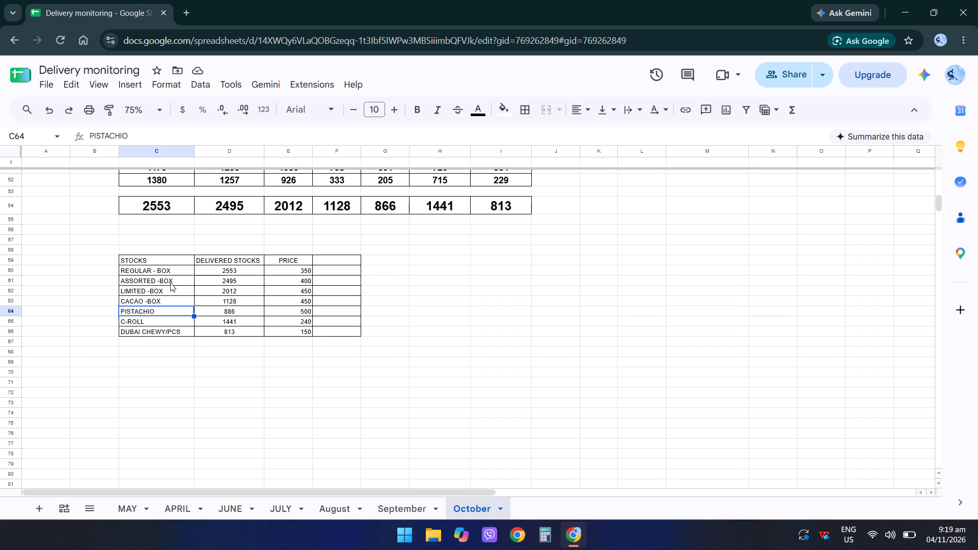
Add a space after the hyphen in cell C61 so the label reads ASSORTED - BOX.
key(Up)
key(Up)
key(Up)
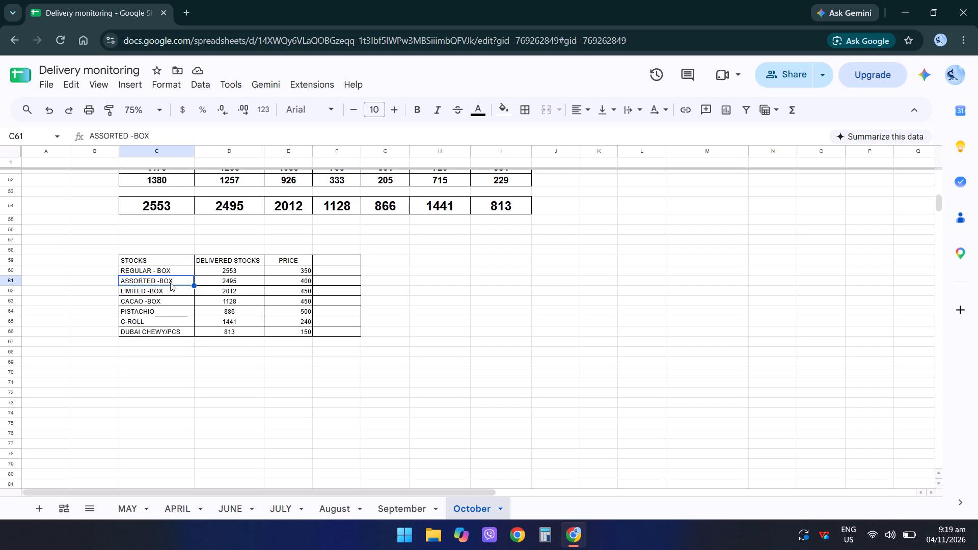
key(Return)
key(Left)
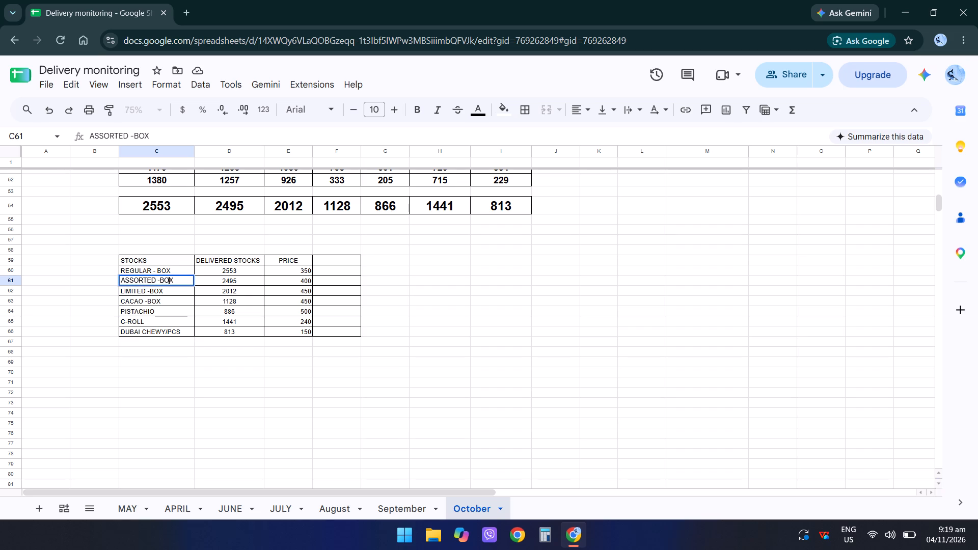
key(Left)
key(Left)
key(space)
key(Down)
key(Down)
key(Return)
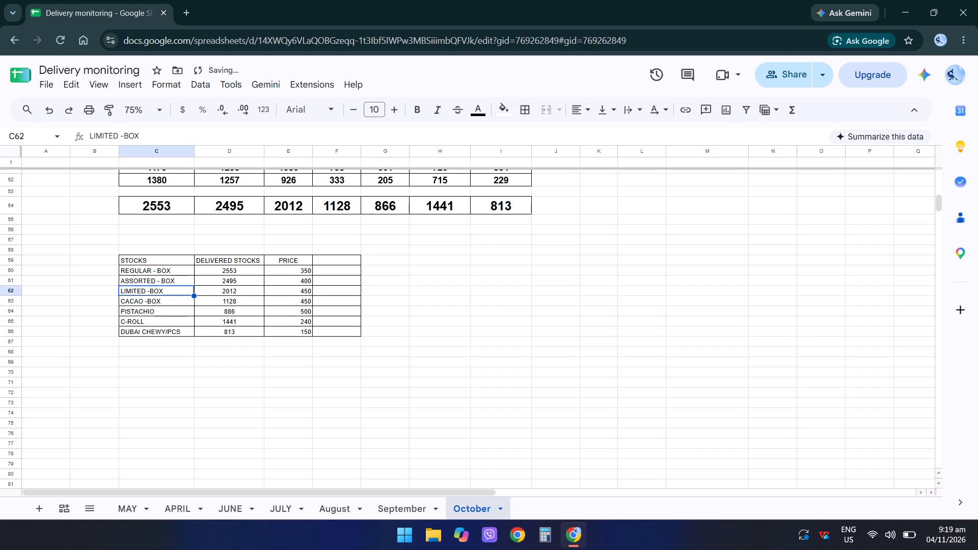
Add a space after the hyphen in cells C62 and C63, making them LIMITED - BOX and CACAO - BOX.
key(Return)
key(Left)
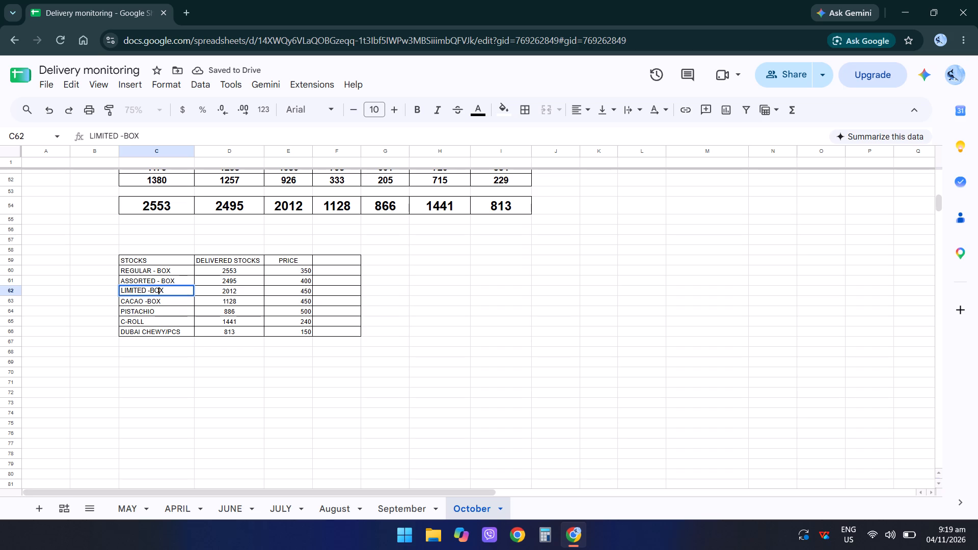
key(Left)
key(Left)
key(space)
key(Return)
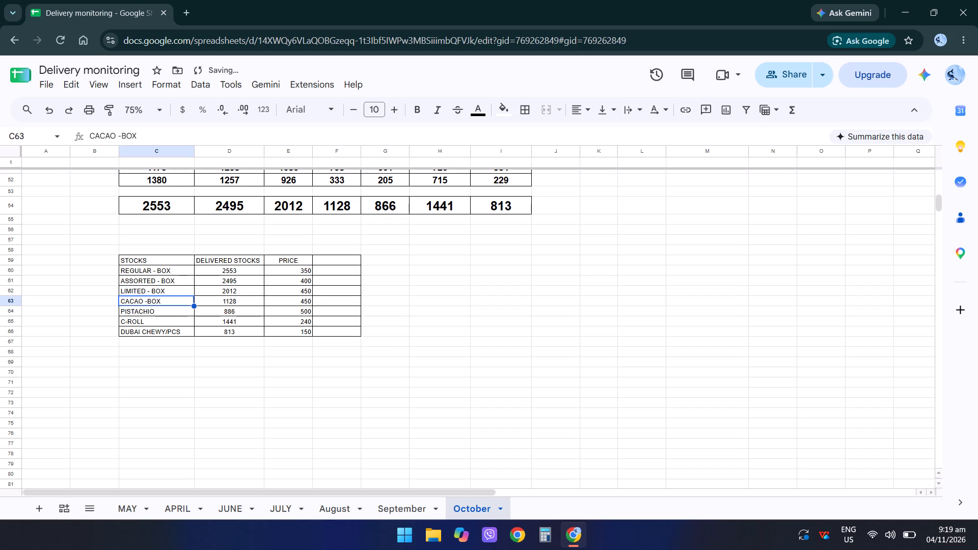
key(Return)
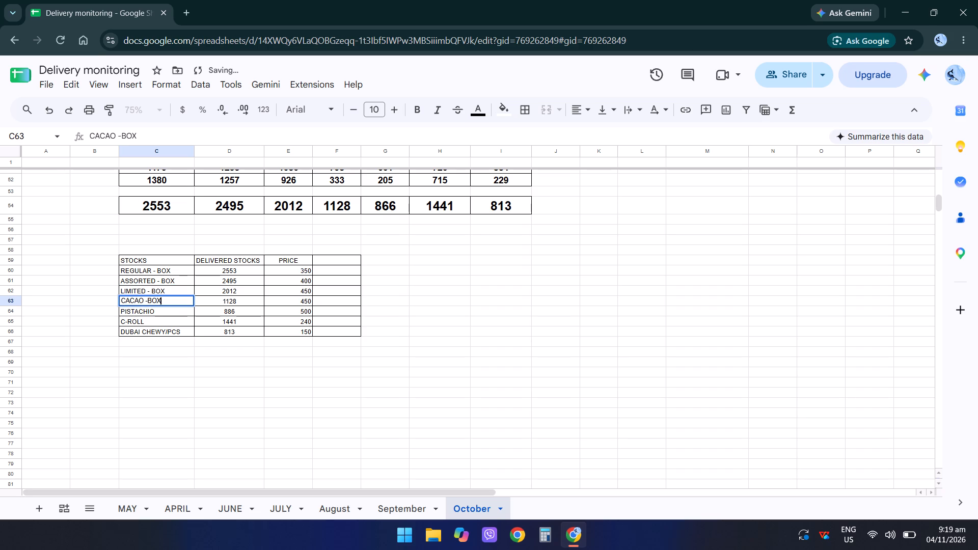
key(Left)
key(Left)
key(Left)
key(space)
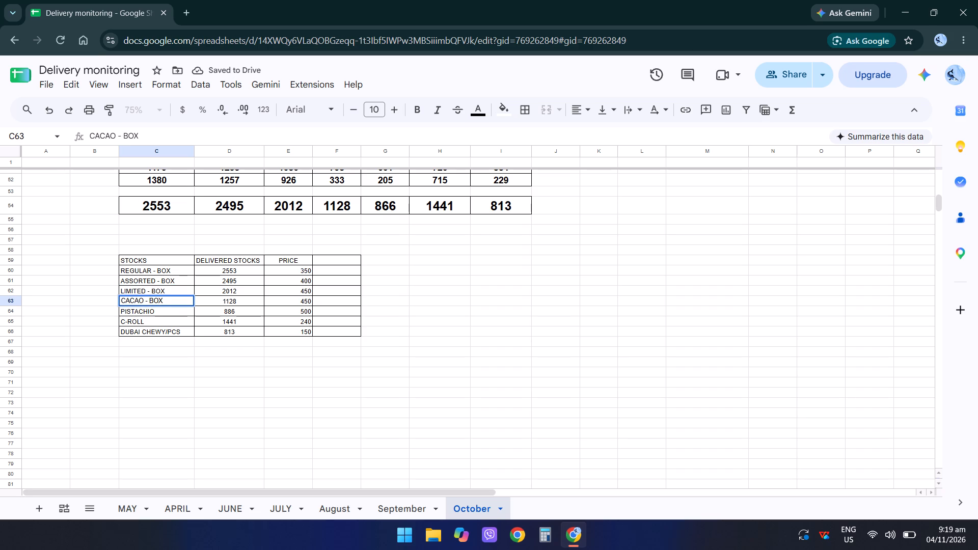
key(Return)
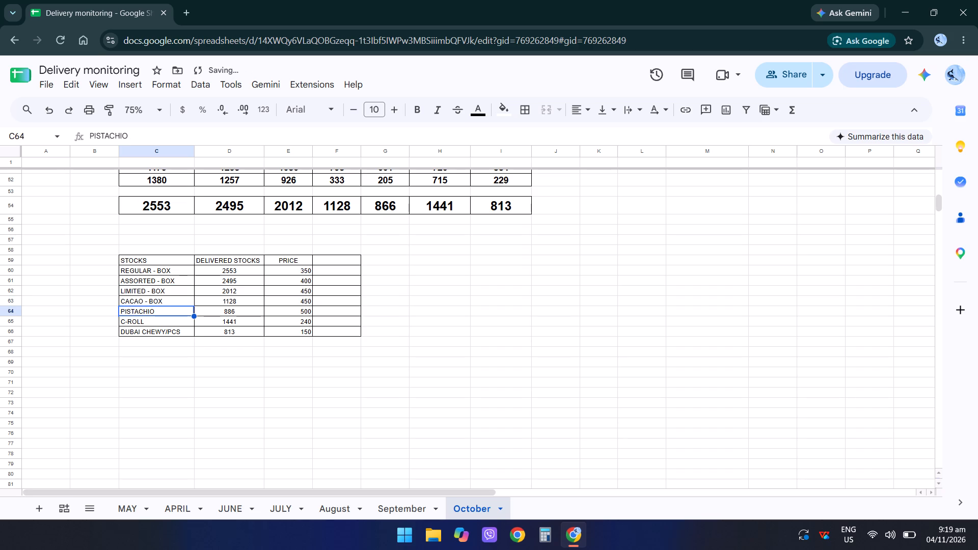
Extend the product labels in cells C64 and C65 to PISTACHIO - BOX and C-ROLL - BOX.
key(Return)
key(space)
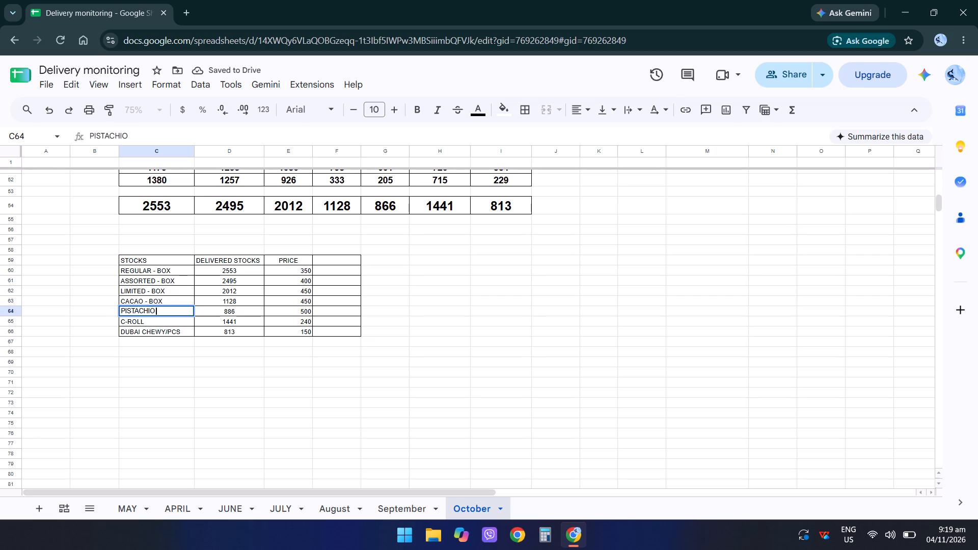
text(-)
key(space)
text(BO)
key(x)
key(Return)
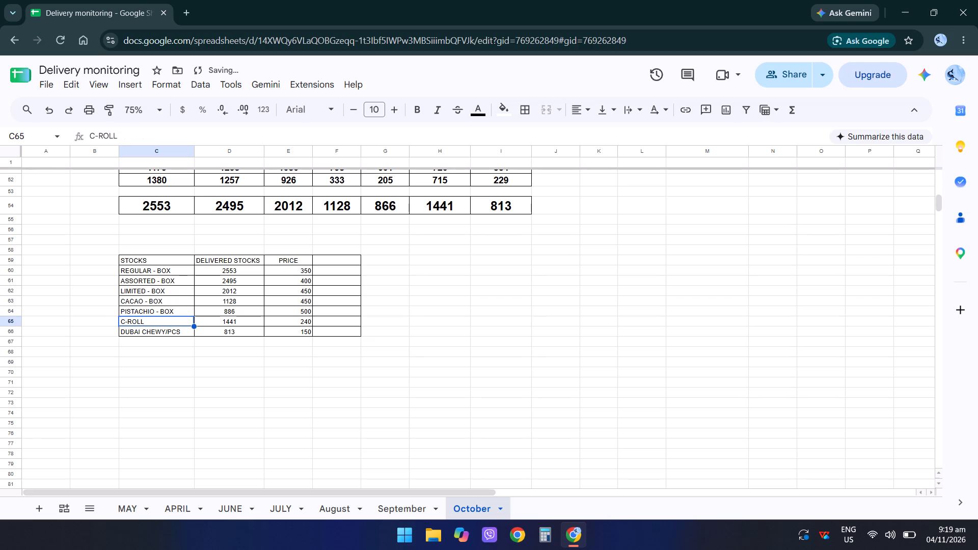
key(Return)
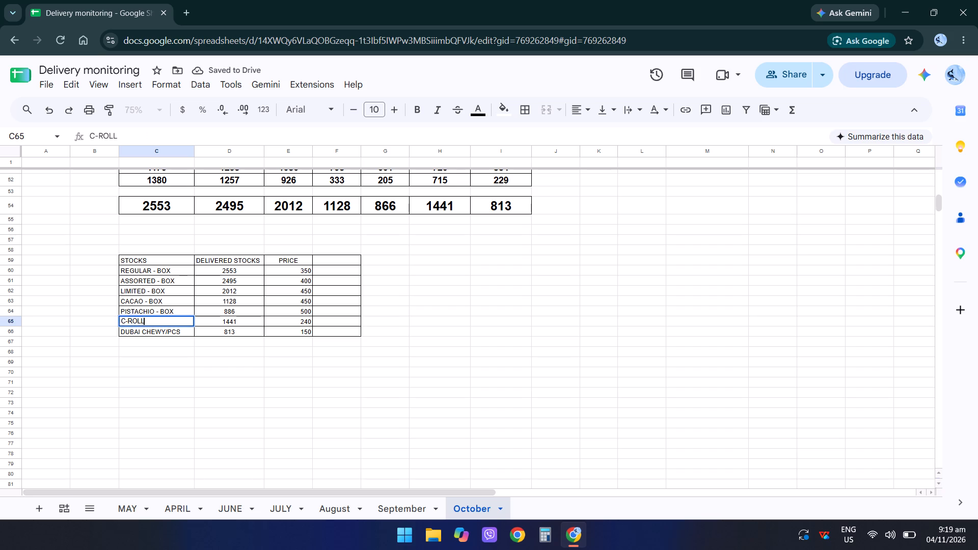
key(space)
text(-)
key(space)
text(BOX)
key(Return)
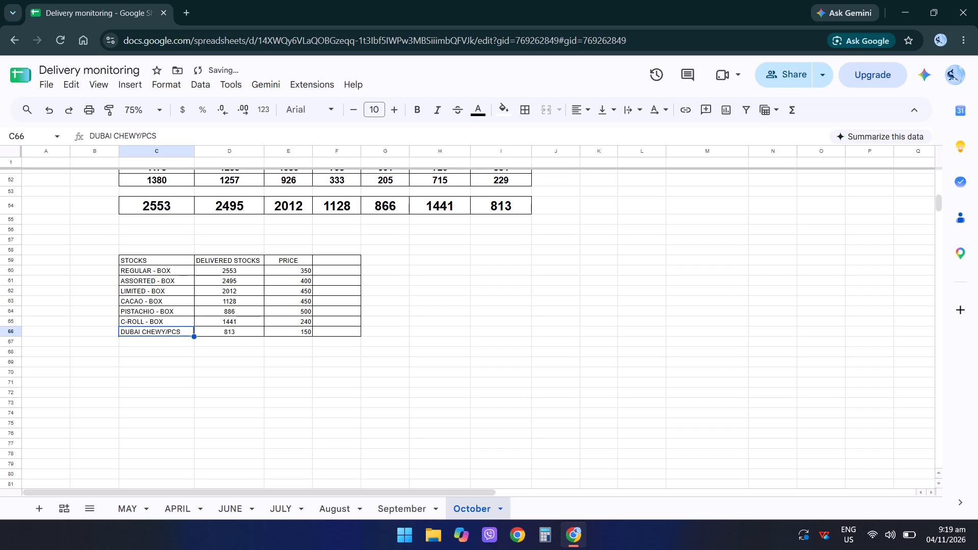
Change the product label in cell C66 to DUBAI CHEWY - PCS.
key(Return)
key(Left)
key(Left)
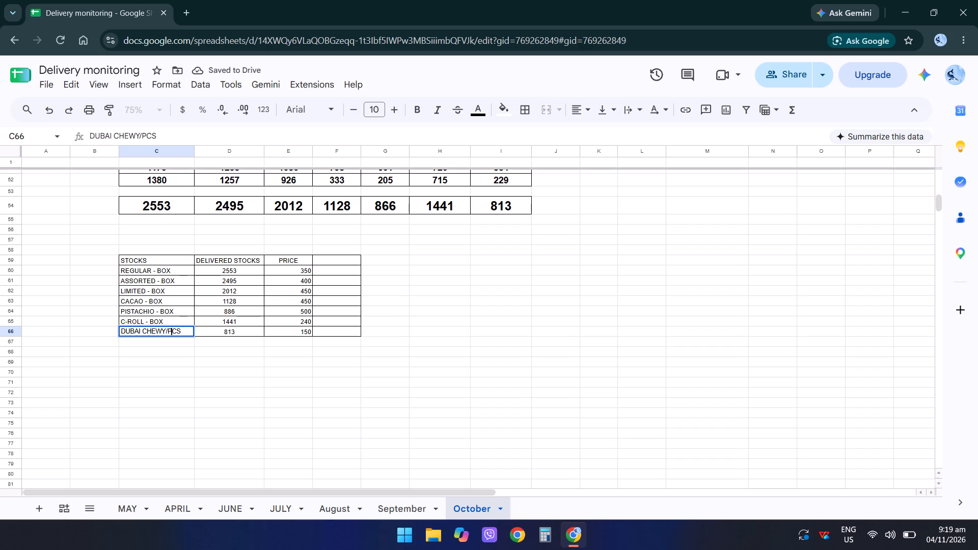
key(Right)
key(Right)
key(BackSpace)
key(BackSpace)
key(BackSpace)
key(BackSpace)
key(space)
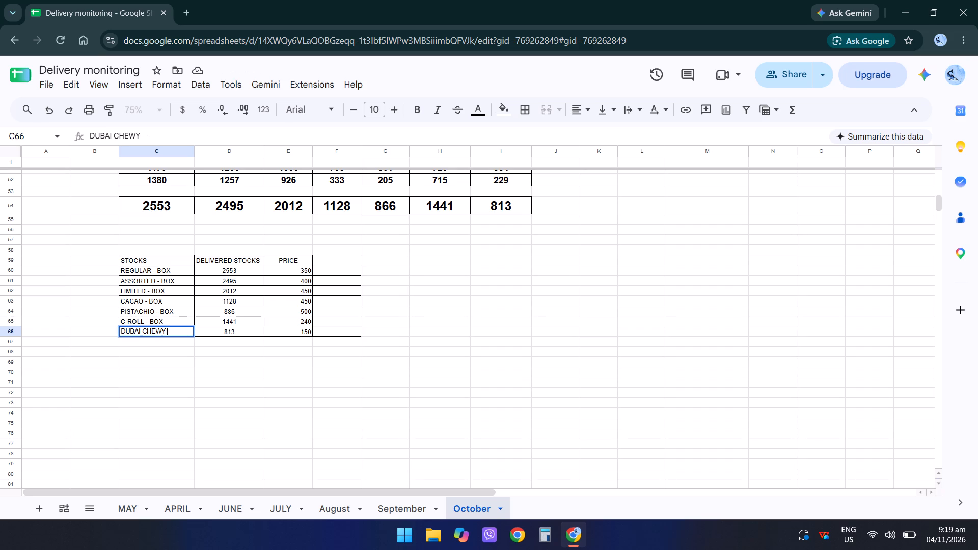
key(minus)
key(space)
text(PCS)
key(Right)
key(Return)
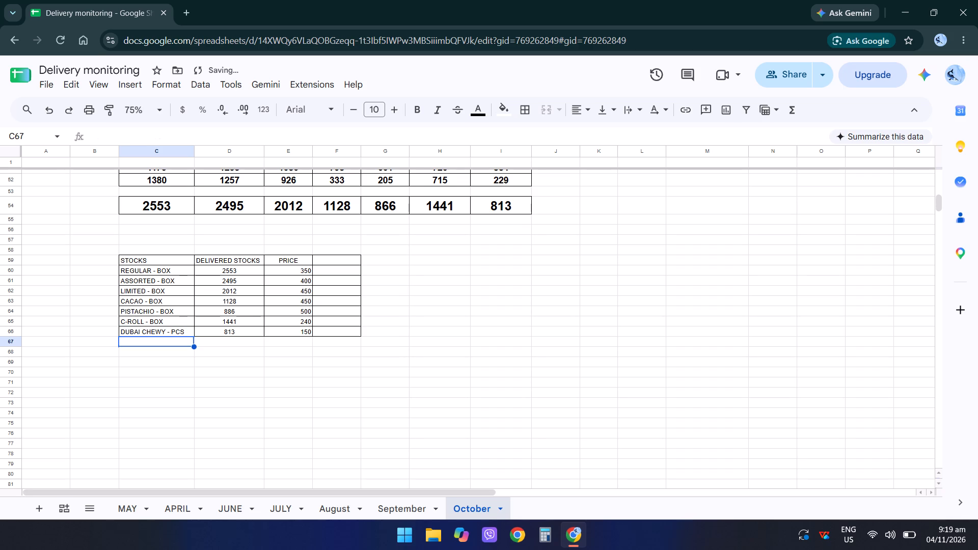
Select the empty header cell F59 beside PRICE in the stocks table.
key(Up)
key(Up)
key(Up)
key(Up)
key(Up)
key(Up)
key(Up)
key(Up)
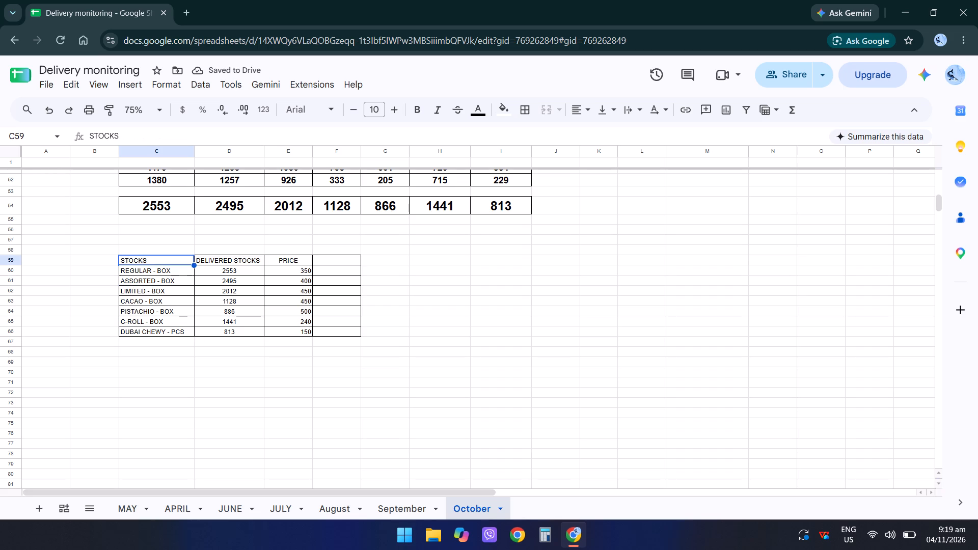
key(Right)
key(Right)
key(Right)
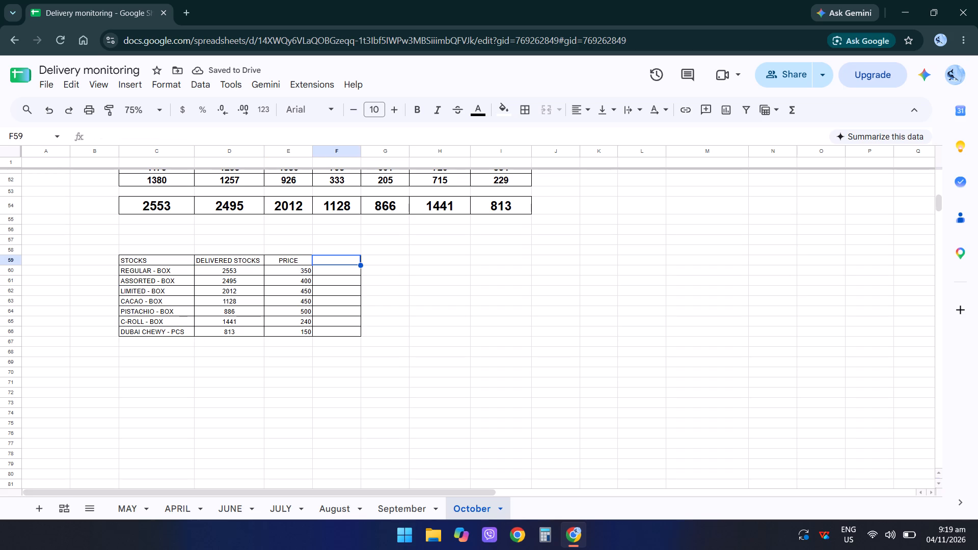
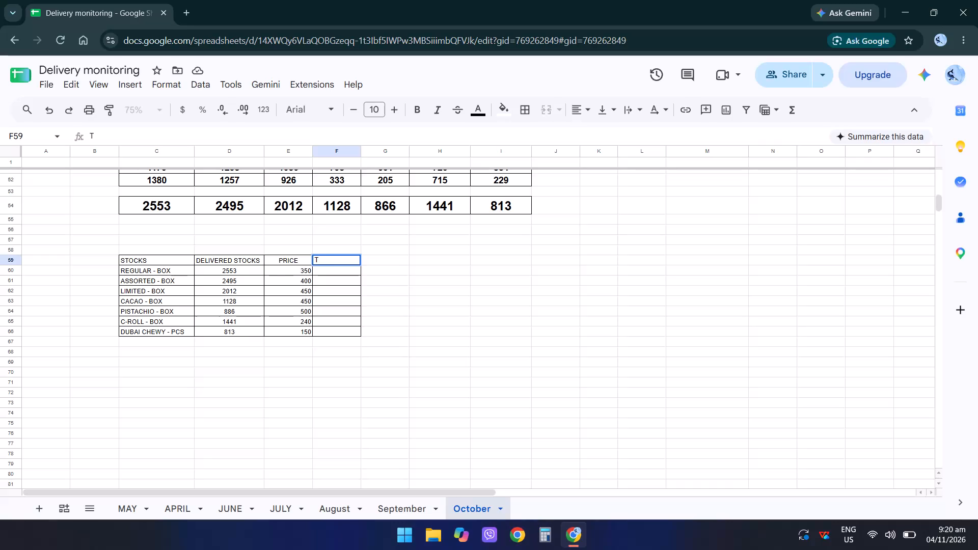
Enter the header TOTAL in cell F59 of the stocks table.
key(o)
text(TAL)
key(Return)
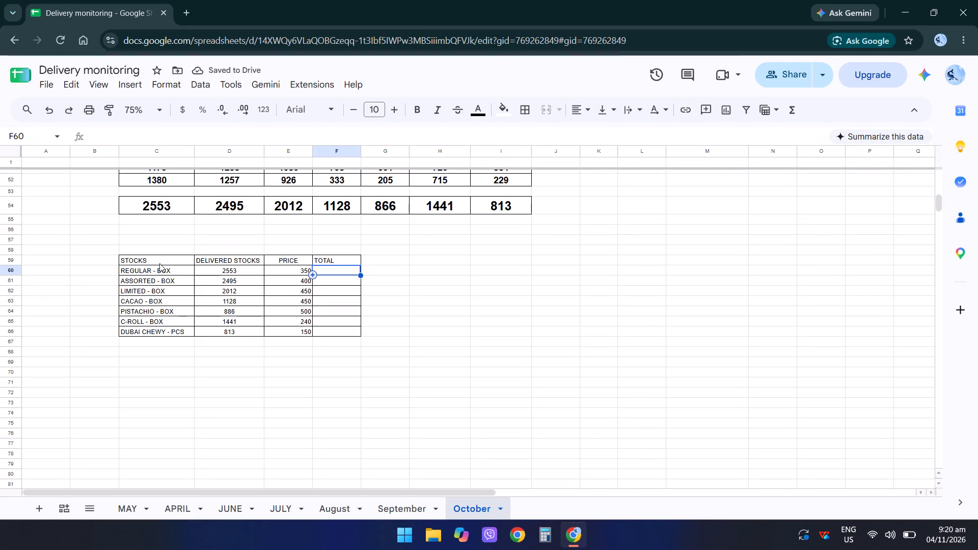
Center-align all the cells of the stocks table, C59:F66, horizontally.
drag(159, 263, 338, 334)
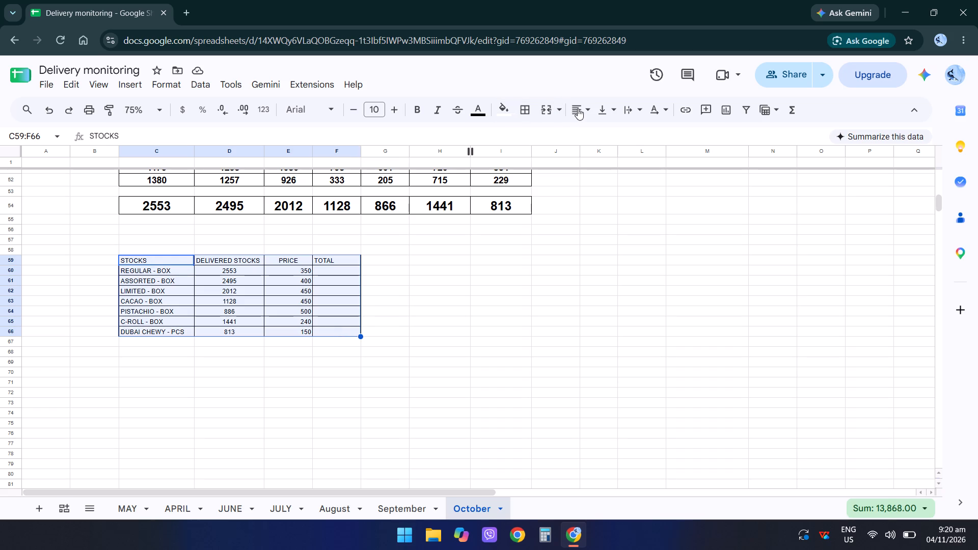
drag(579, 108, 599, 133)
click(599, 133)
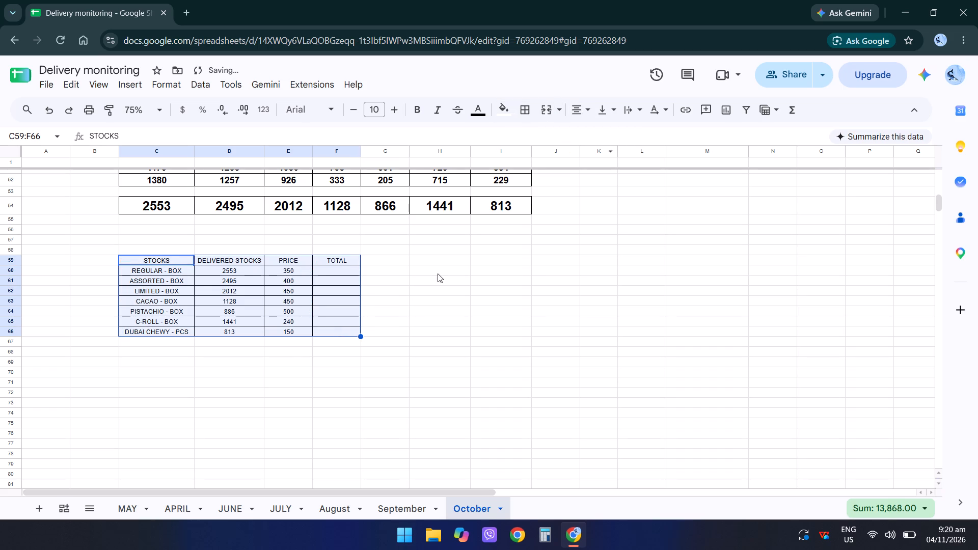
click(429, 311)
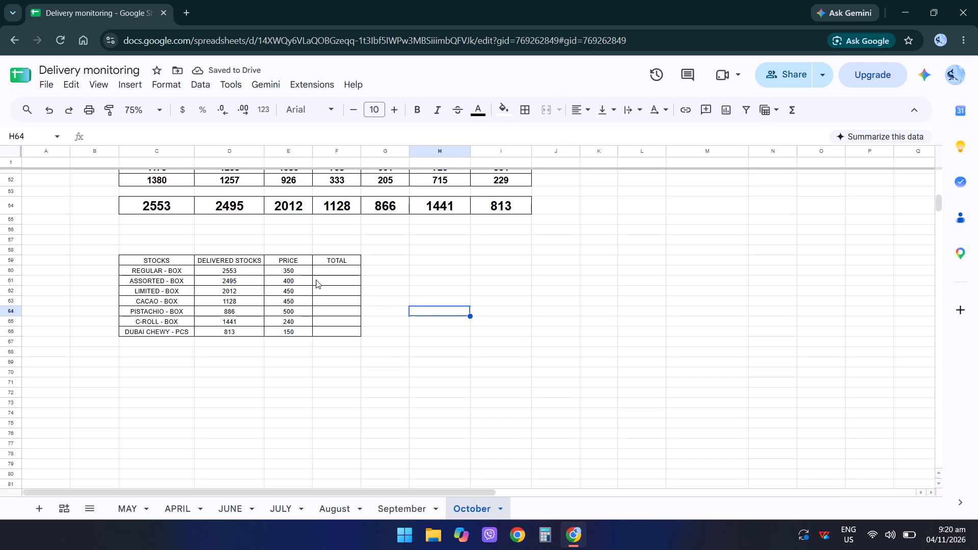
Make the text of the whole stocks table, C59:F66, bold.
drag(155, 257, 249, 307)
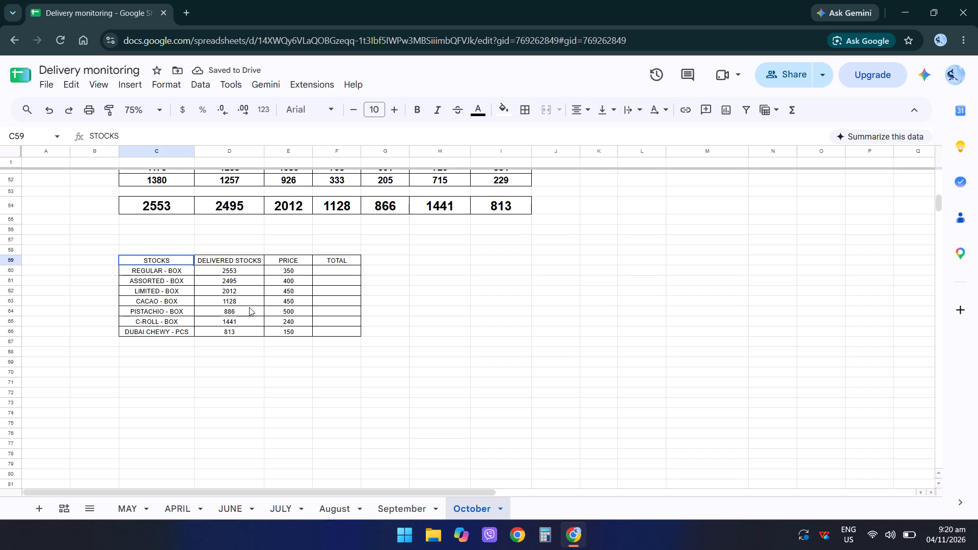
drag(249, 307, 342, 334)
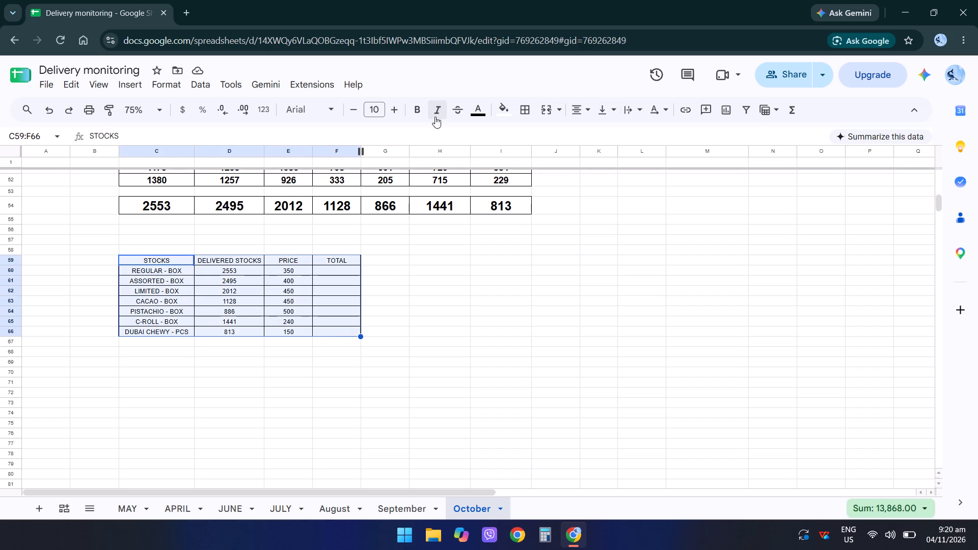
click(416, 113)
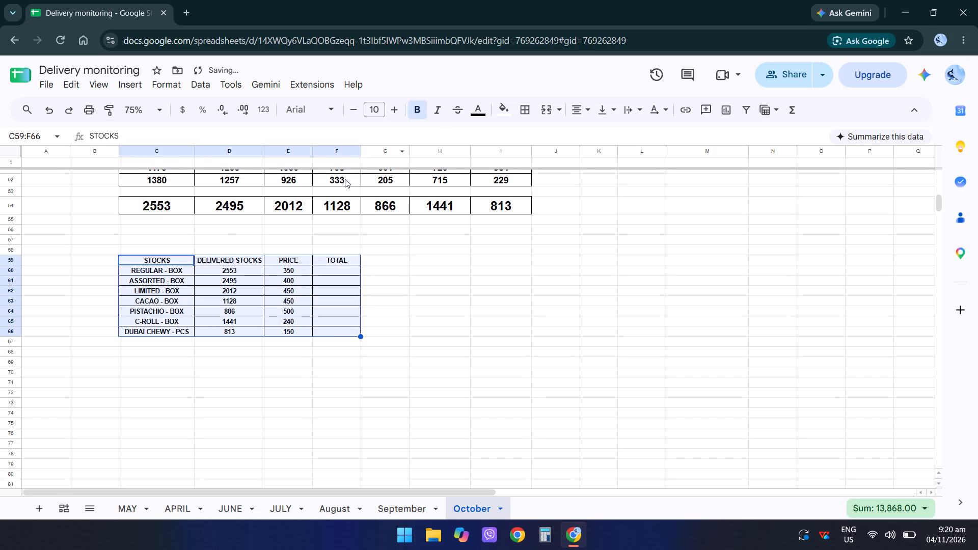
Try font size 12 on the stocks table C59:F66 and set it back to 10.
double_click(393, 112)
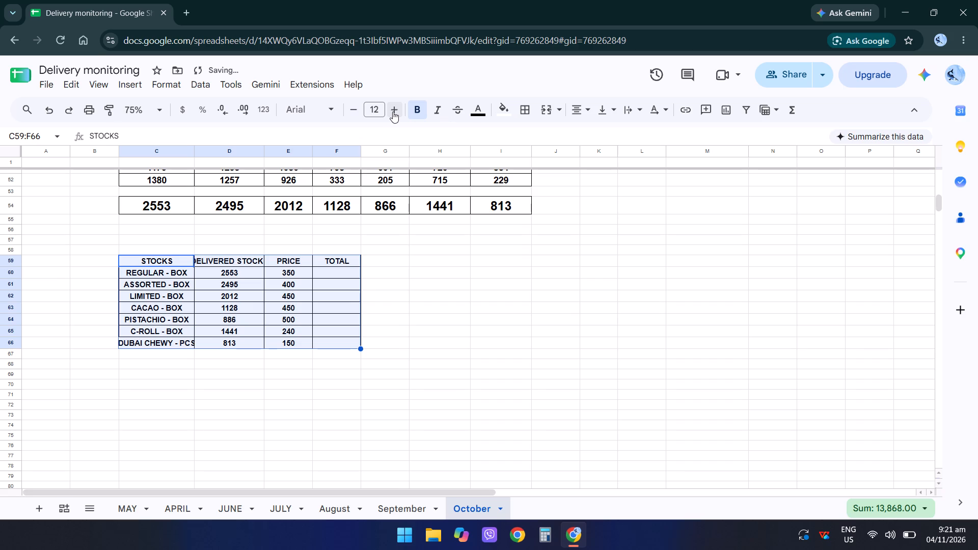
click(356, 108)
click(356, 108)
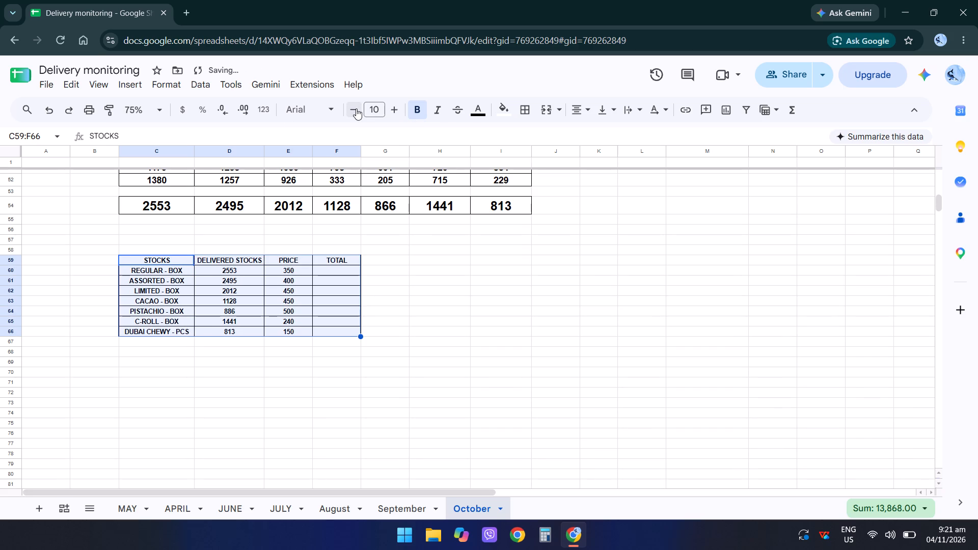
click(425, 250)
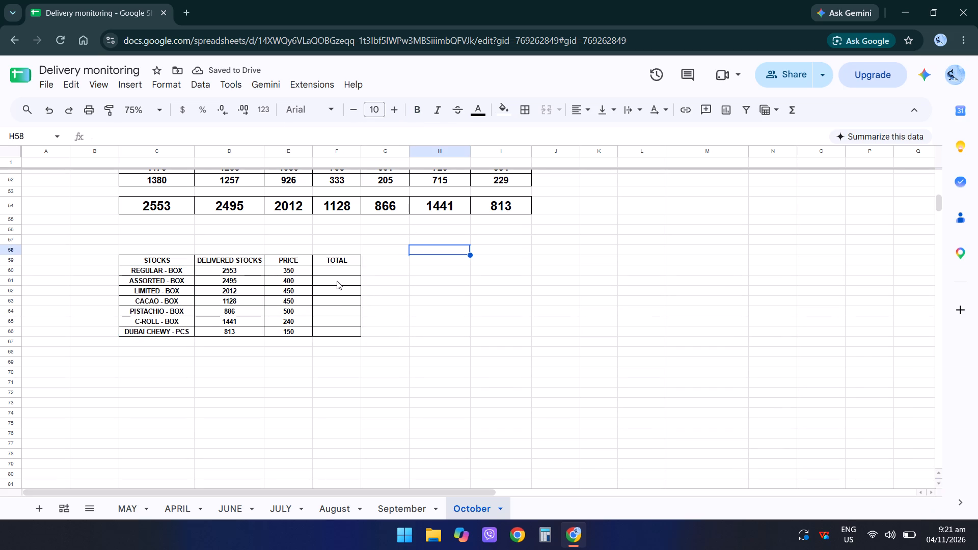
Enter 893,550 as the REGULAR - BOX total in cell F60.
click(337, 272)
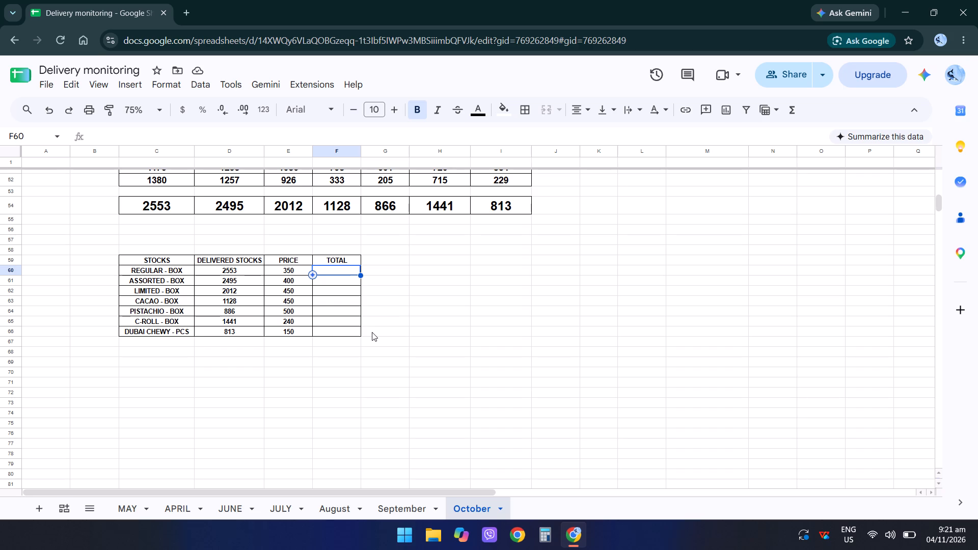
key(8)
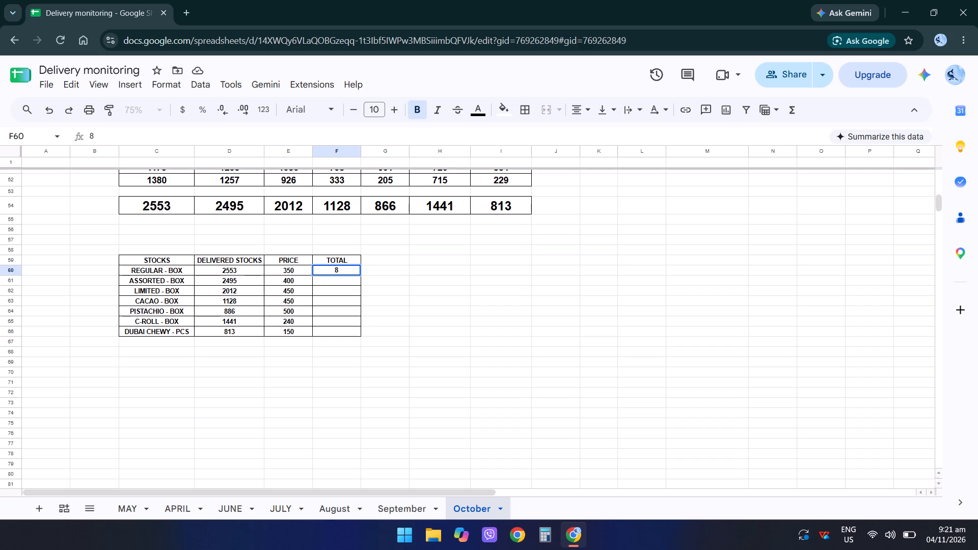
text(93)
key(comma)
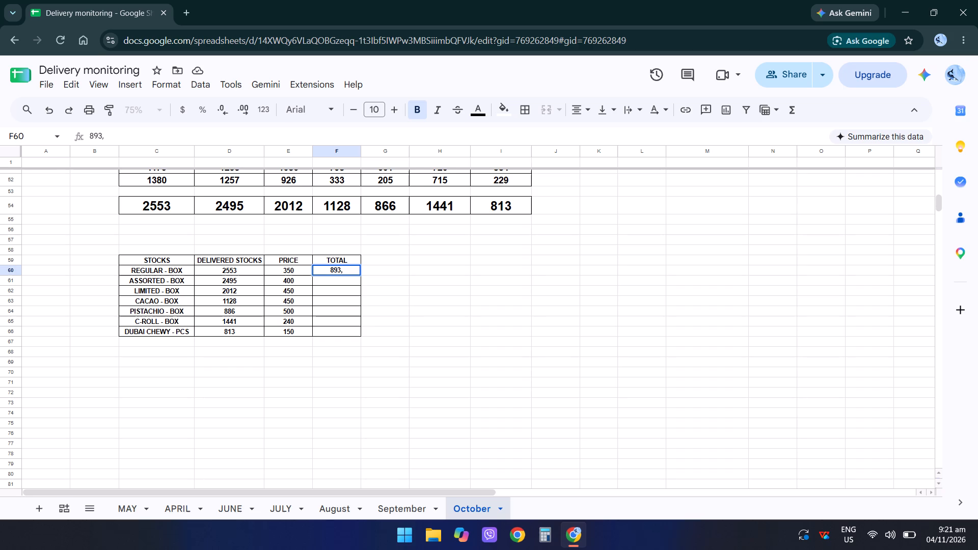
text(55)
key(0)
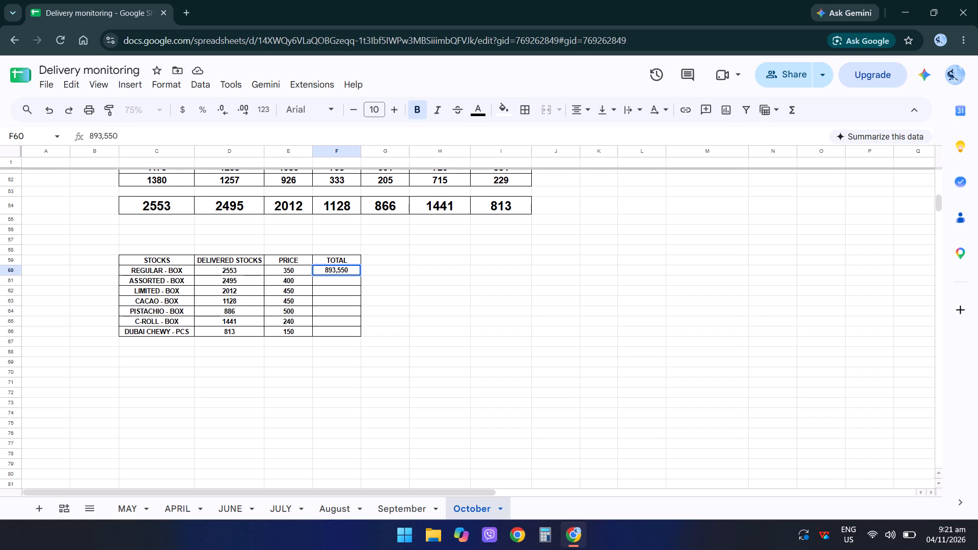
key(Return)
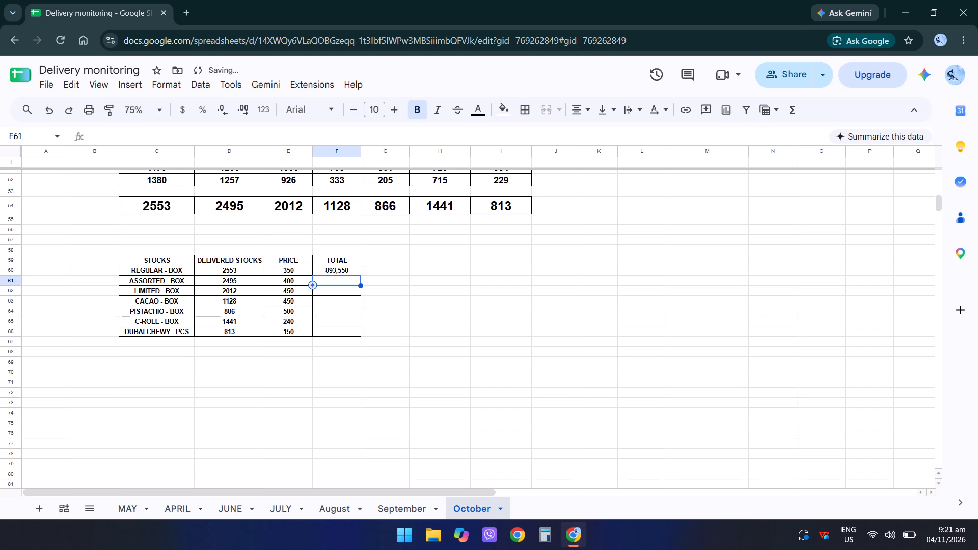
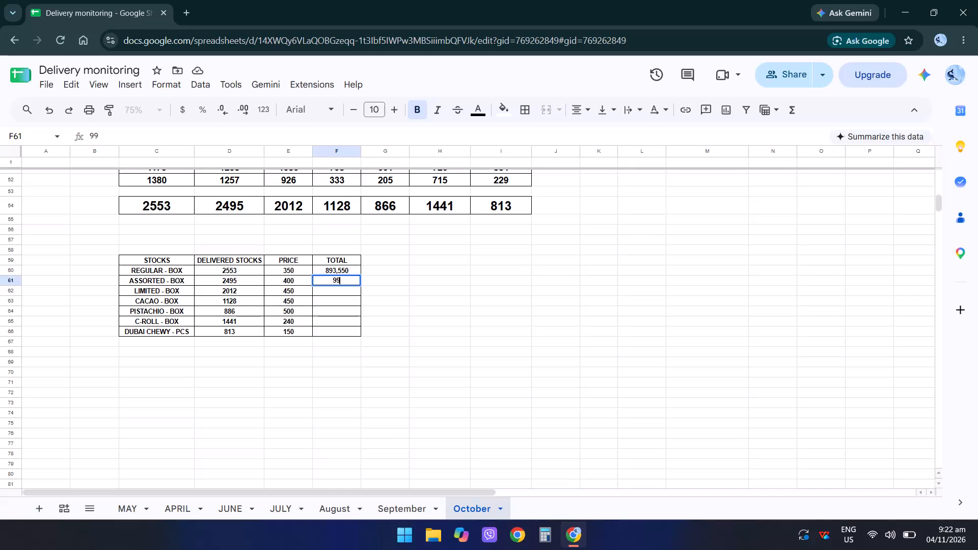
Enter 998,000 as the ASSORTED - BOX total in cell F61.
key(8)
key(comma)
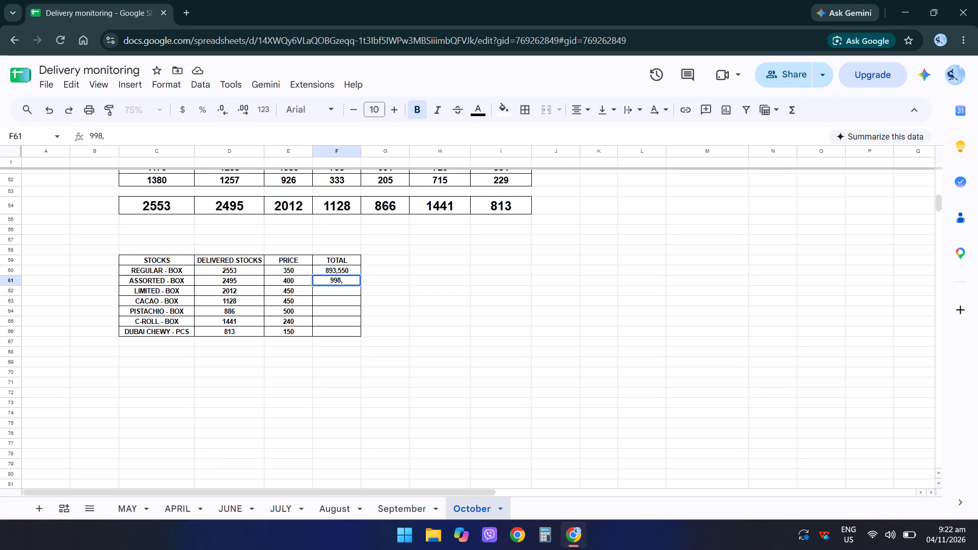
text(00)
key(0)
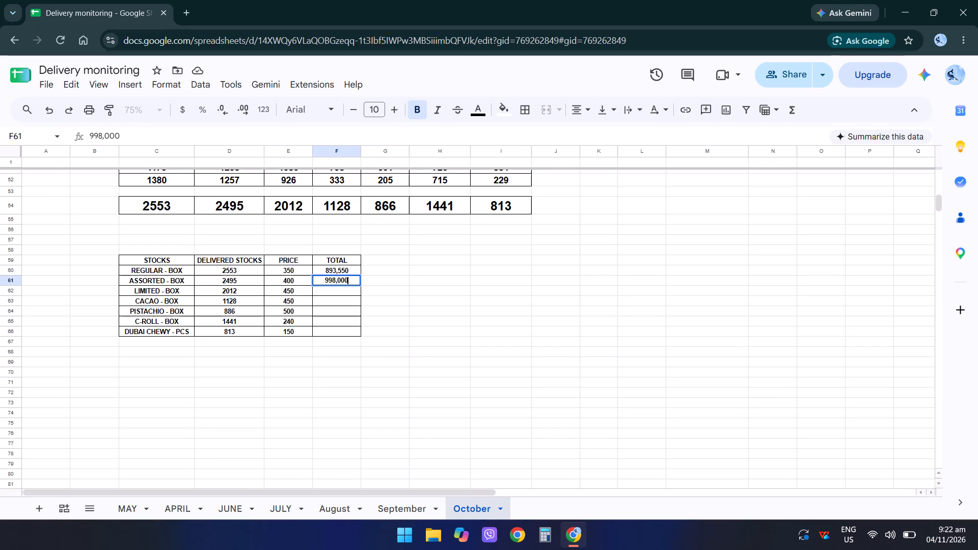
key(Return)
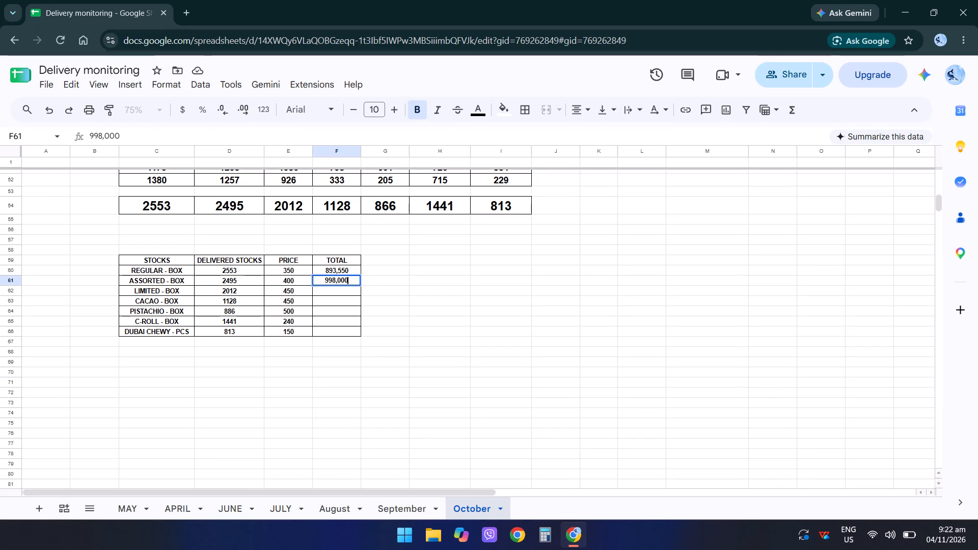
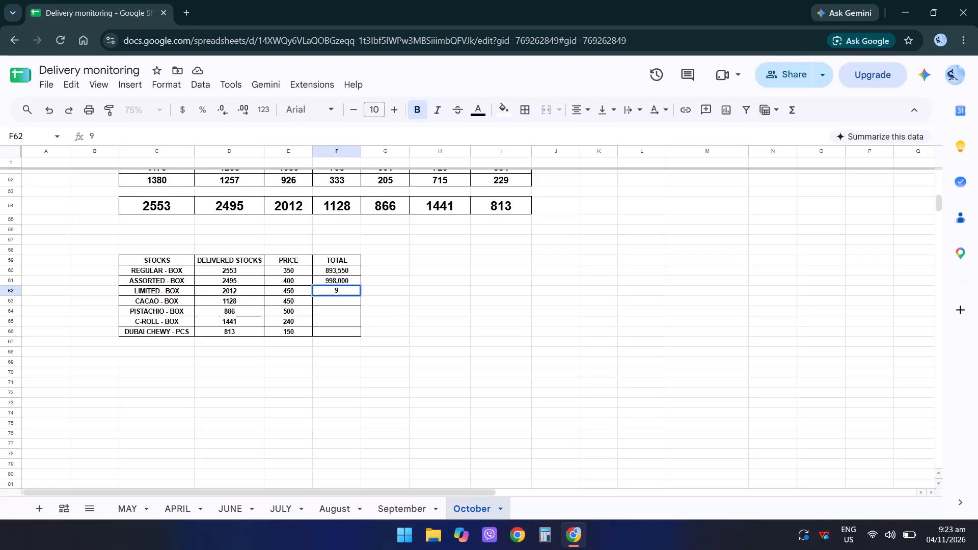
Enter 905,400 as the LIMITED - BOX total in cell F62.
text(05)
key(comma)
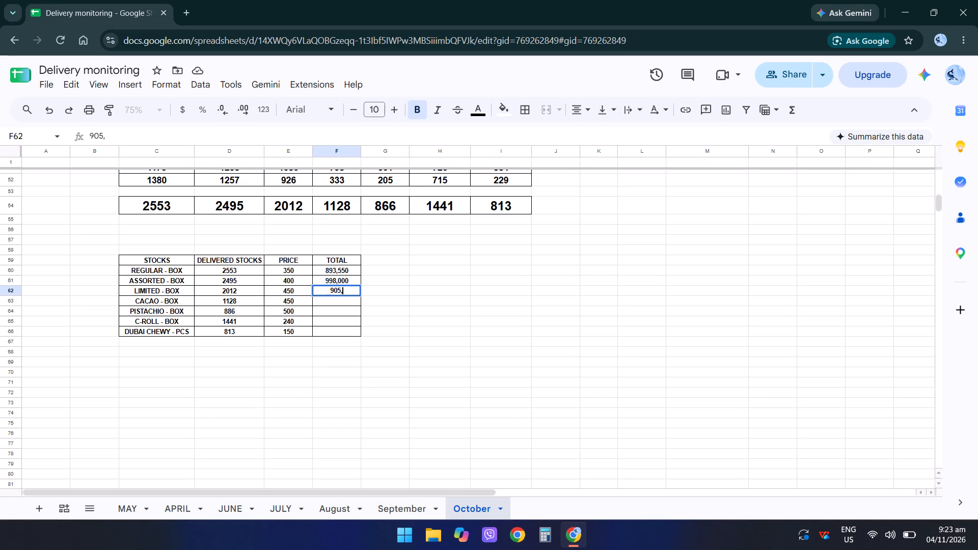
text(400)
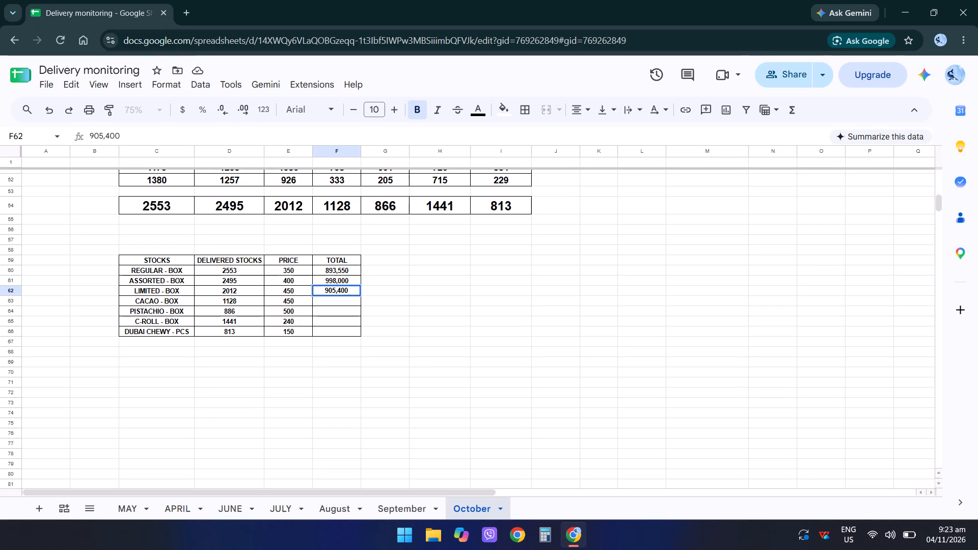
key(Return)
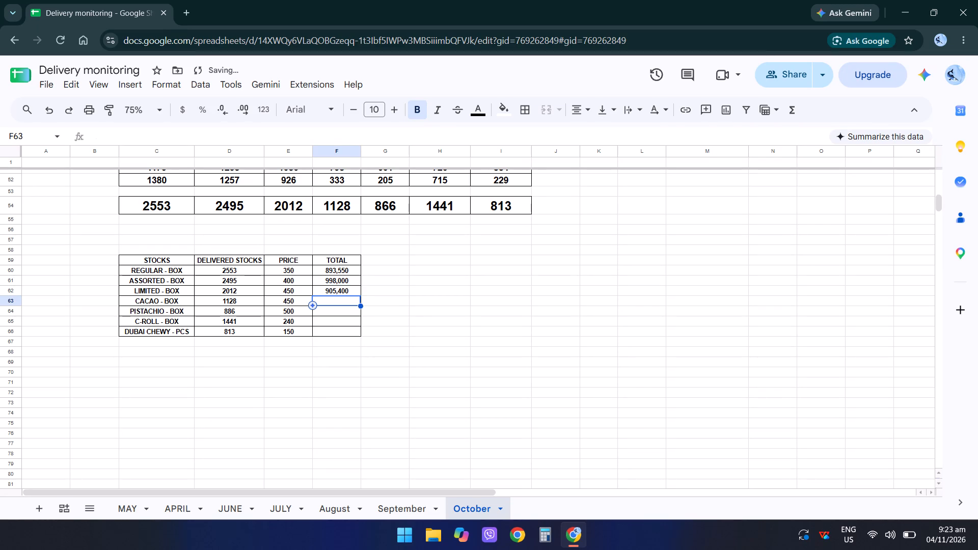
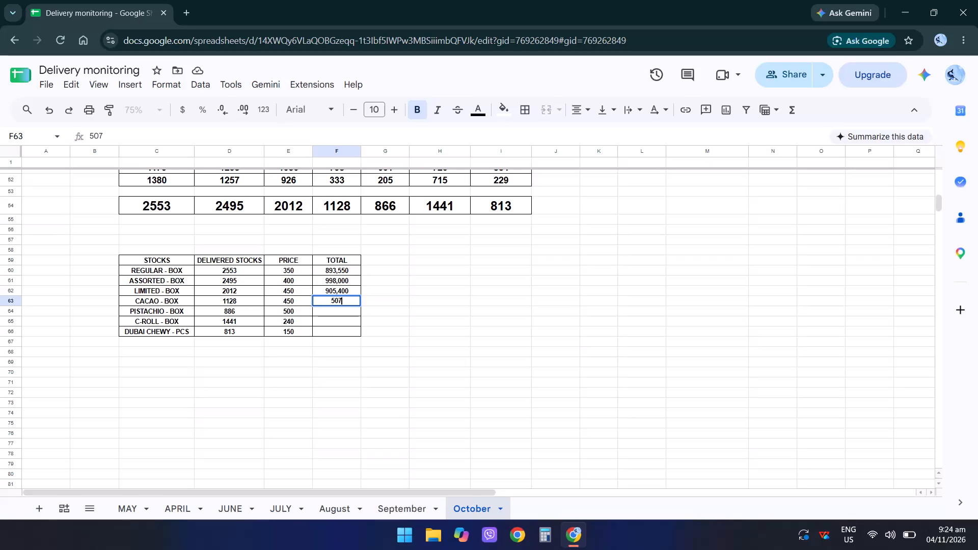
Complete the CACAO - BOX total in cell F63 as 507,600.
key(comma)
text(600)
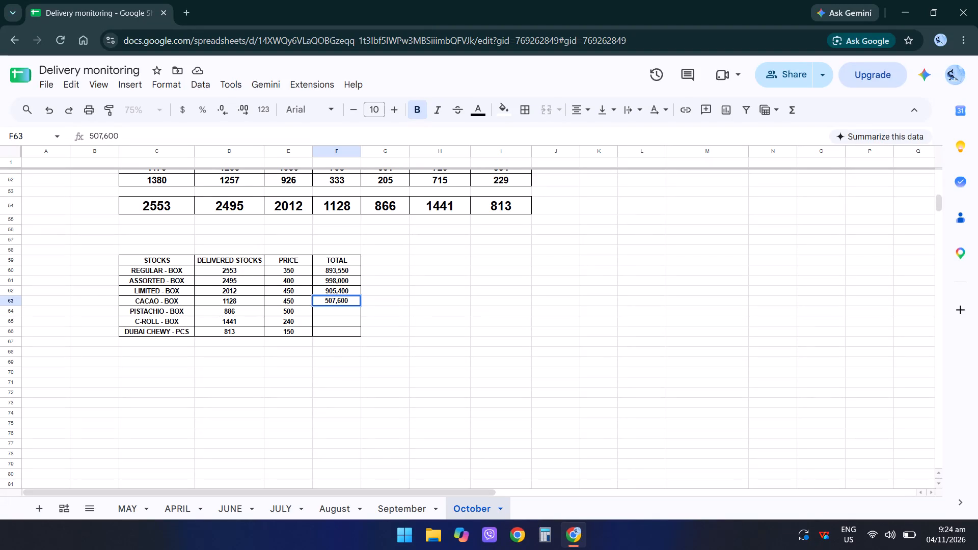
key(Return)
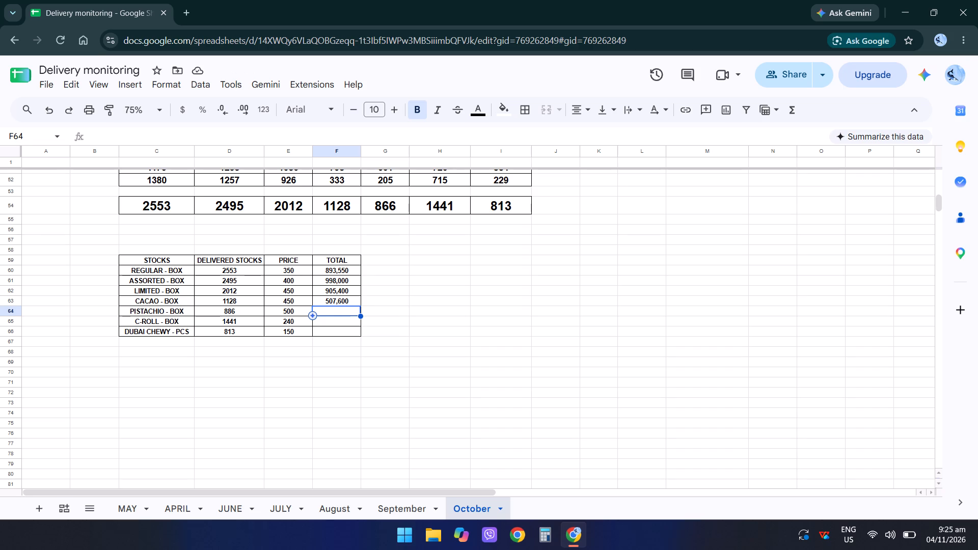
Enter 443,000 as the PISTACHIO - BOX total in cell F64.
text(443)
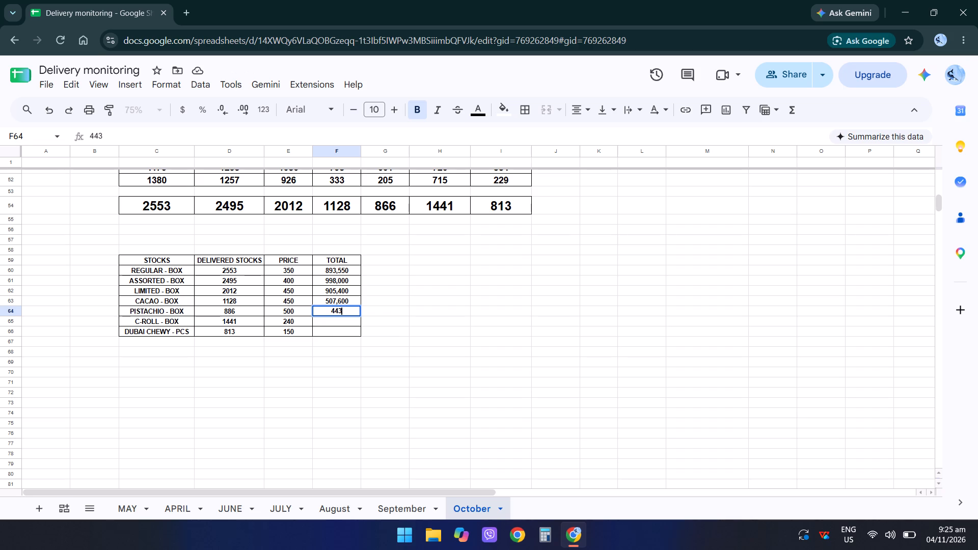
key(comma)
text(000)
key(Return)
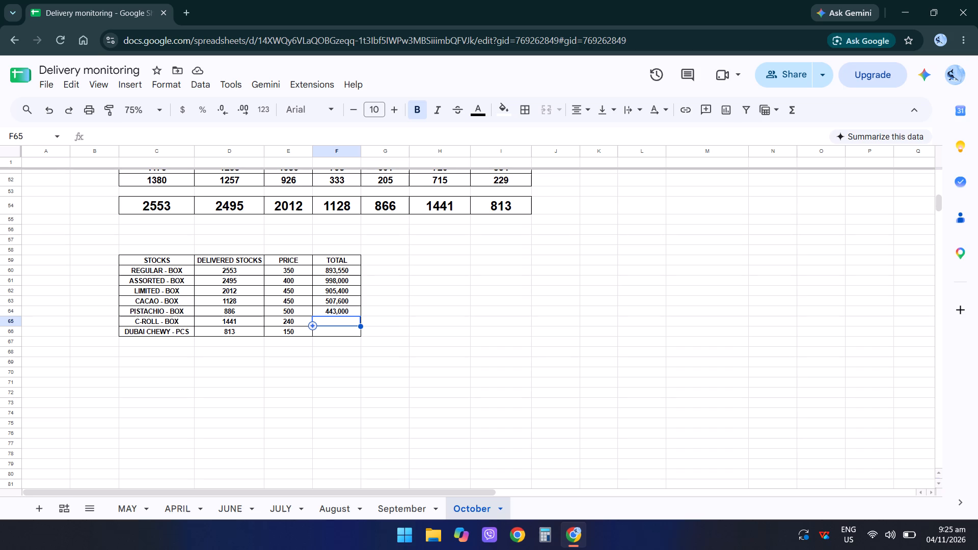
Enter 345,840 as the C-ROLL - BOX total in cell F65.
text(34)
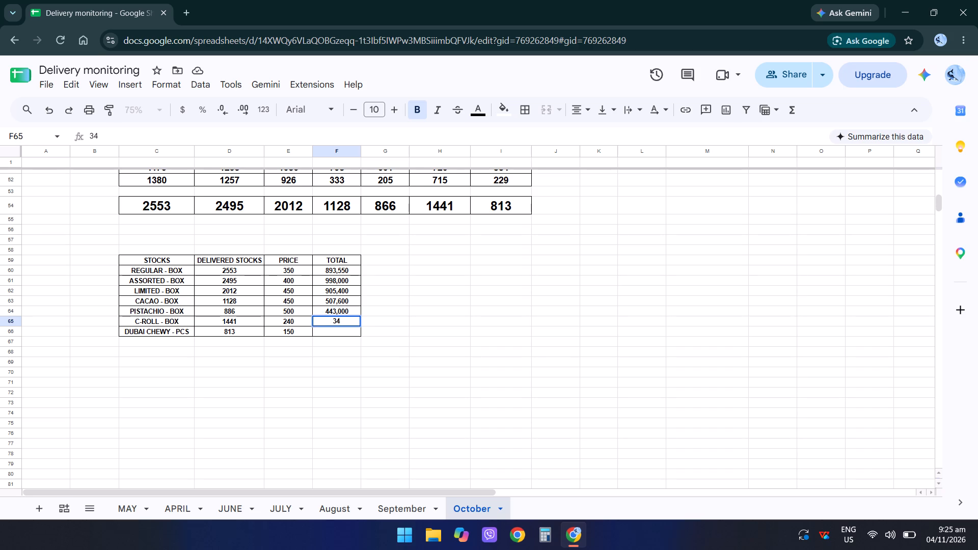
key(5)
key(comma)
key(8)
text(40)
key(Return)
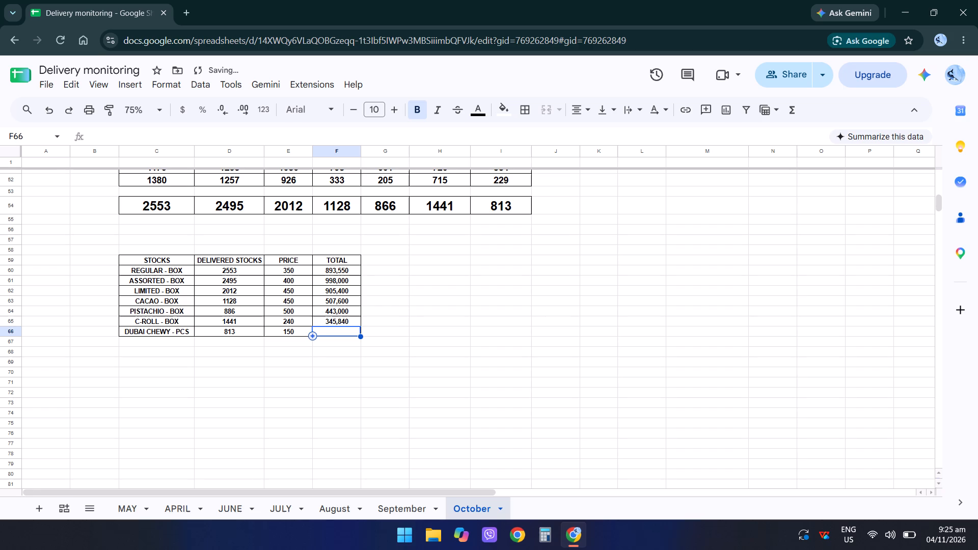
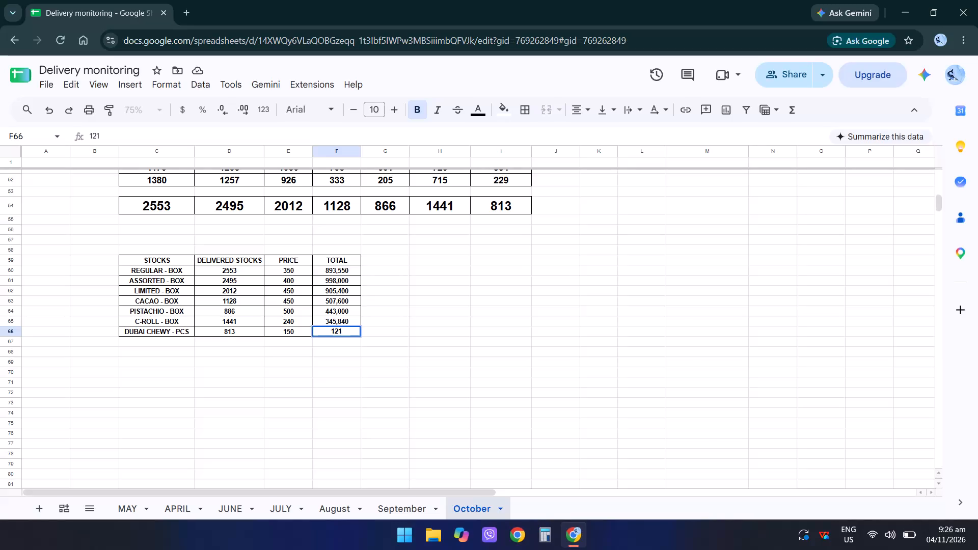
Complete the DUBAI CHEWY - PCS total in cell F66 as 121,950.
key(comma)
text(950)
key(Return)
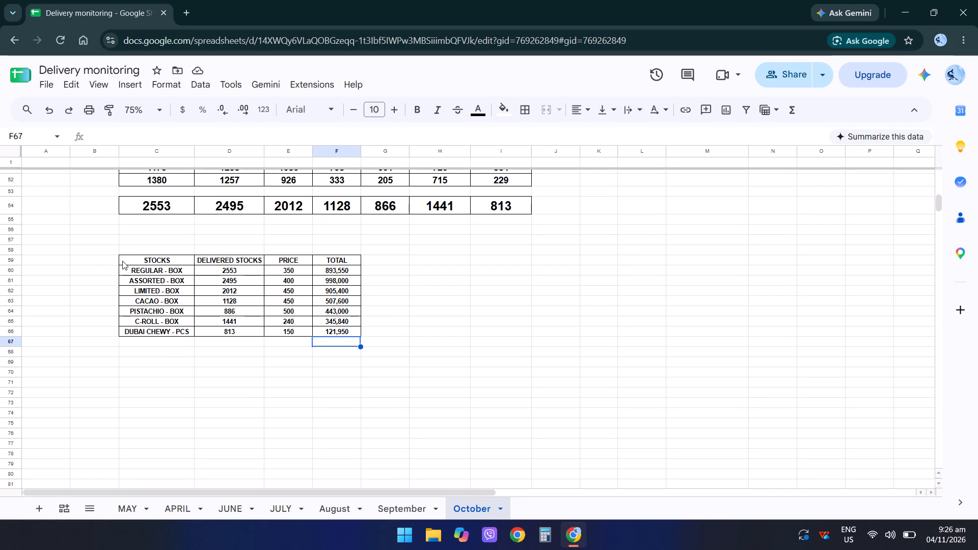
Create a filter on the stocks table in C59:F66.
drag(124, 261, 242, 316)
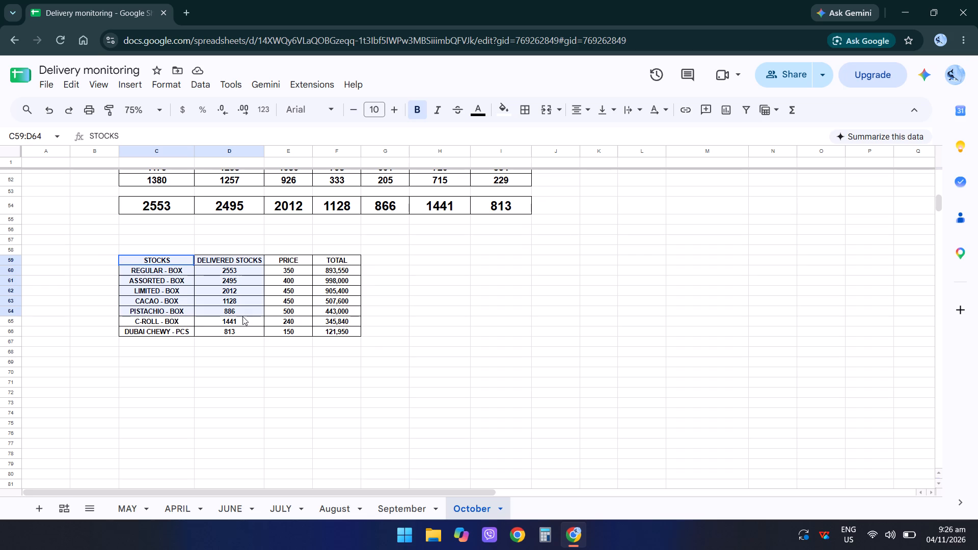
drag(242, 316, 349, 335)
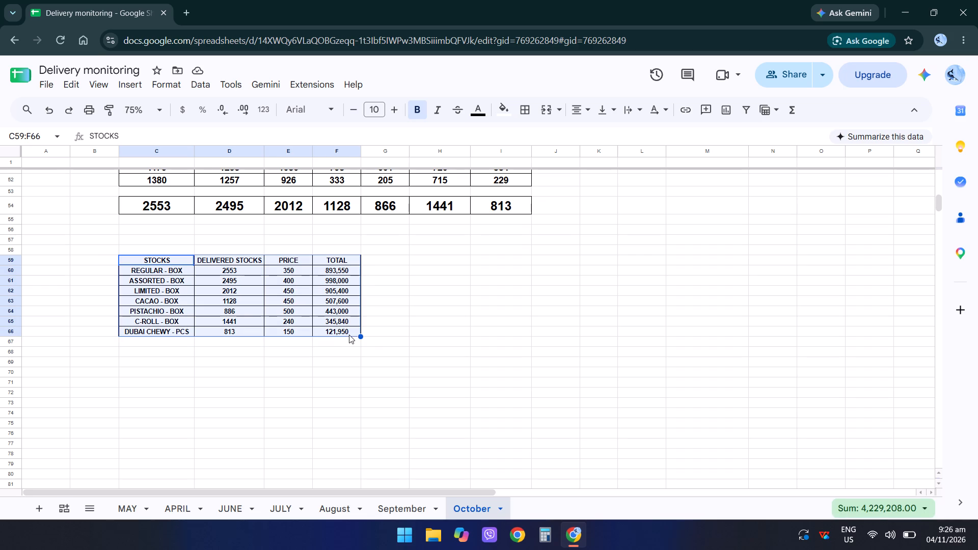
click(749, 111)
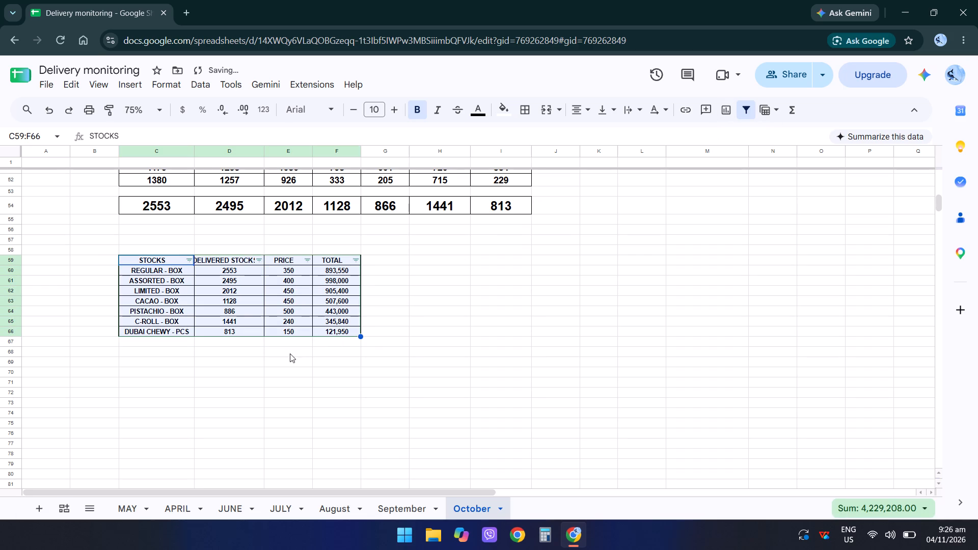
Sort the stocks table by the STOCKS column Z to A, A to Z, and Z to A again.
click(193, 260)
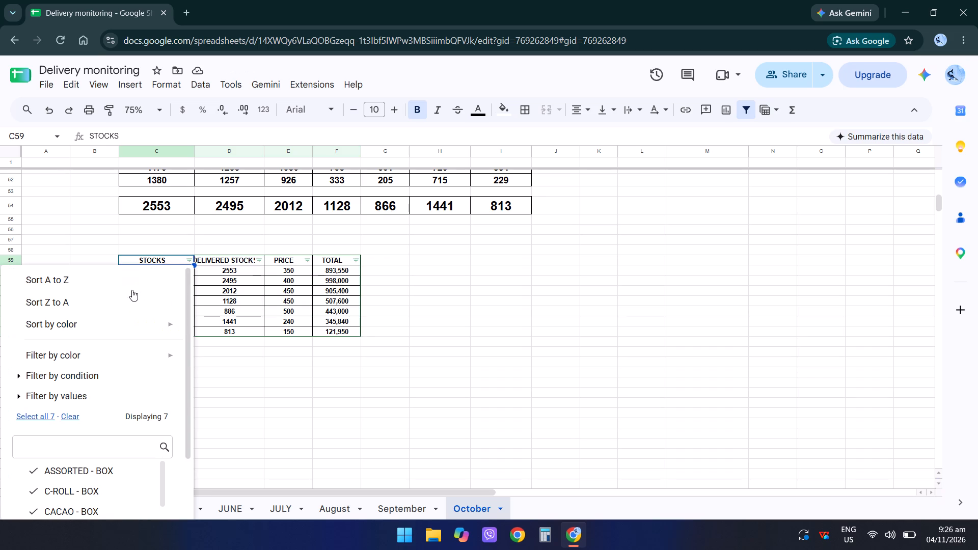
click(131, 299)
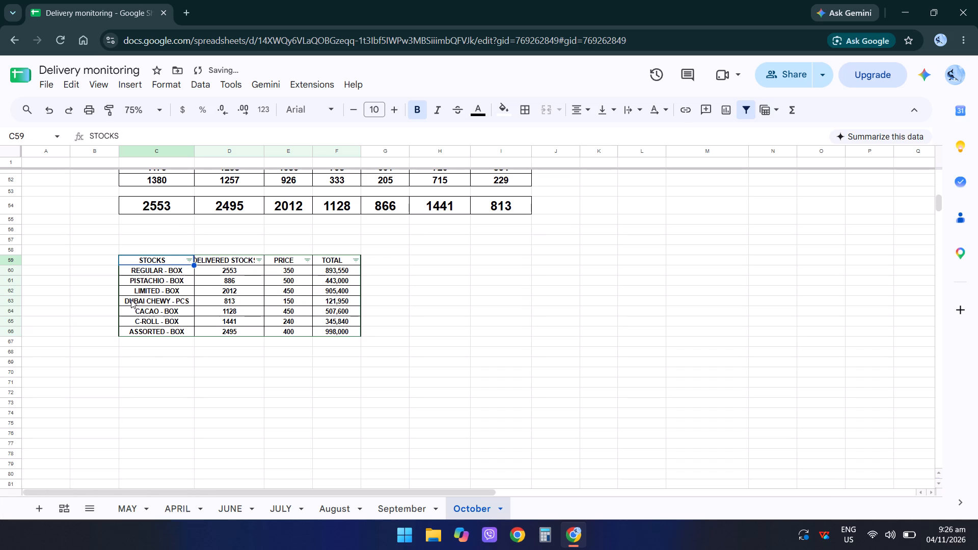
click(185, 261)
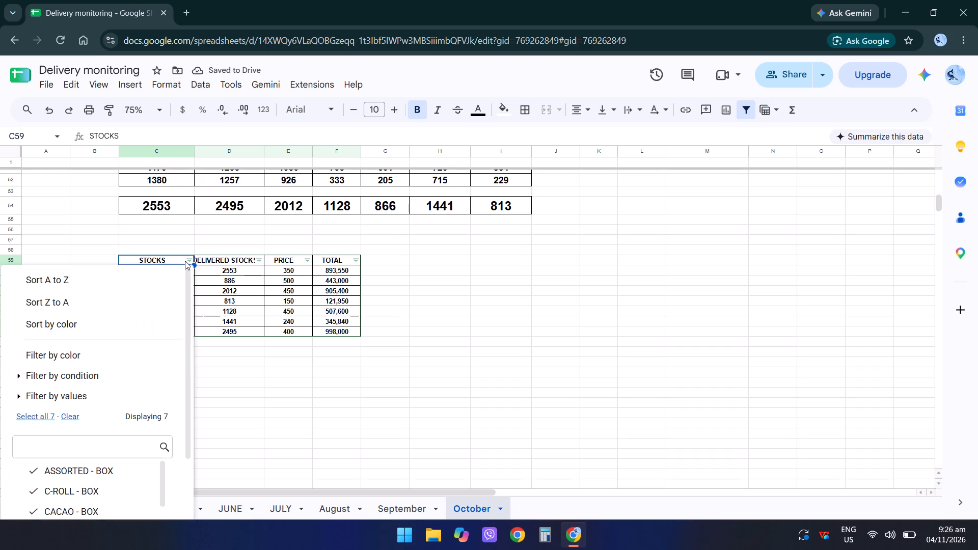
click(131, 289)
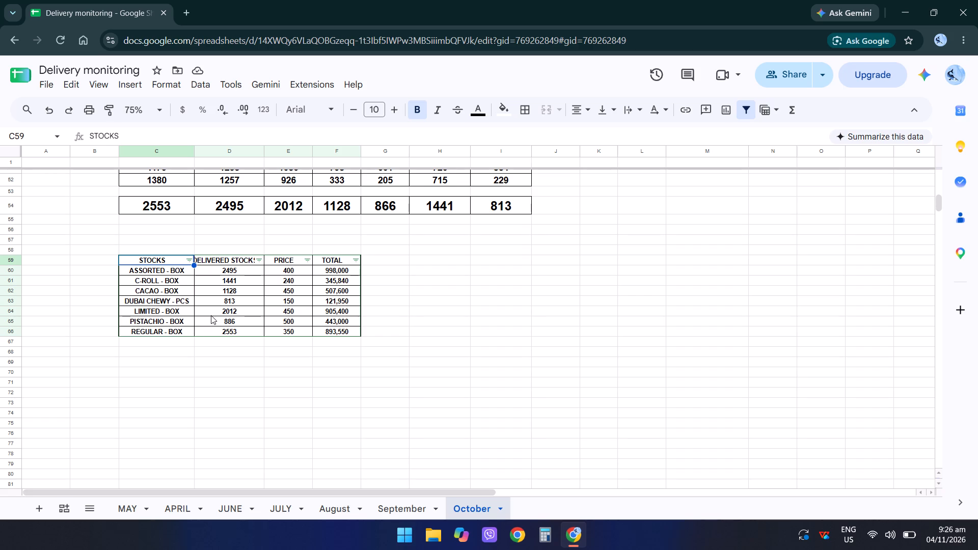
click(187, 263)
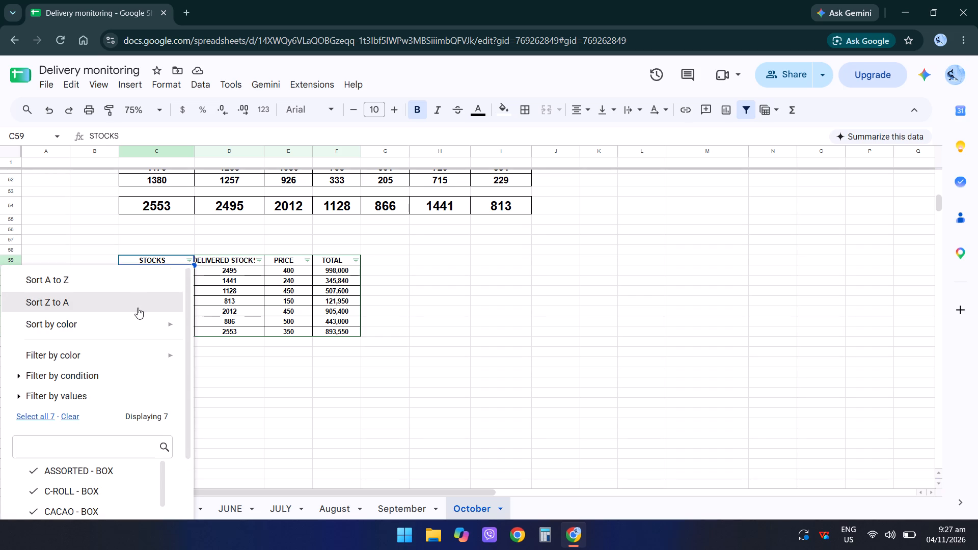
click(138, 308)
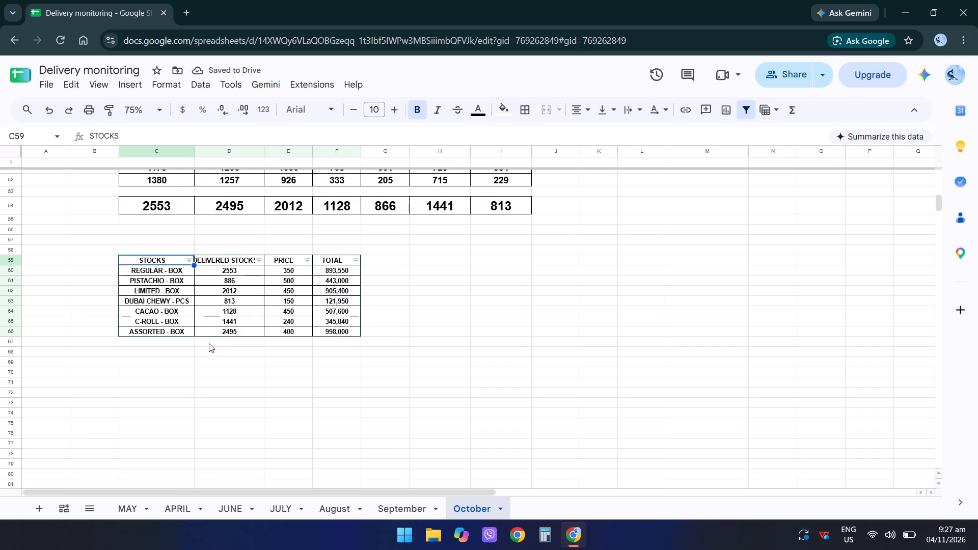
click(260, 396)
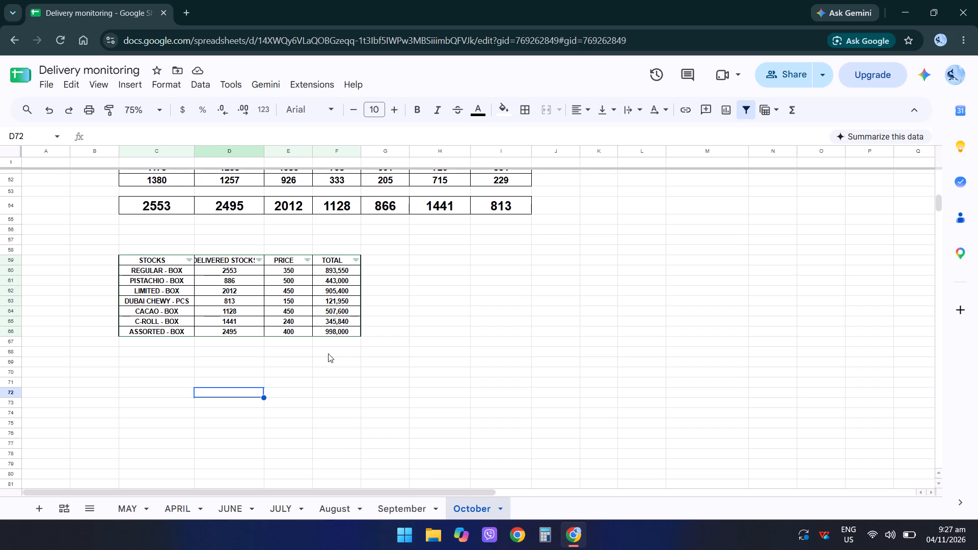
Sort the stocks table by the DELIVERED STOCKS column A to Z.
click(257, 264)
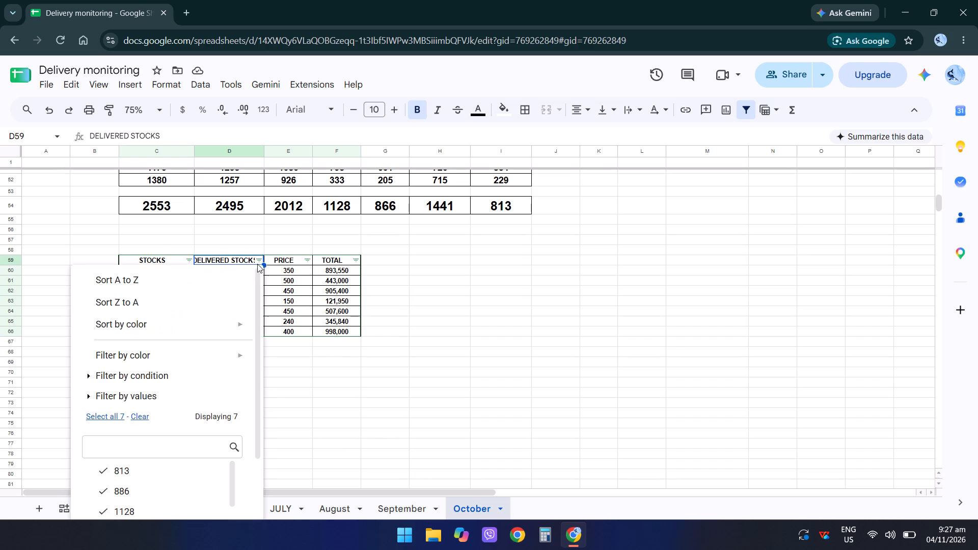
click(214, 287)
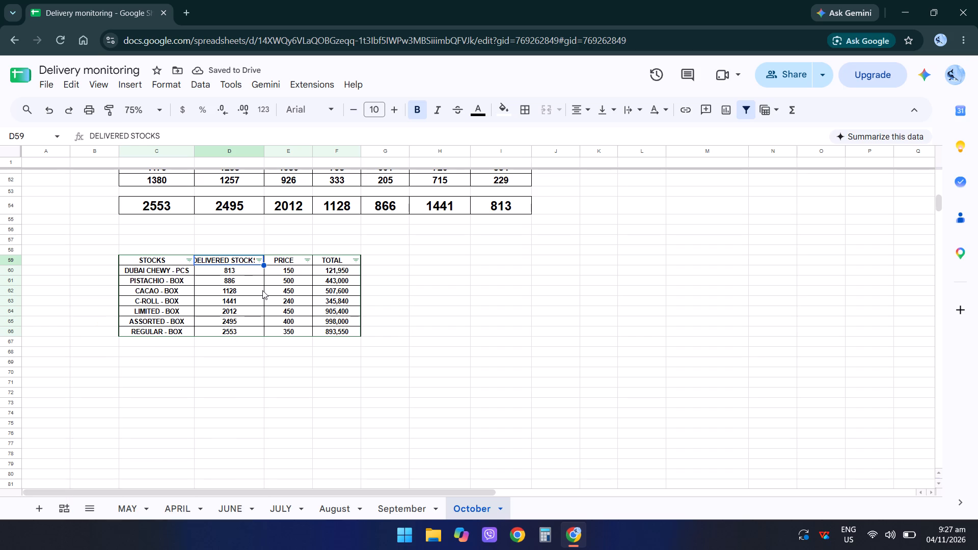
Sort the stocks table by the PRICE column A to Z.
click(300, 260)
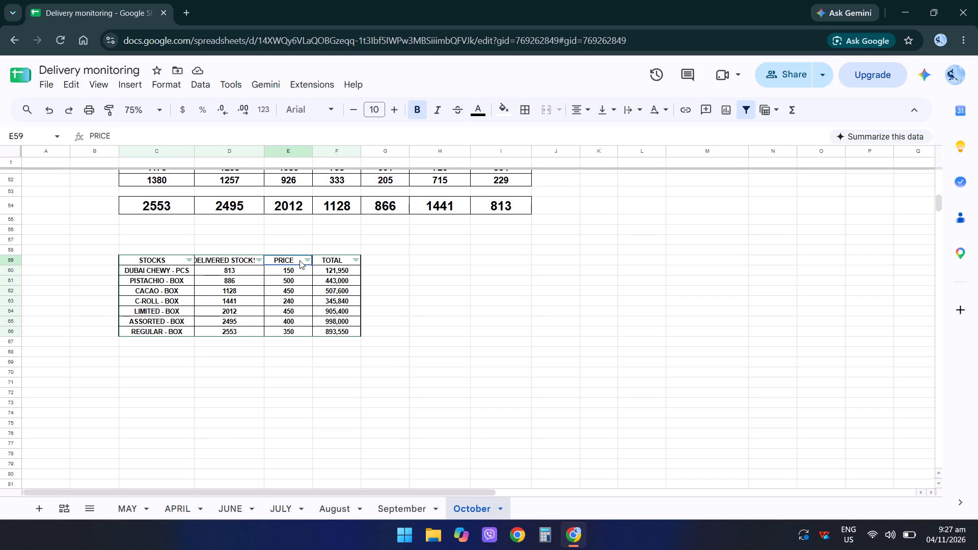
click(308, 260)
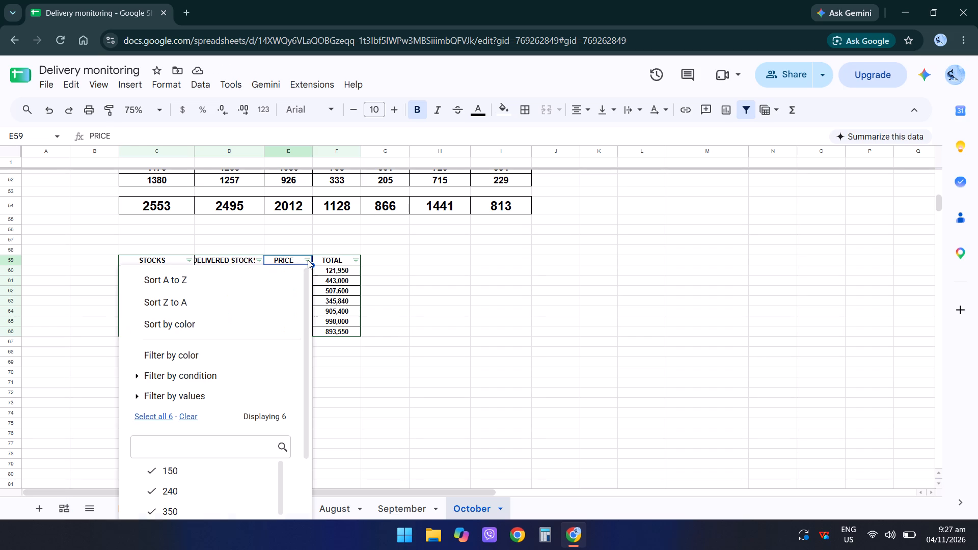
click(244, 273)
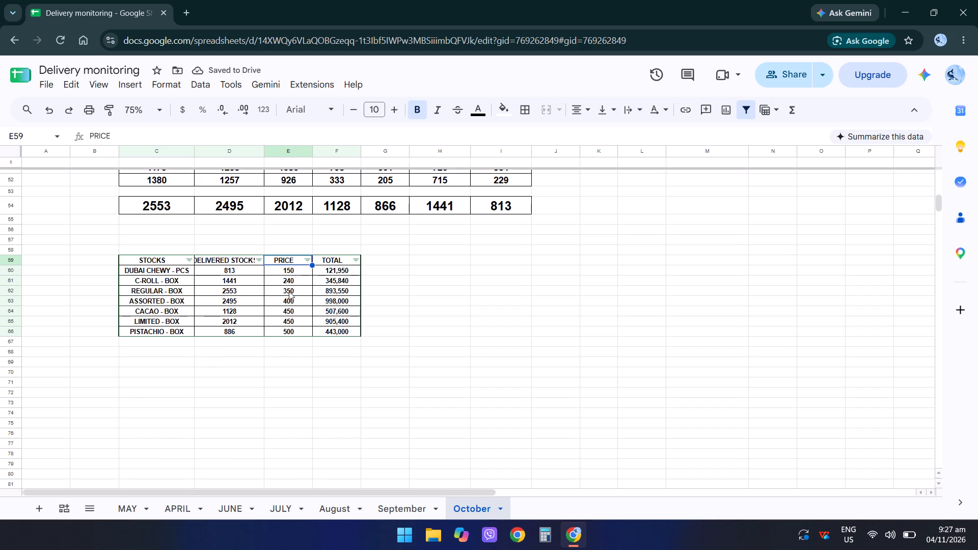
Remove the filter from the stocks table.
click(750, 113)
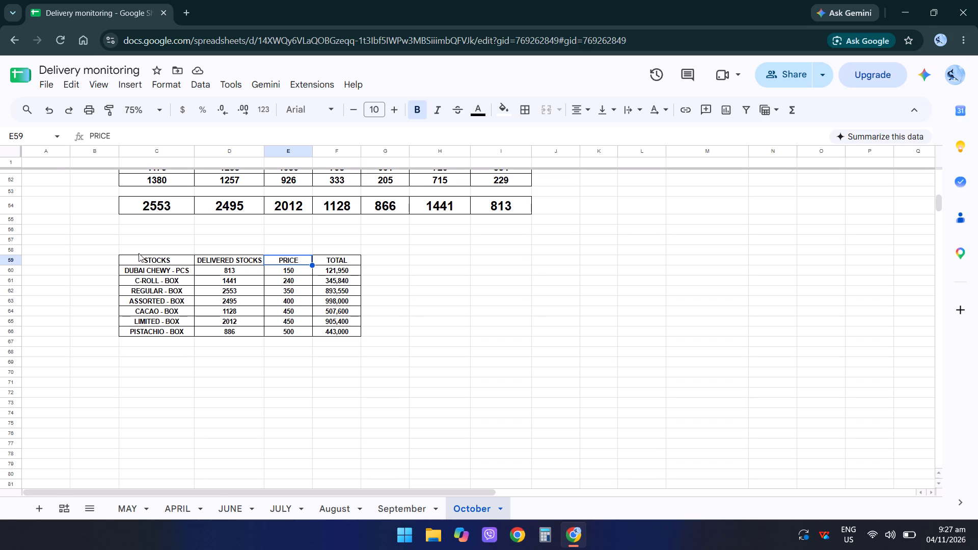
Create a filter on the stocks table in C59:F66 again.
drag(129, 256, 296, 325)
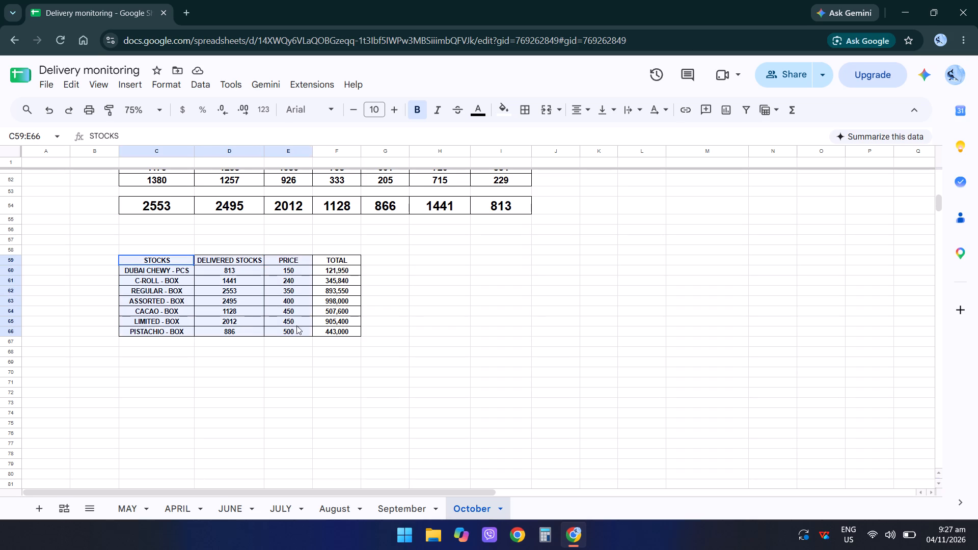
drag(296, 325, 334, 331)
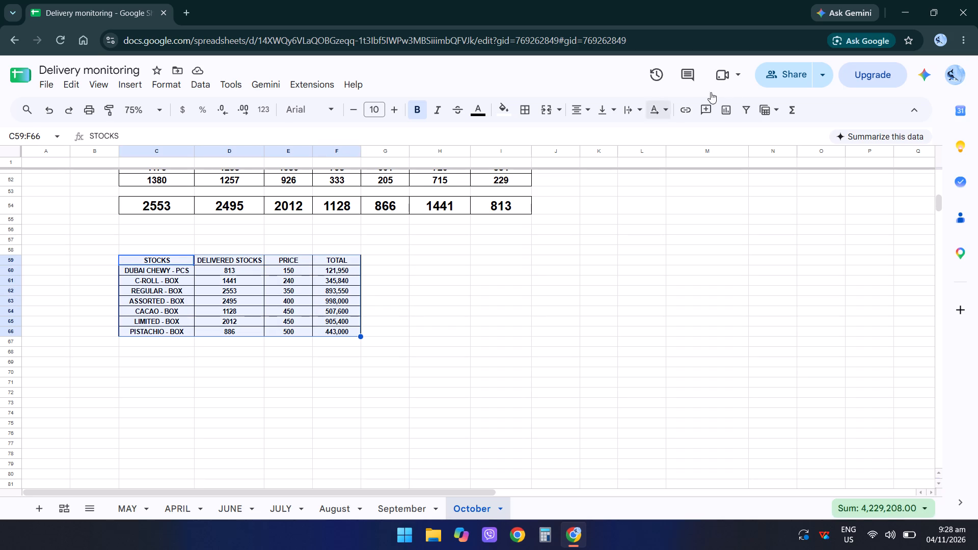
click(750, 105)
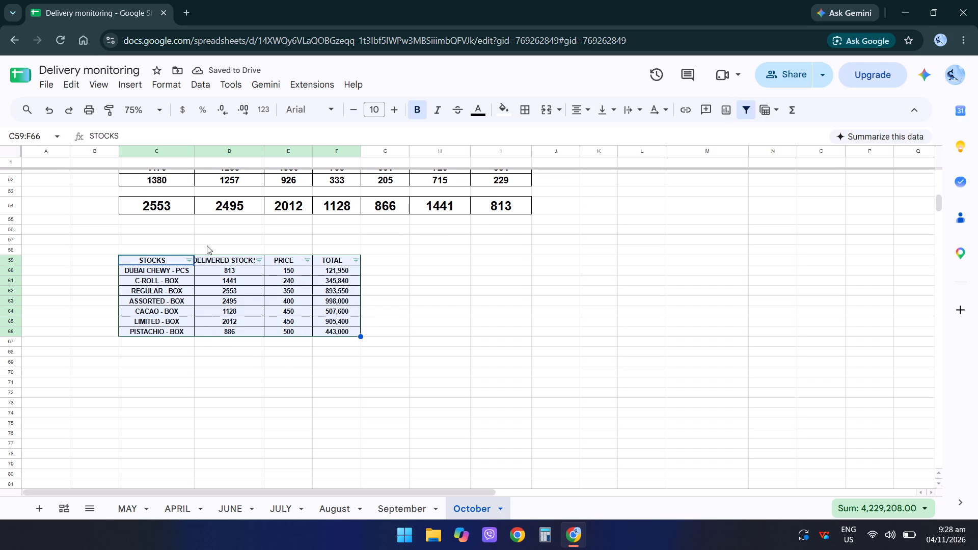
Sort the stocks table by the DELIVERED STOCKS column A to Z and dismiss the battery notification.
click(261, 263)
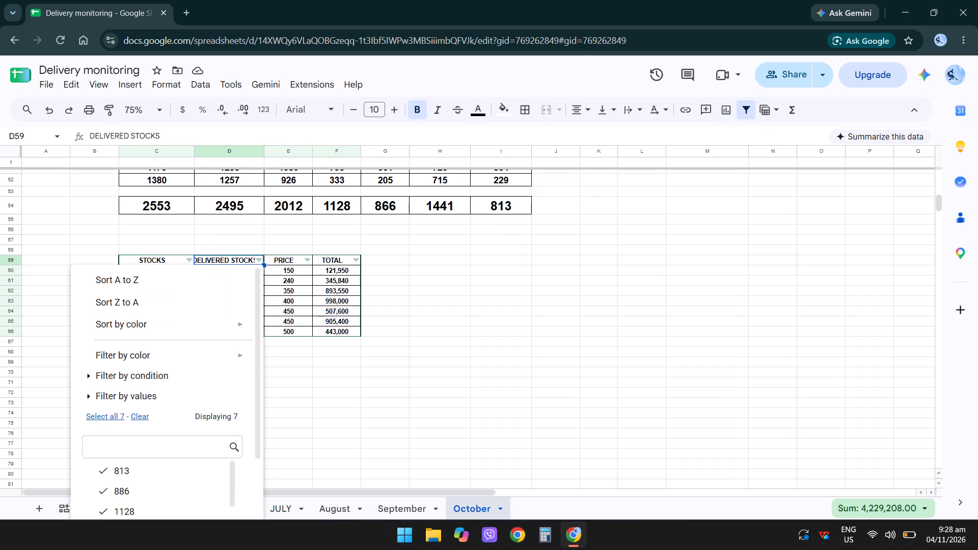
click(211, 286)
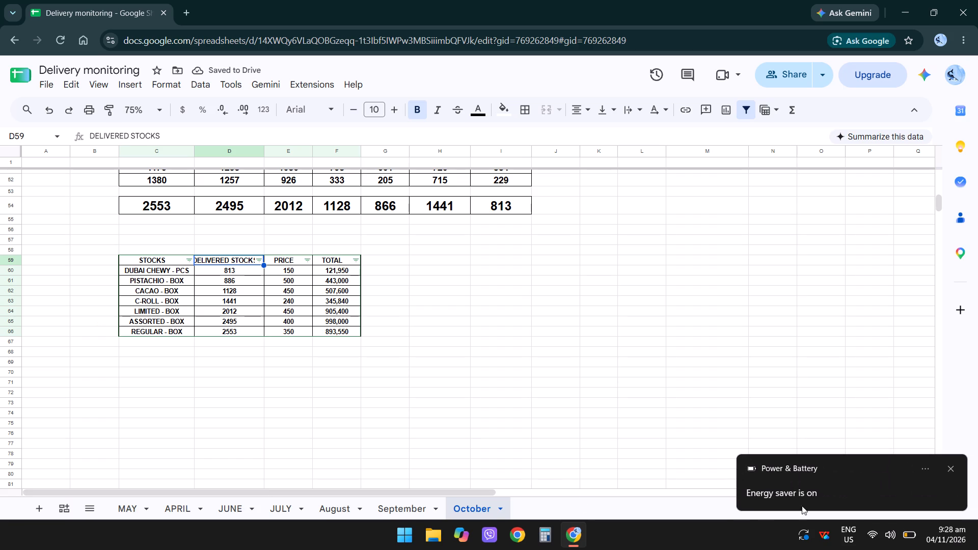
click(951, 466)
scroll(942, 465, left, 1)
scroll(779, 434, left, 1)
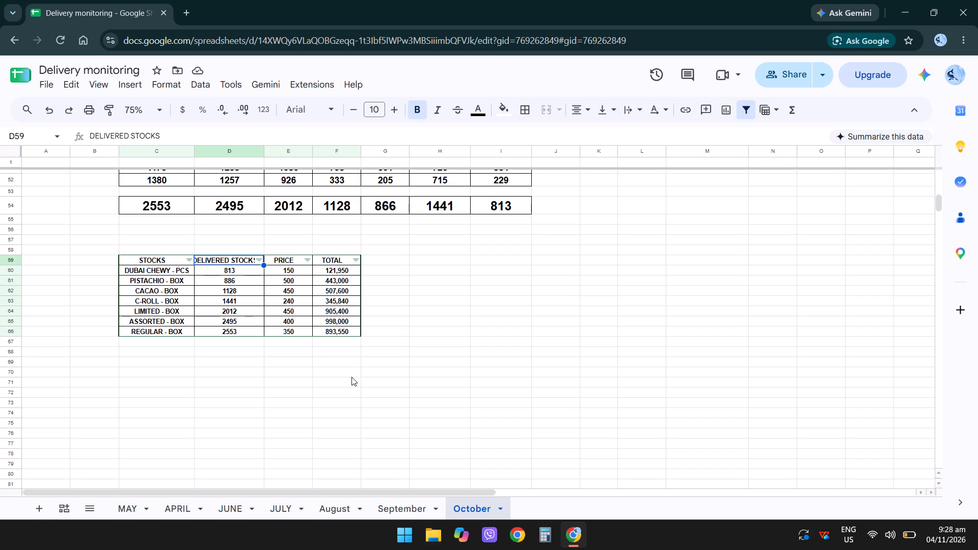
Sort the stocks table by the TOTAL column A to Z.
click(359, 261)
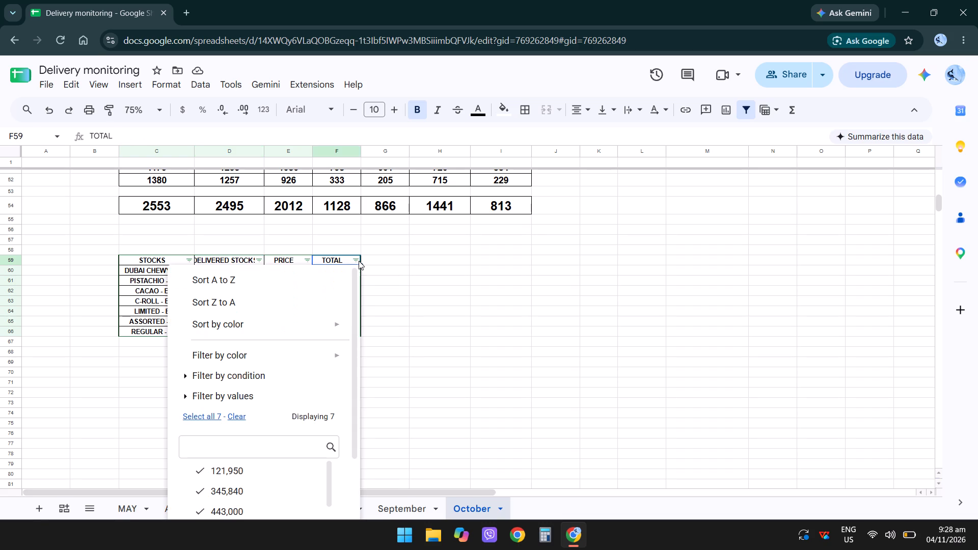
click(289, 287)
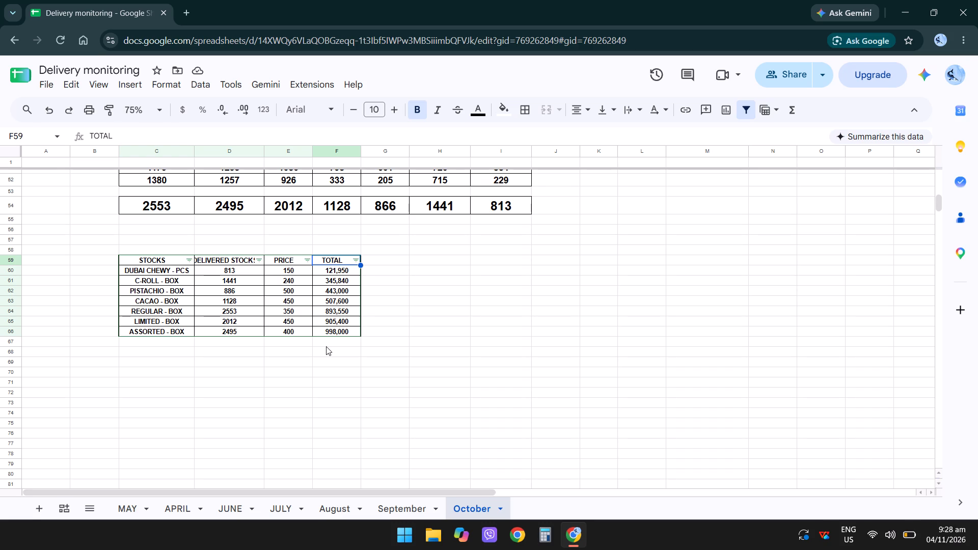
click(348, 370)
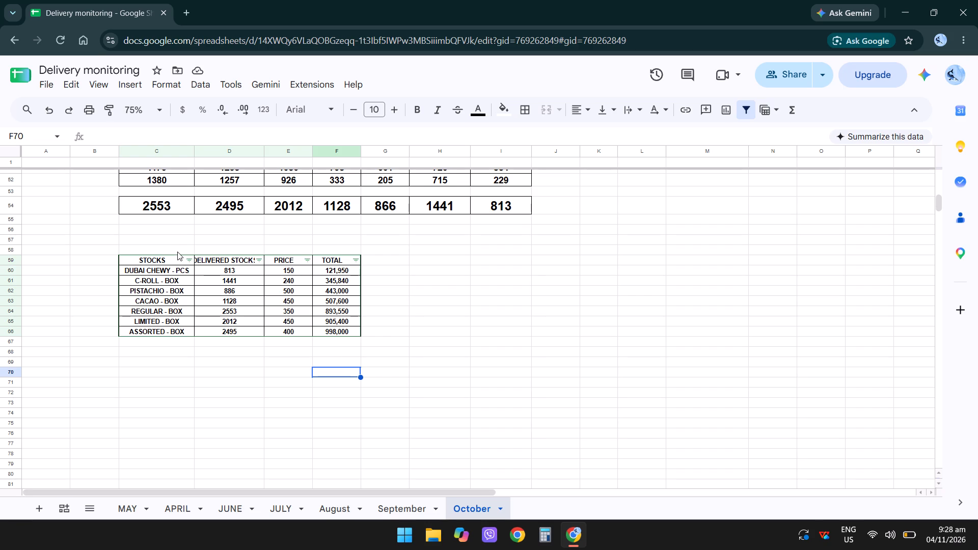
Apply all borders to C58:F58 above the stocks table header and merge these cells into one.
drag(178, 251, 331, 245)
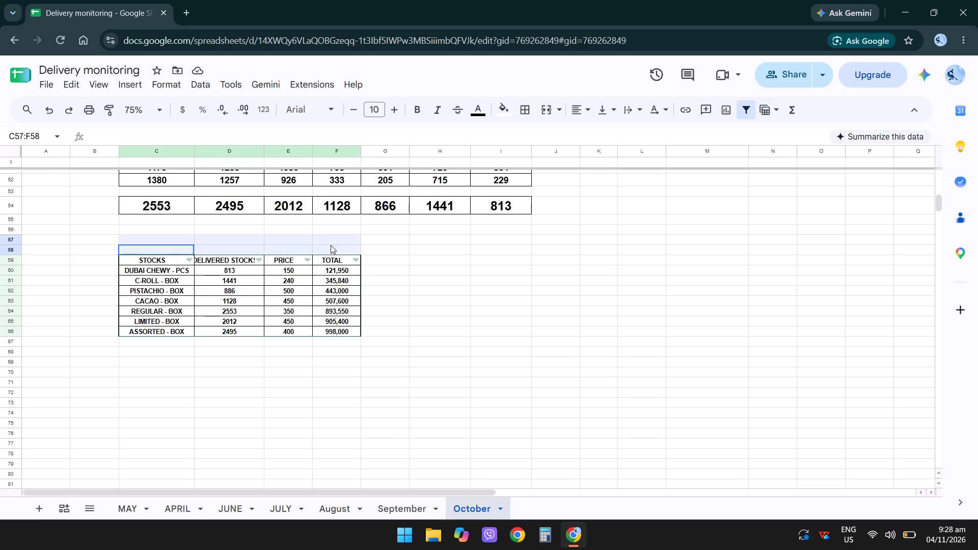
drag(331, 245, 332, 250)
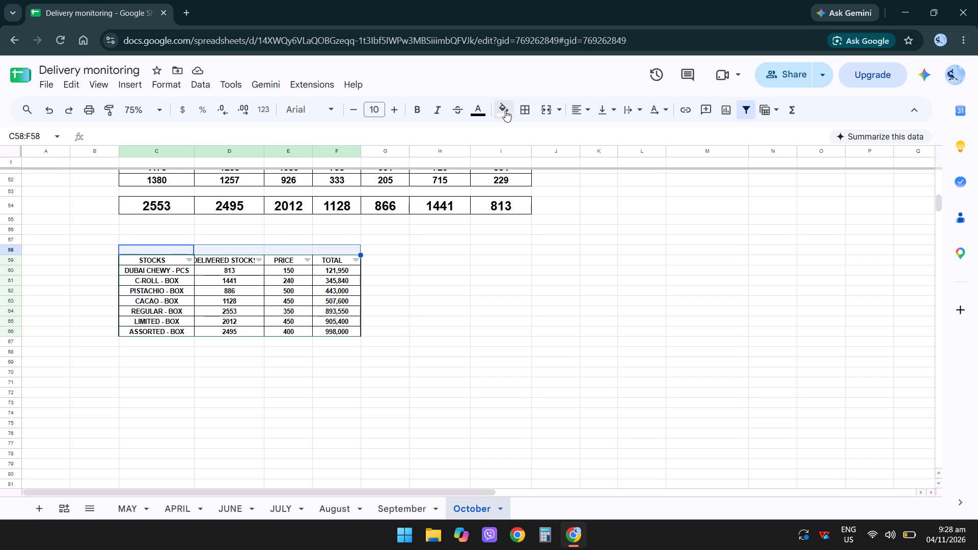
drag(526, 112, 531, 135)
drag(531, 135, 549, 107)
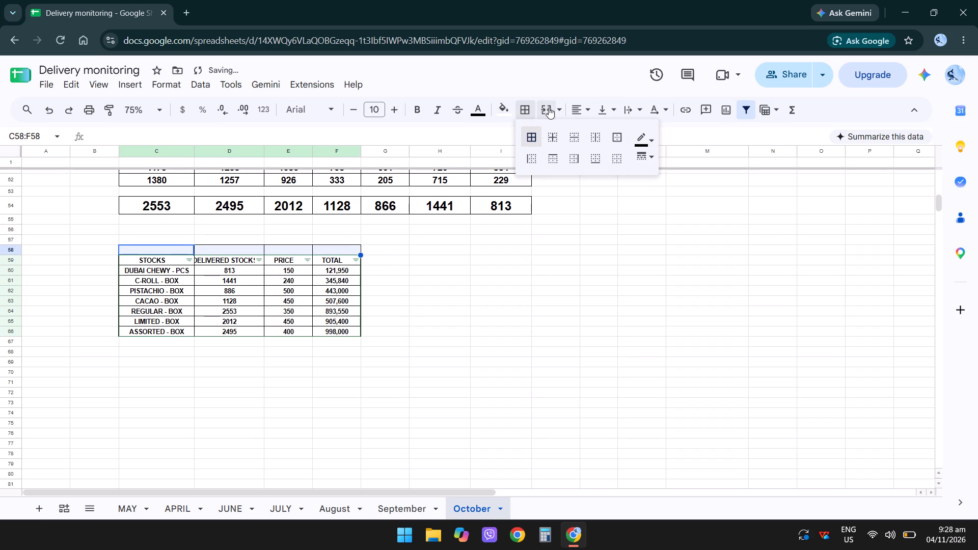
drag(549, 107, 546, 109)
click(546, 109)
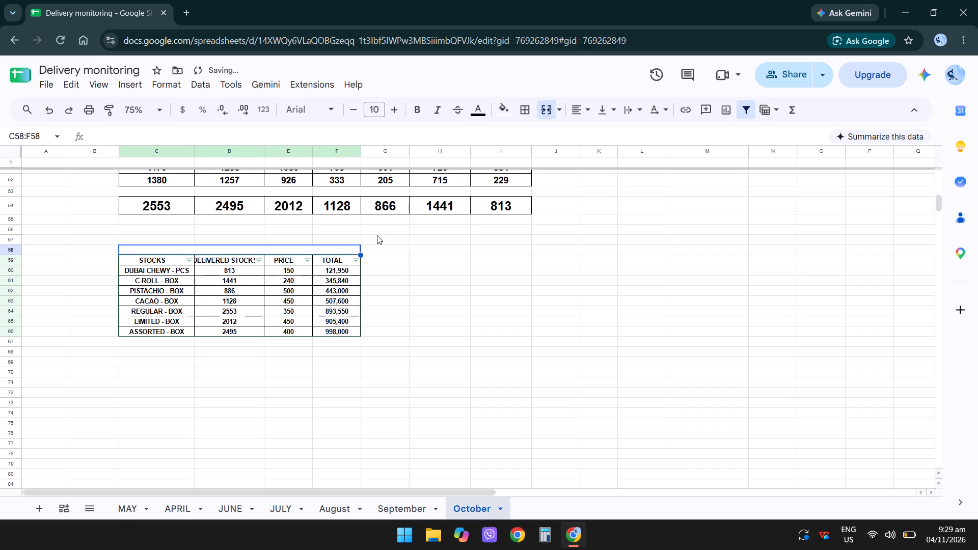
Center-align the merged cell C58:F58 above the stocks table header.
double_click(224, 247)
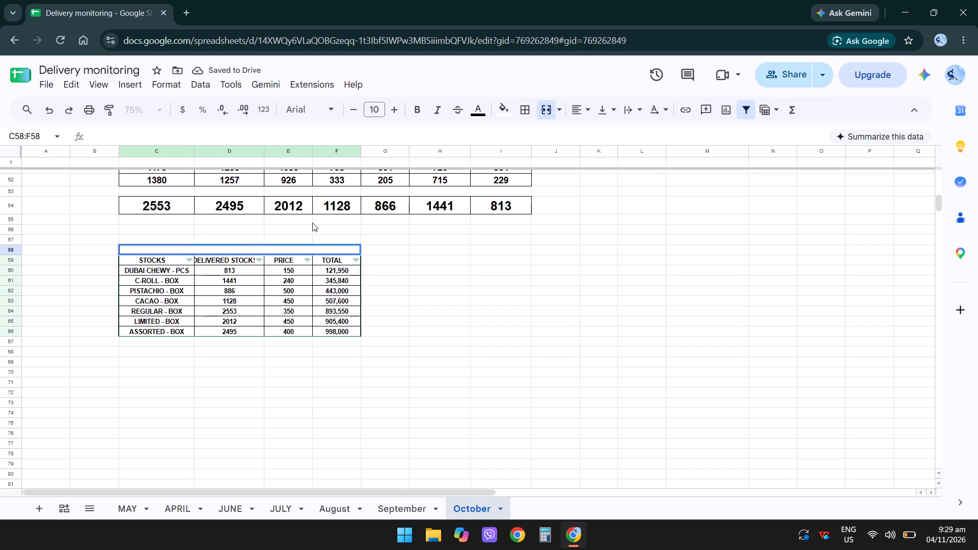
drag(575, 106, 594, 135)
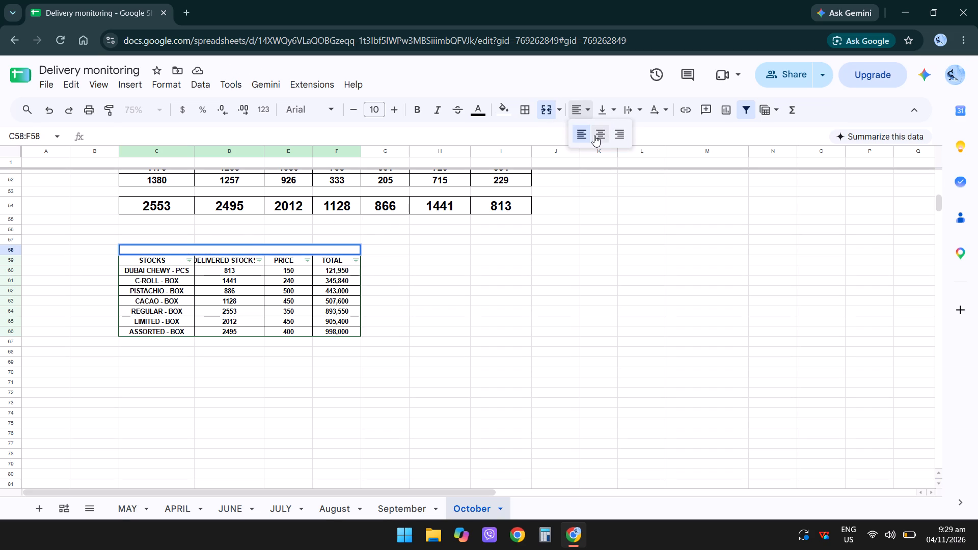
drag(594, 135, 595, 135)
click(595, 135)
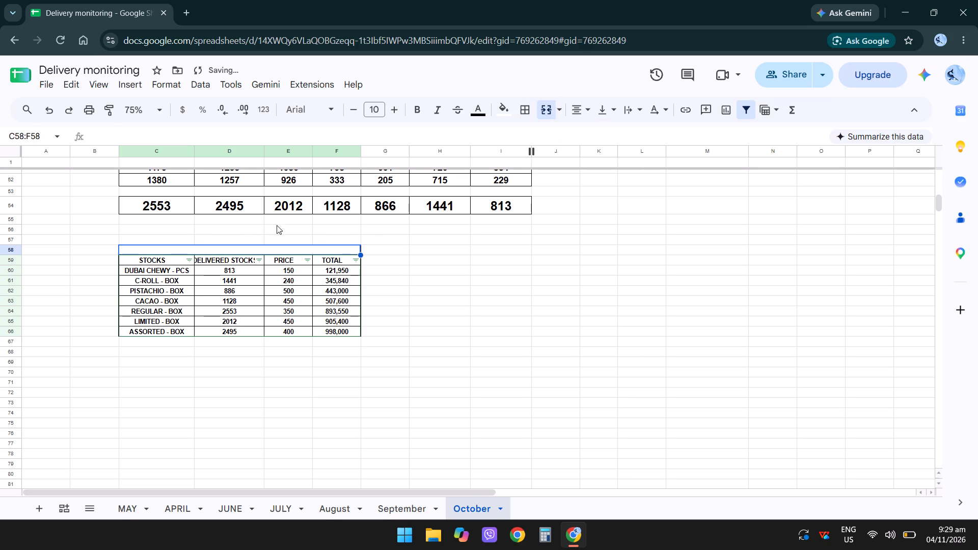
Enter MONTH OF OCTOBER as the table title in the merged cell C58:F58.
double_click(247, 252)
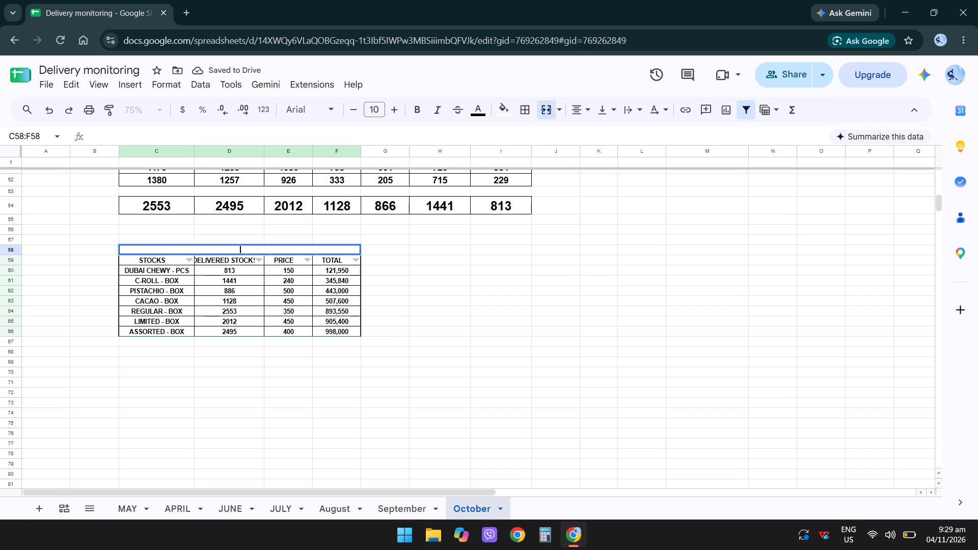
text(MONTH OF OCTOBER)
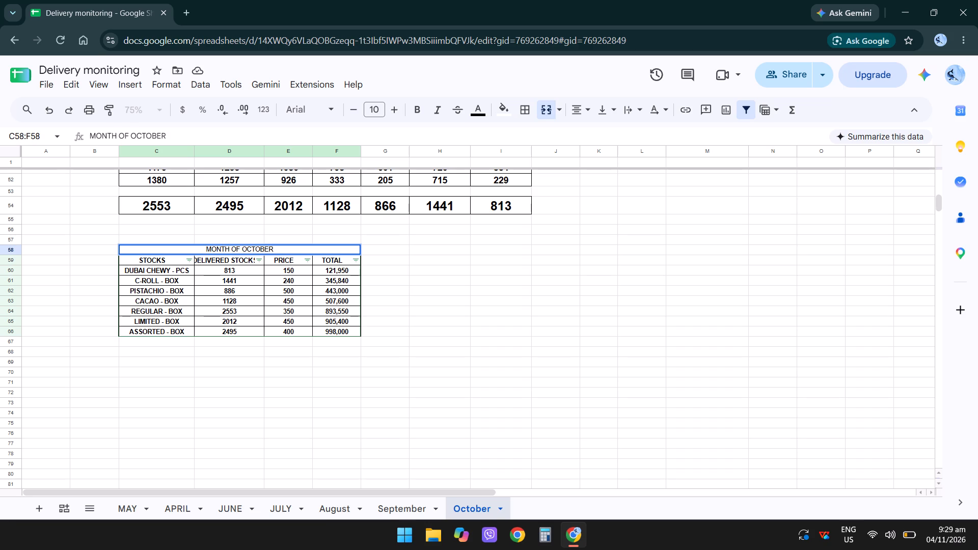
key(Return)
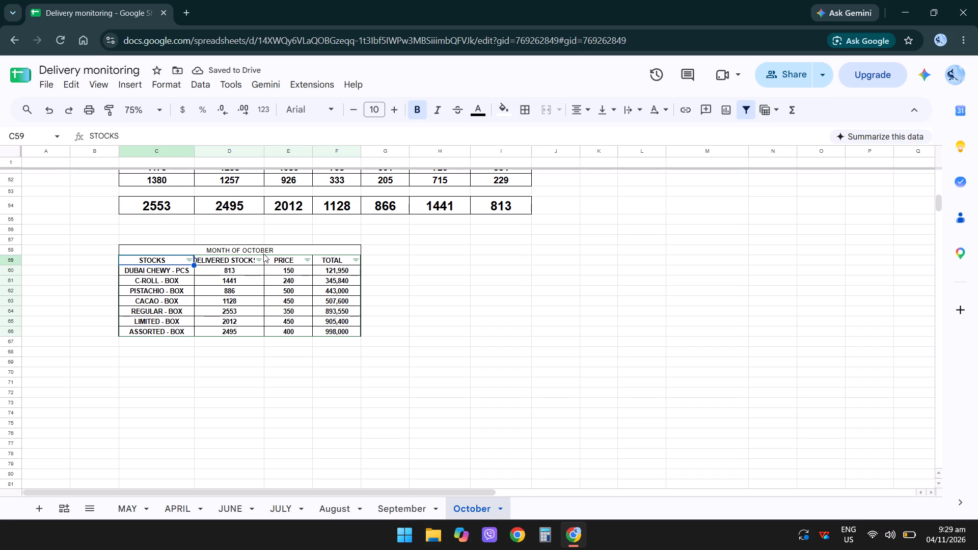
Select the merged MONTH OF OCTOBER title cell above the stocks table.
click(263, 253)
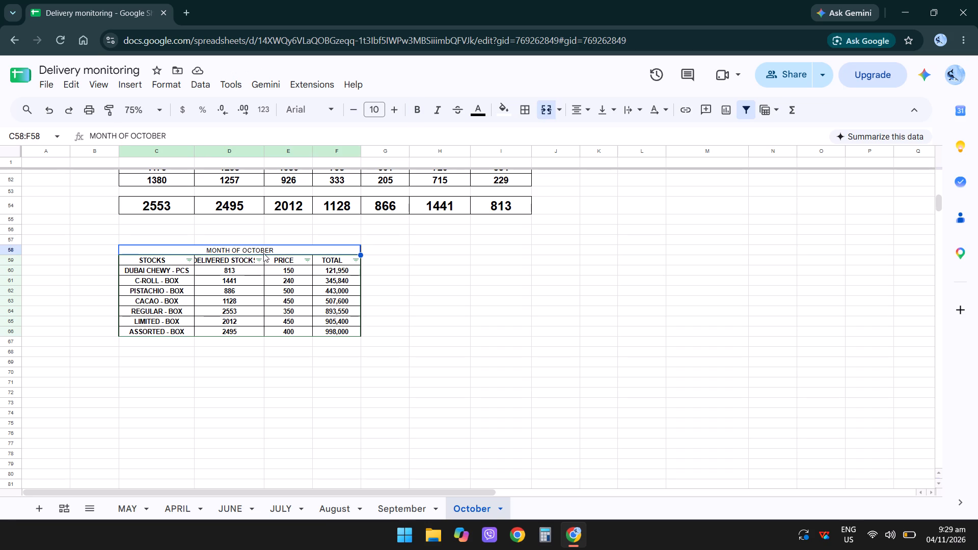
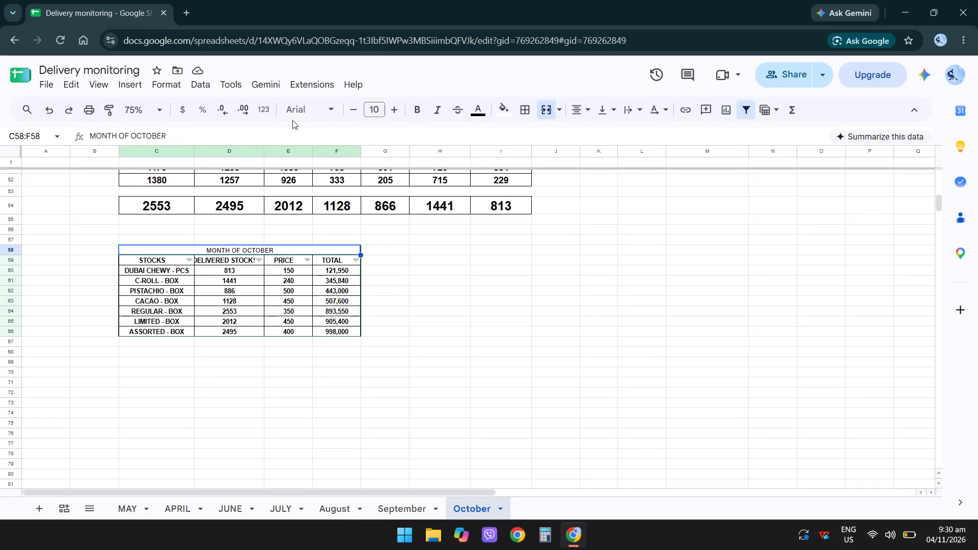
Make the MONTH OF OCTOBER title above the stocks table bold and increase its font size by one point.
click(418, 111)
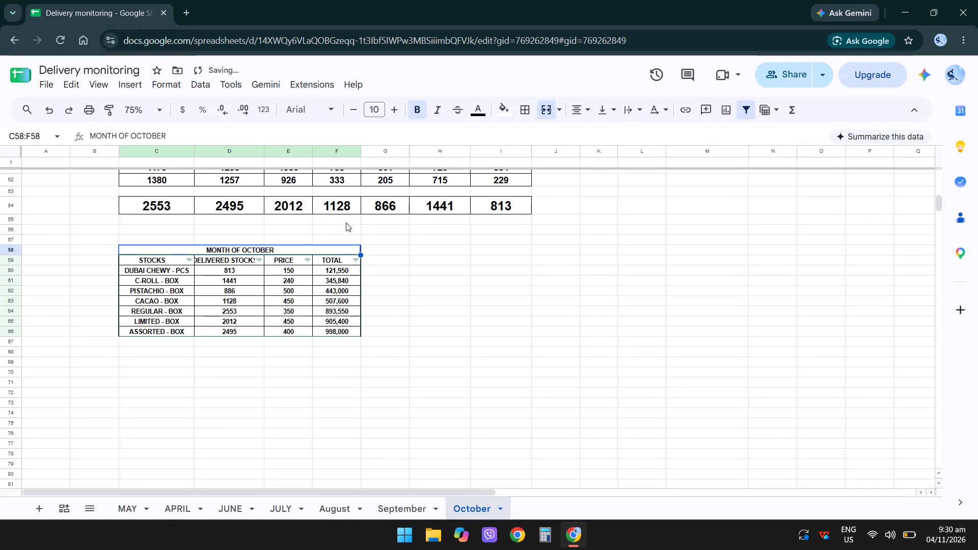
click(390, 108)
click(495, 378)
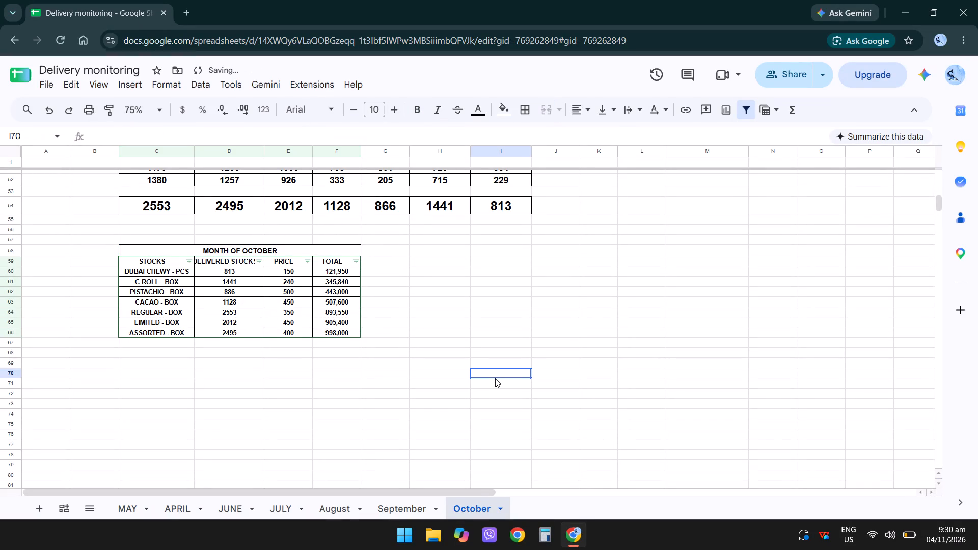
Review the October sheet, from the T2 shift delivery tables to the column totals and the finished stocks table.
click(397, 443)
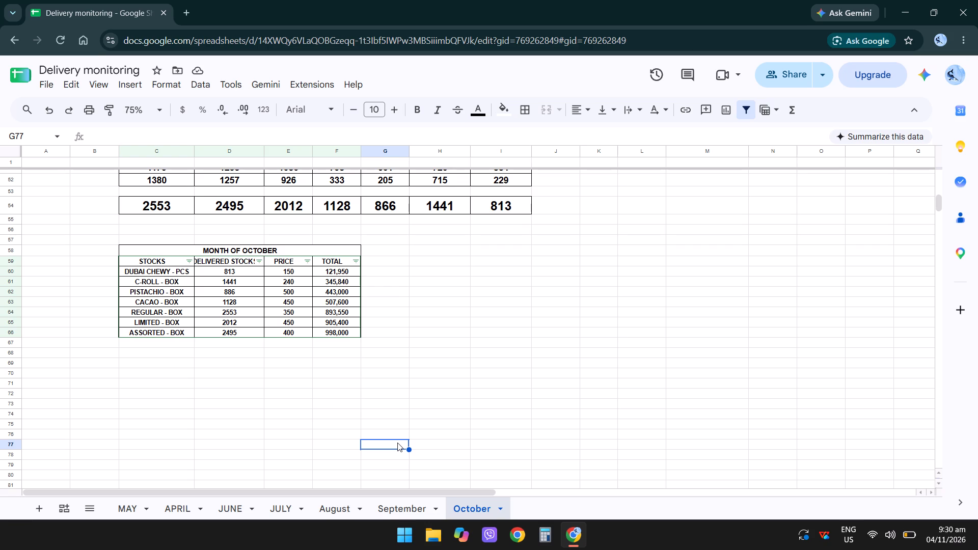
scroll(397, 443, up, 10)
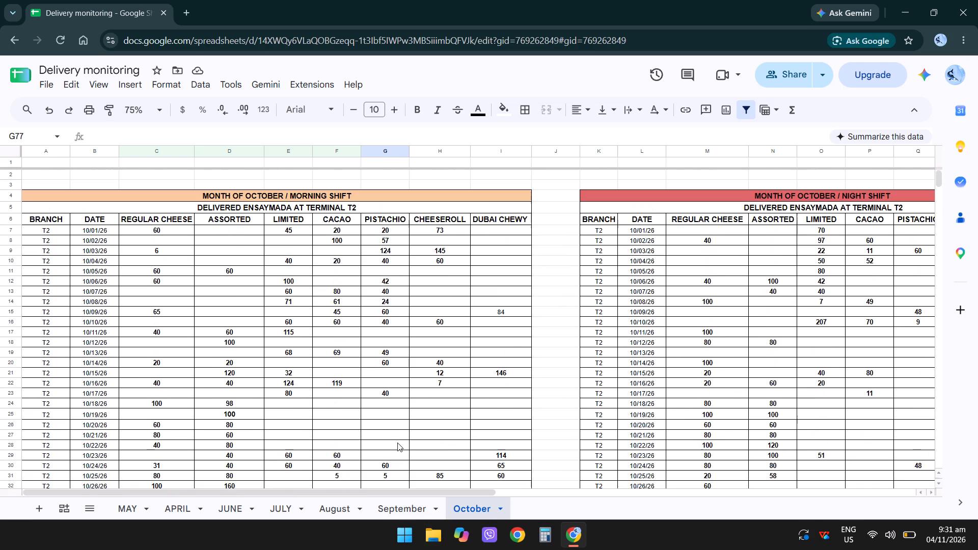
scroll(397, 443, up, 1)
scroll(397, 443, down, 4)
scroll(397, 443, up, 1)
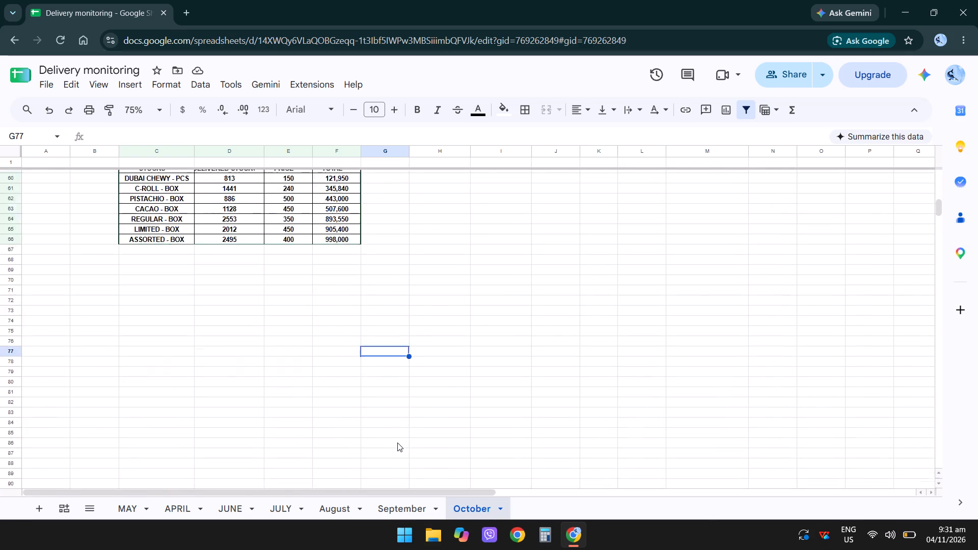
scroll(397, 443, up, 1)
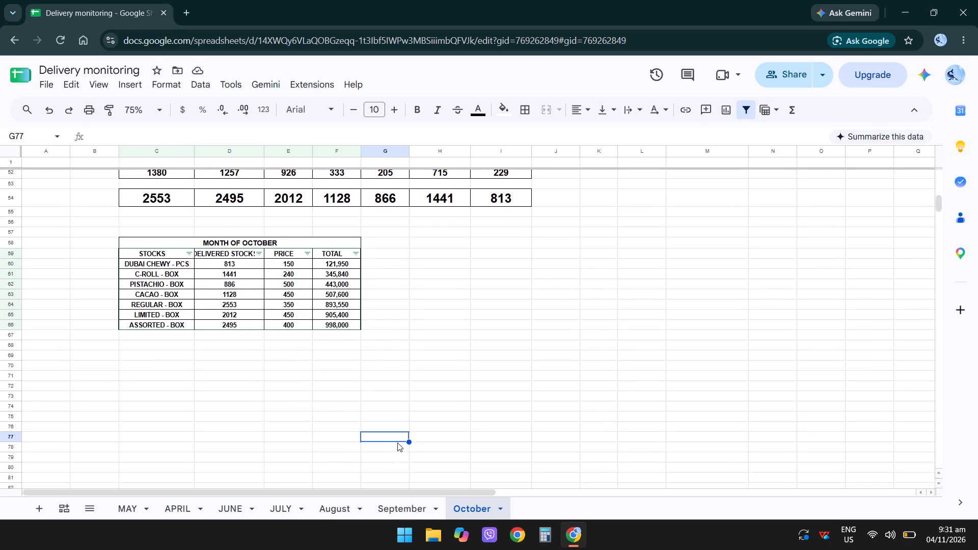
scroll(397, 443, up, 2)
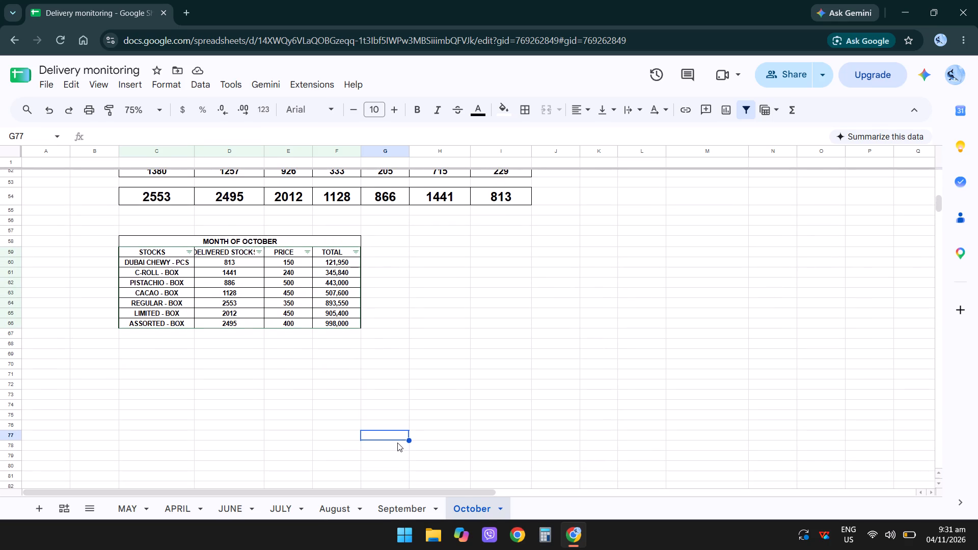